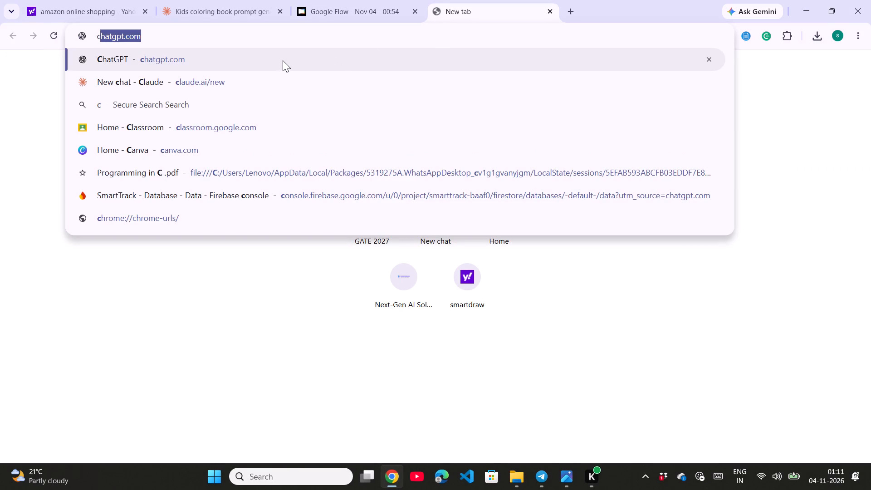
{"action": "type", "text": "an"}
{"action": "left_click", "coordinate": [225, 65]}
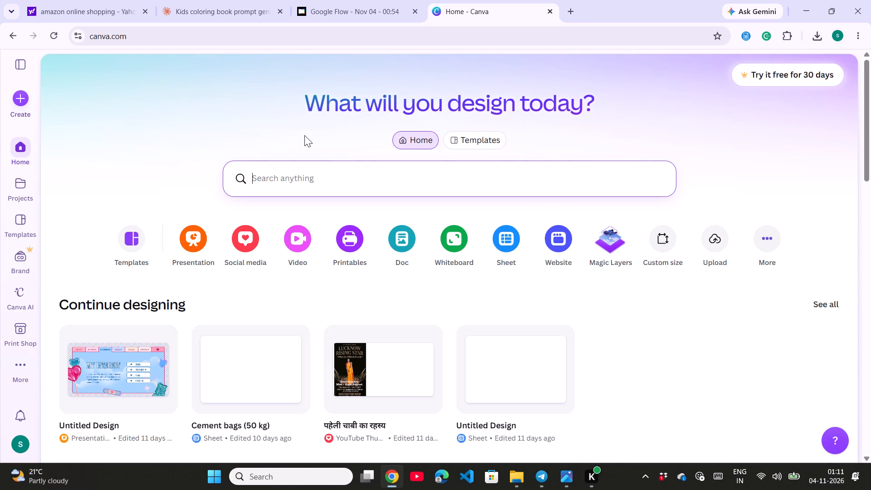
Create a custom-size Canva design 8.5 in wide and 11 in high, and collapse the template browser beside the blank page.
{"action": "left_click", "coordinate": [671, 248]}
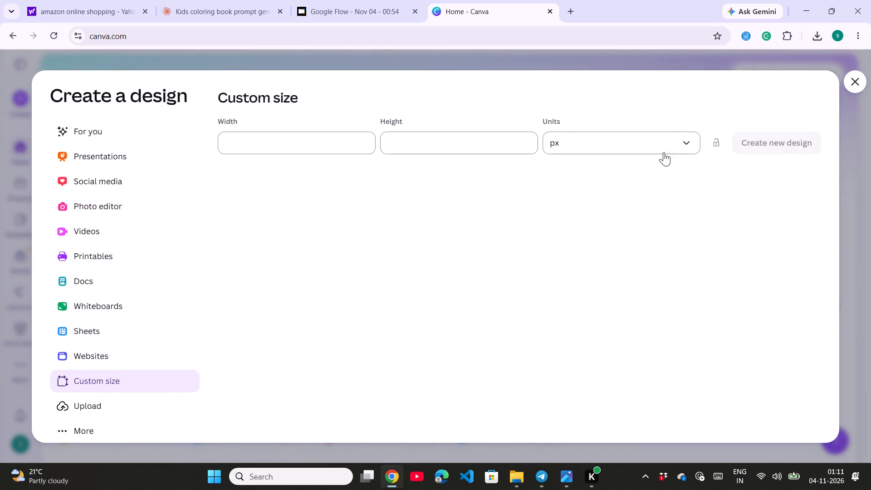
{"action": "left_click", "coordinate": [680, 142]}
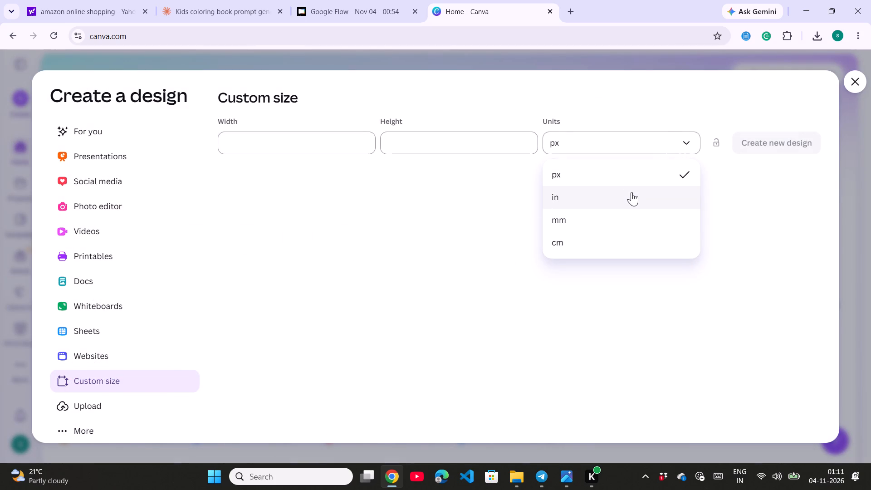
{"action": "left_click", "coordinate": [631, 192]}
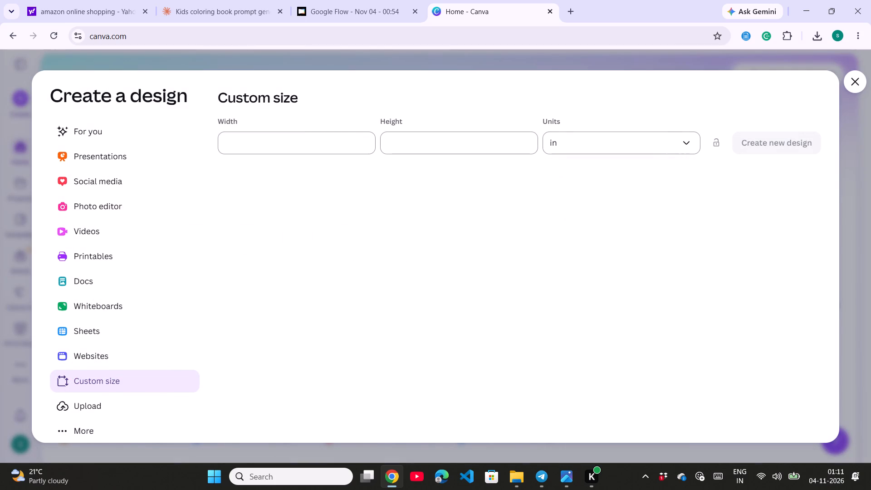
{"action": "left_click", "coordinate": [319, 138]}
{"action": "type", "text": "8.5"}
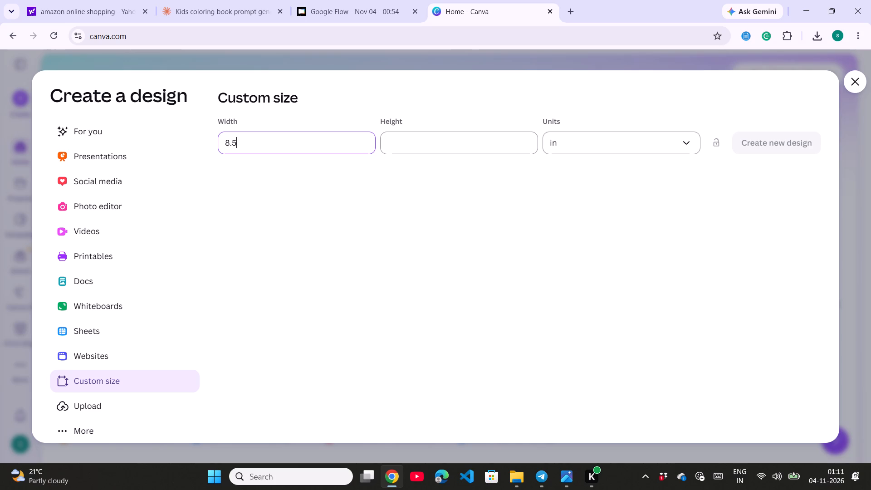
{"action": "left_click", "coordinate": [400, 144]}
{"action": "type", "text": "11"}
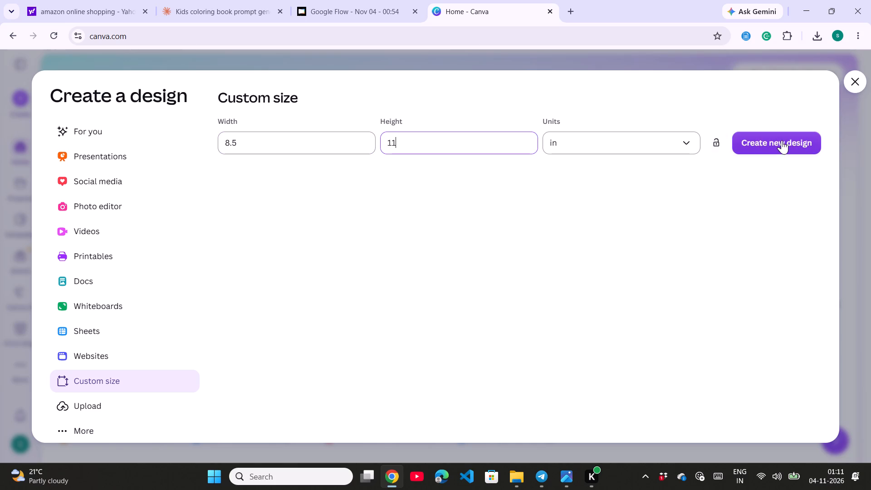
{"action": "left_click", "coordinate": [782, 141]}
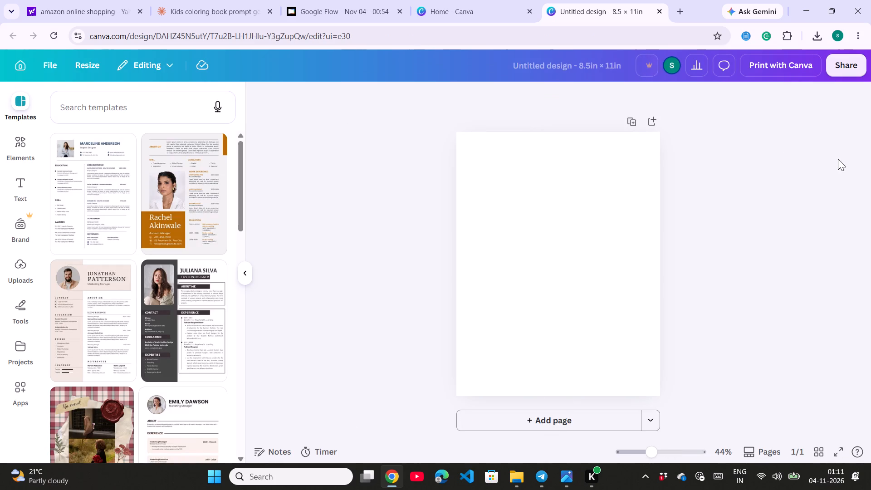
{"action": "left_click", "coordinate": [245, 274]}
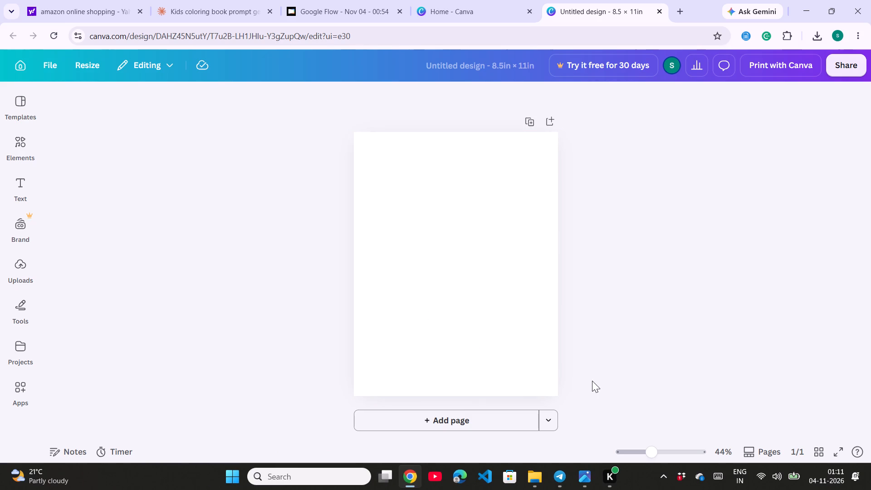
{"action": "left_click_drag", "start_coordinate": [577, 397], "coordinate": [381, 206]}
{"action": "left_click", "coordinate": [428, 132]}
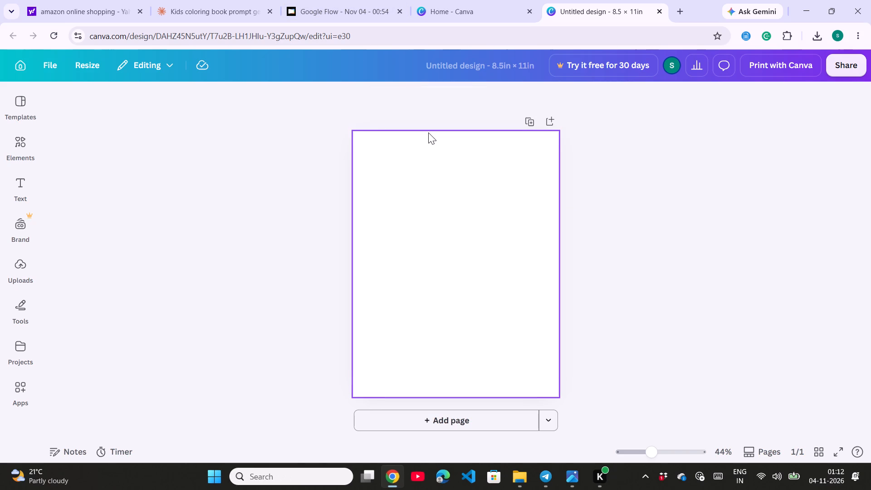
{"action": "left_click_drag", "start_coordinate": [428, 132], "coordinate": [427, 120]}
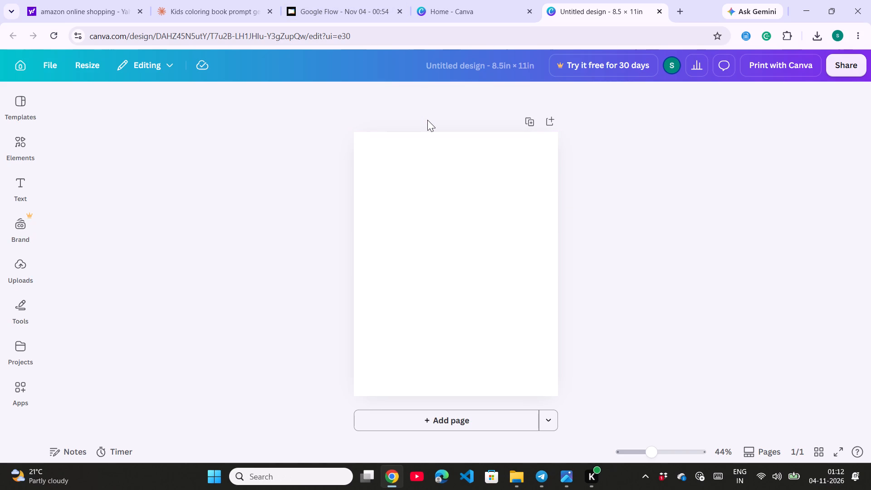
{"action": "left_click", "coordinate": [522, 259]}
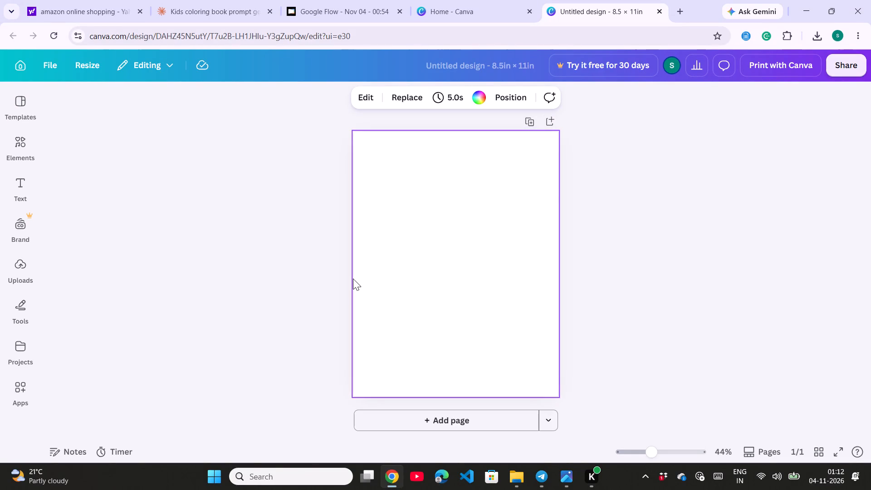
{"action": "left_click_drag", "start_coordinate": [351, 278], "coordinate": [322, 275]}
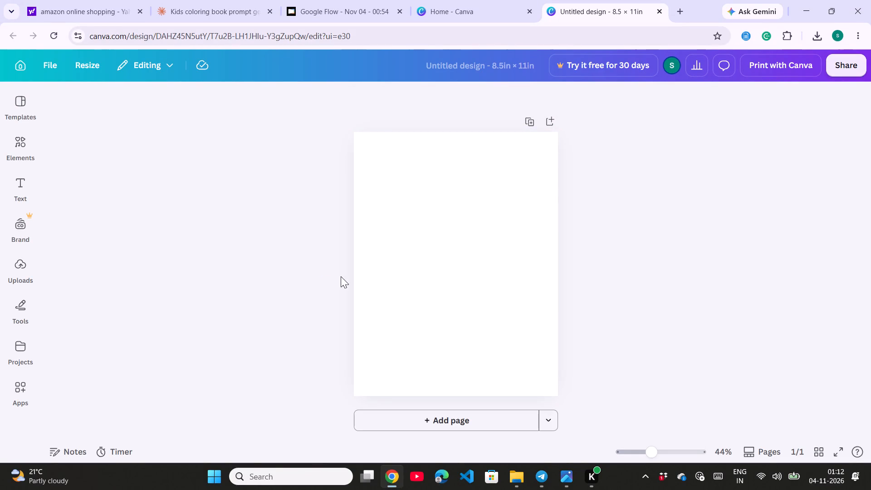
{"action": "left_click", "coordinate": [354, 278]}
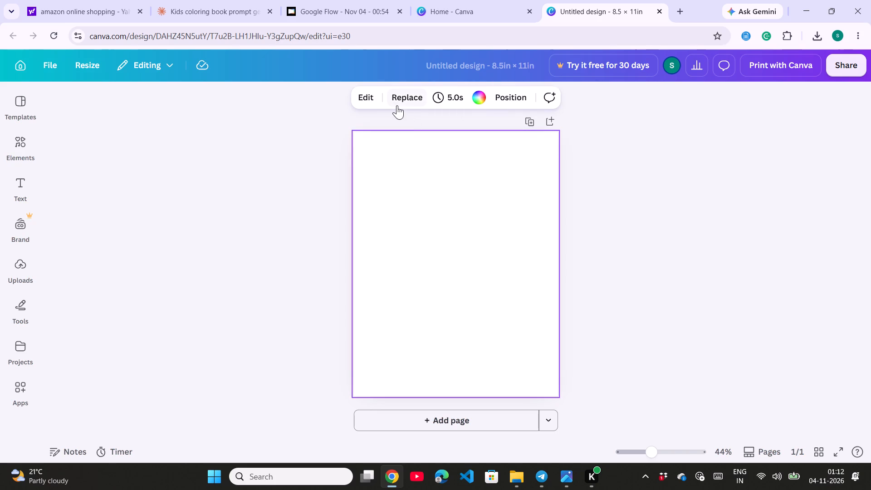
Insert a basic square shape and place it flush in the page's upper-left corner.
{"action": "left_click", "coordinate": [372, 102]}
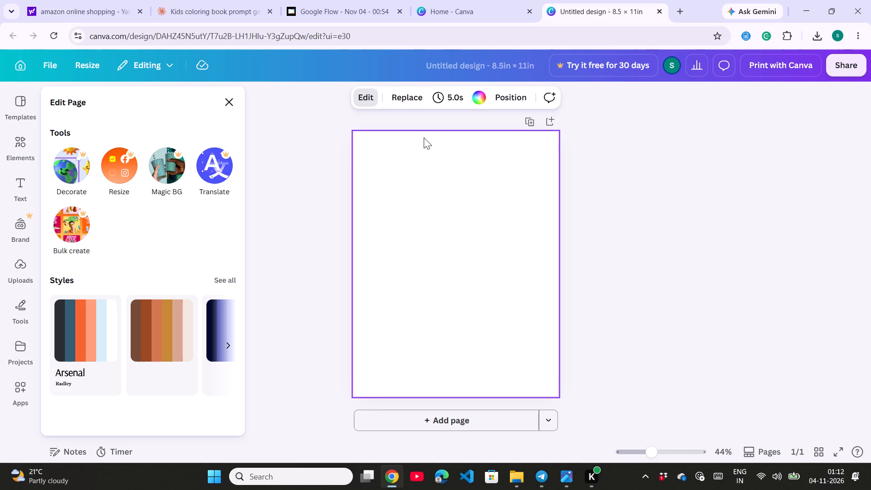
{"action": "left_click", "coordinate": [20, 146]}
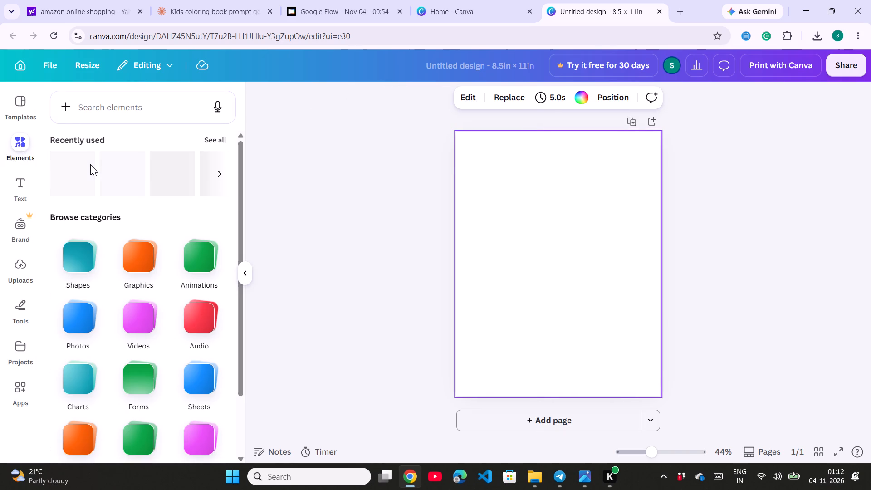
{"action": "left_click", "coordinate": [78, 258]}
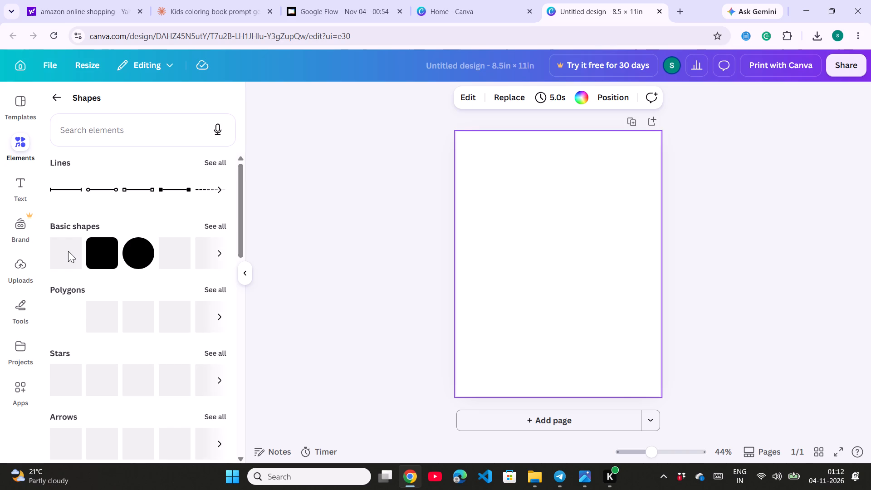
{"action": "left_click", "coordinate": [67, 253]}
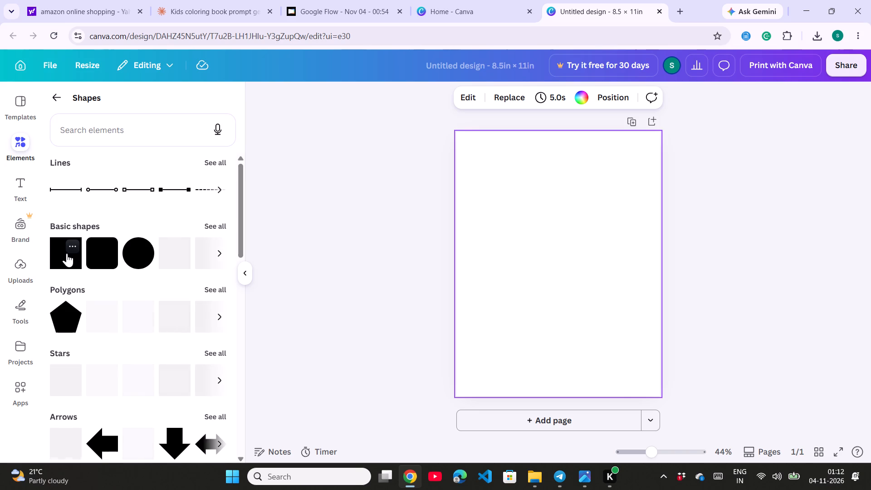
{"action": "left_click_drag", "start_coordinate": [567, 253], "coordinate": [499, 148]}
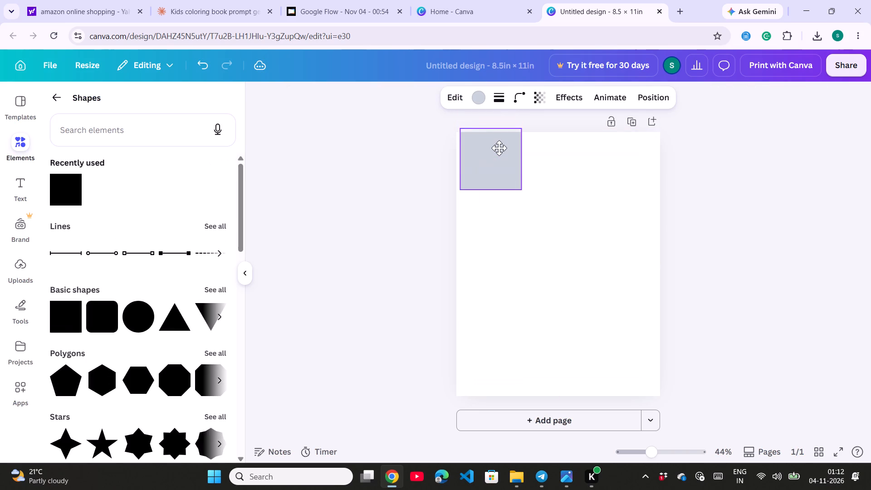
{"action": "left_click_drag", "start_coordinate": [499, 148], "coordinate": [498, 153]}
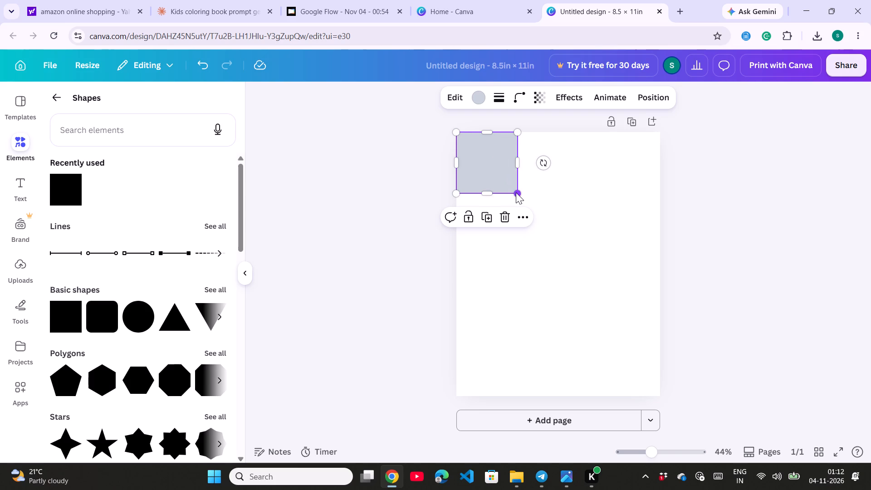
Stretch the square into a rectangle about 7.6 in wide and 10 in high.
{"action": "left_click_drag", "start_coordinate": [516, 192], "coordinate": [517, 340]}
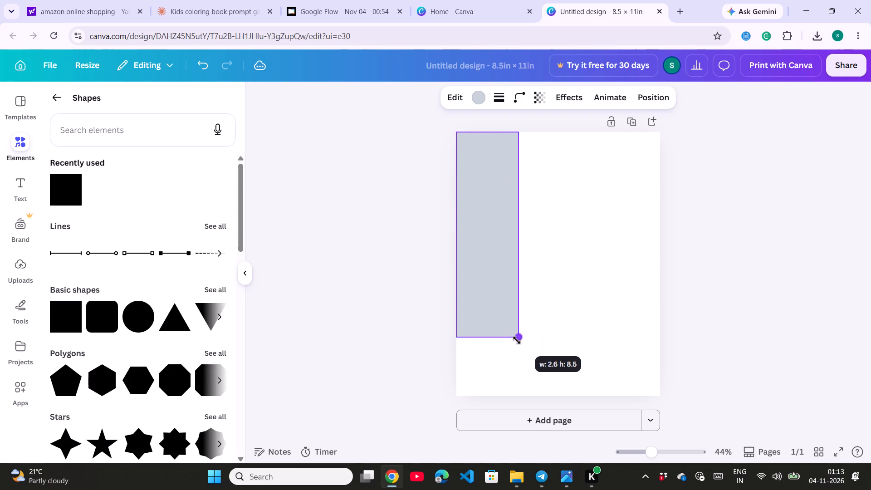
{"action": "left_click_drag", "start_coordinate": [517, 340], "coordinate": [512, 377]}
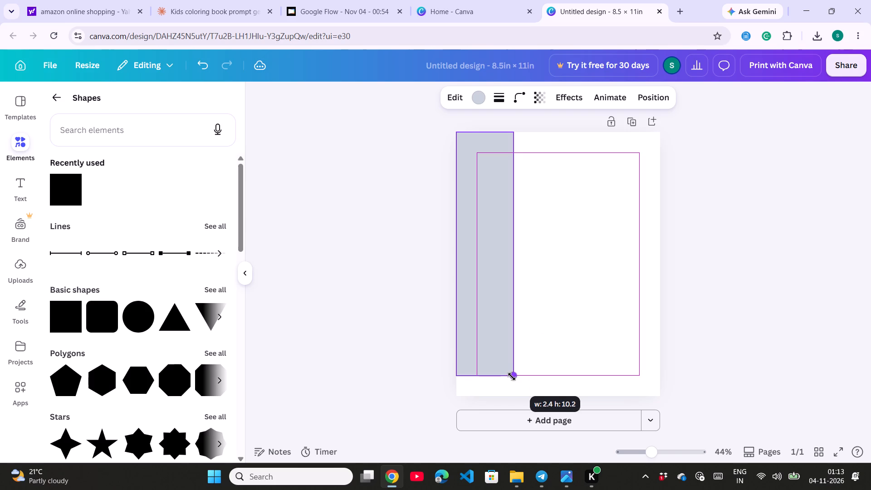
{"action": "left_click_drag", "start_coordinate": [512, 377], "coordinate": [511, 370]}
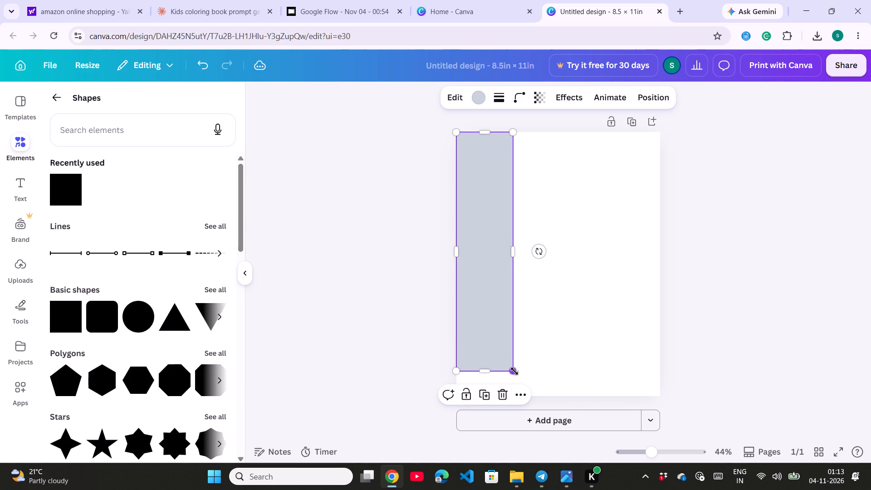
{"action": "left_click_drag", "start_coordinate": [514, 259], "coordinate": [524, 260]}
{"action": "left_click_drag", "start_coordinate": [524, 260], "coordinate": [640, 269]}
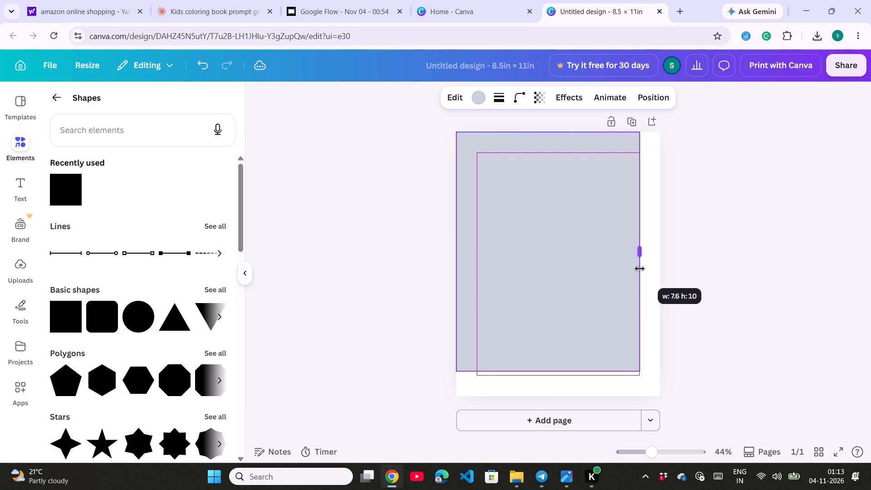
{"action": "left_click_drag", "start_coordinate": [640, 269], "coordinate": [637, 272]}
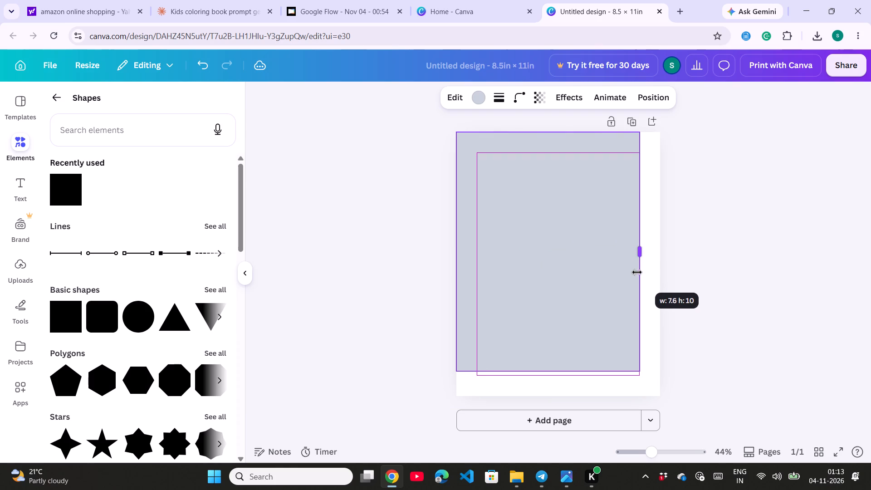
{"action": "left_click_drag", "start_coordinate": [637, 272], "coordinate": [640, 276]}
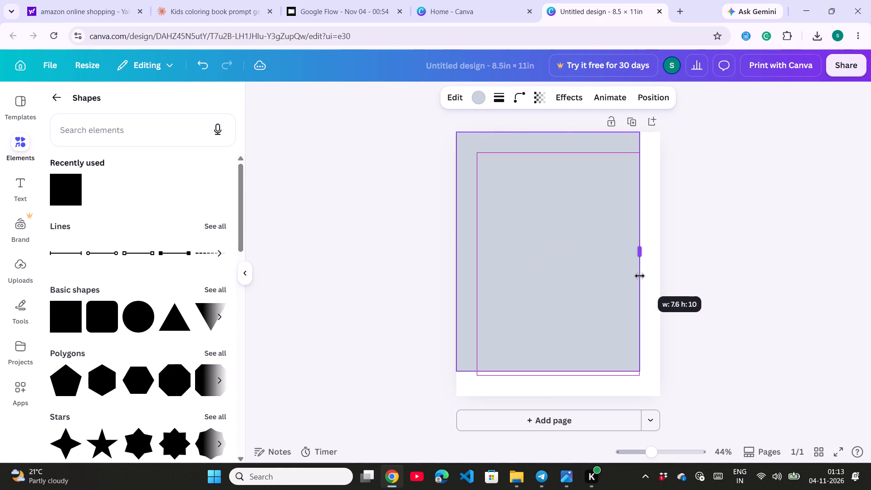
{"action": "left_click_drag", "start_coordinate": [640, 276], "coordinate": [642, 281]}
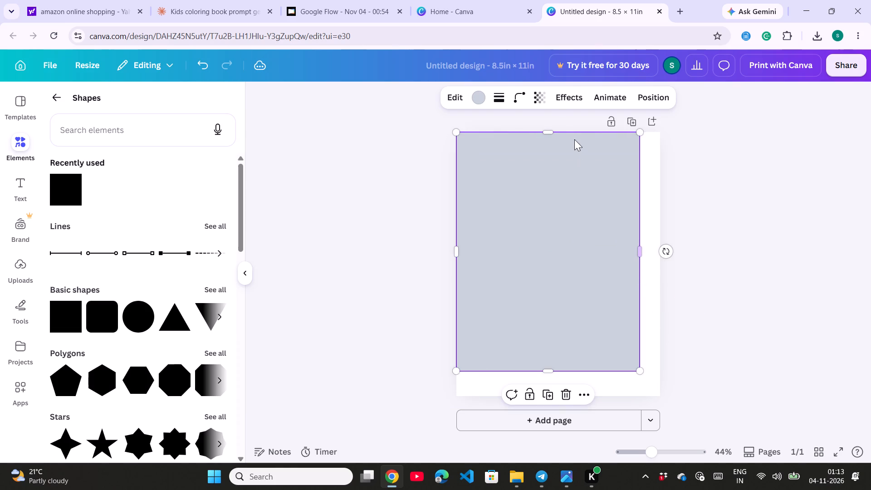
{"action": "left_click", "coordinate": [638, 255]}
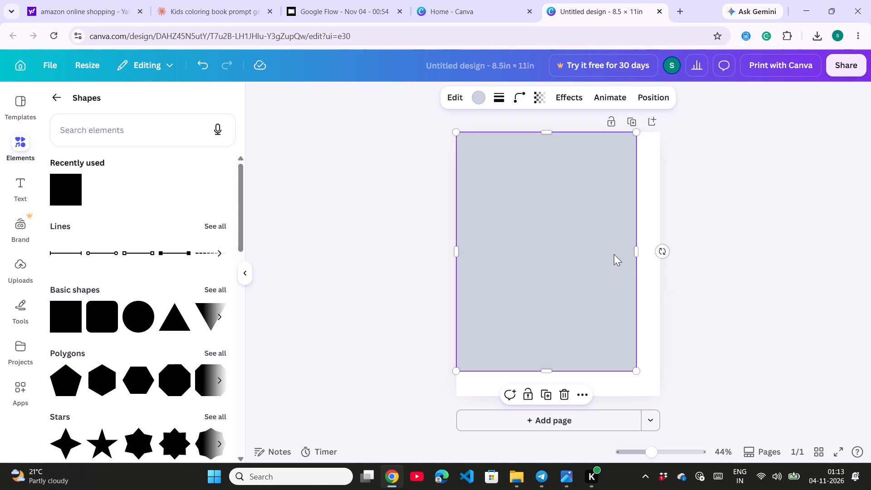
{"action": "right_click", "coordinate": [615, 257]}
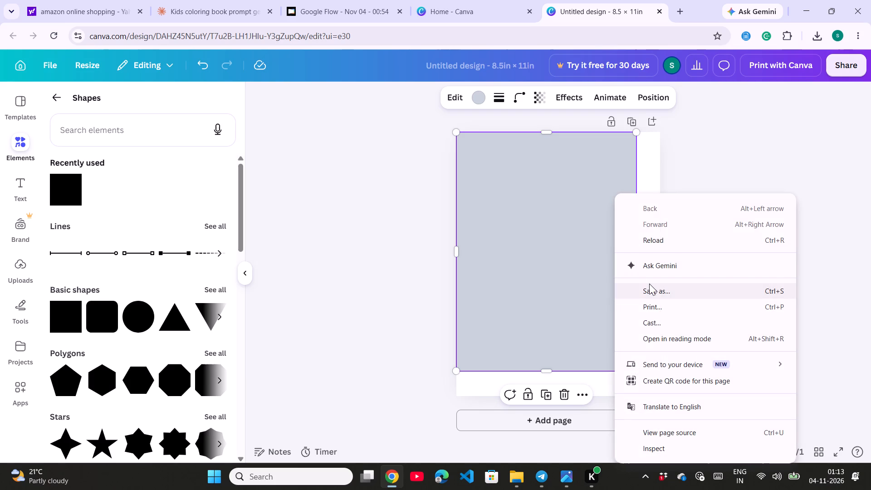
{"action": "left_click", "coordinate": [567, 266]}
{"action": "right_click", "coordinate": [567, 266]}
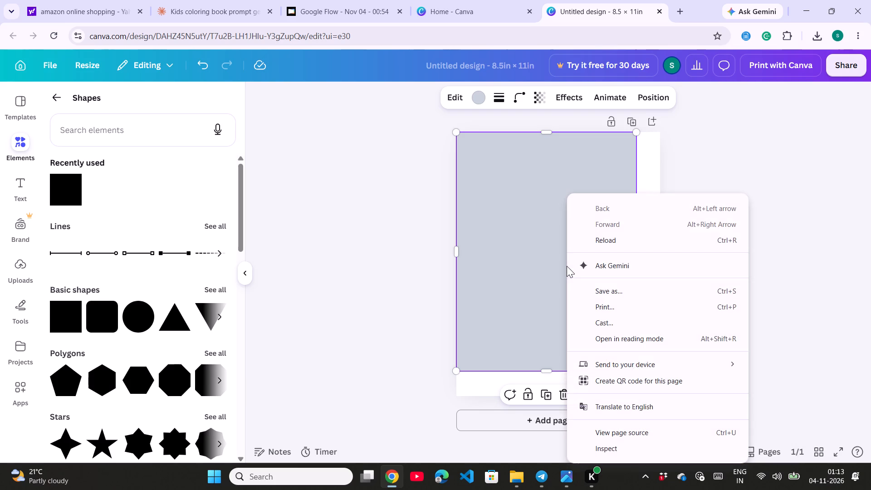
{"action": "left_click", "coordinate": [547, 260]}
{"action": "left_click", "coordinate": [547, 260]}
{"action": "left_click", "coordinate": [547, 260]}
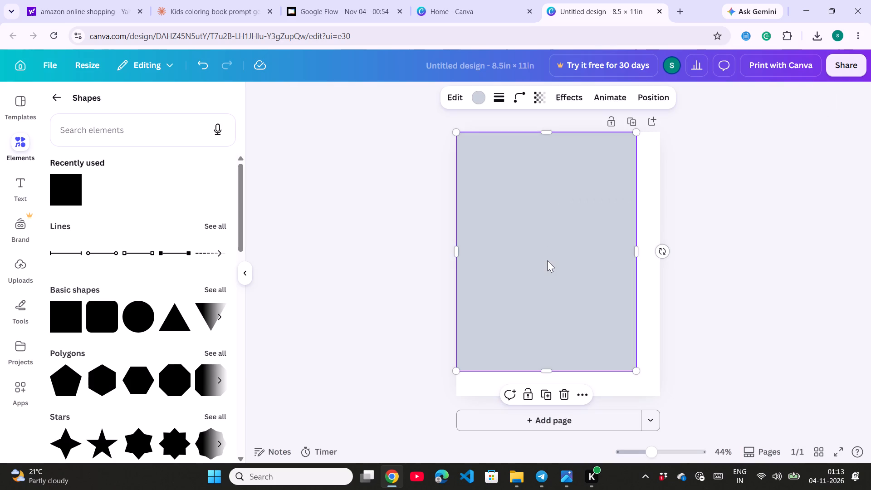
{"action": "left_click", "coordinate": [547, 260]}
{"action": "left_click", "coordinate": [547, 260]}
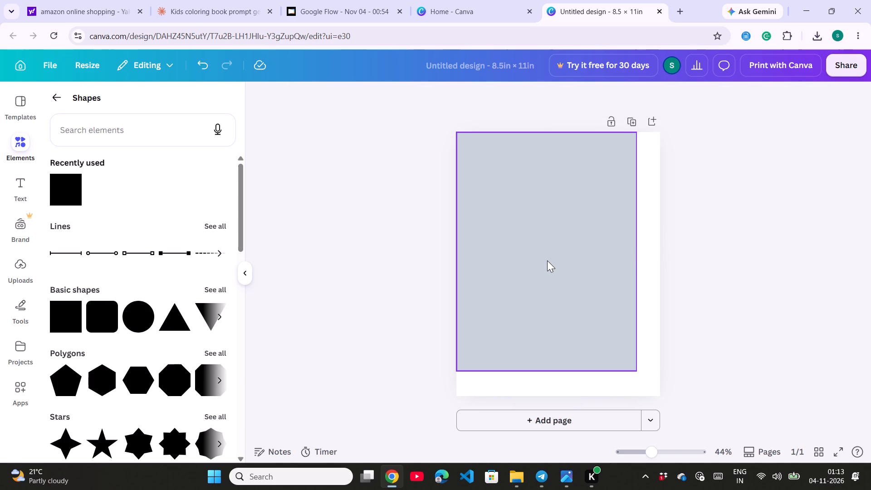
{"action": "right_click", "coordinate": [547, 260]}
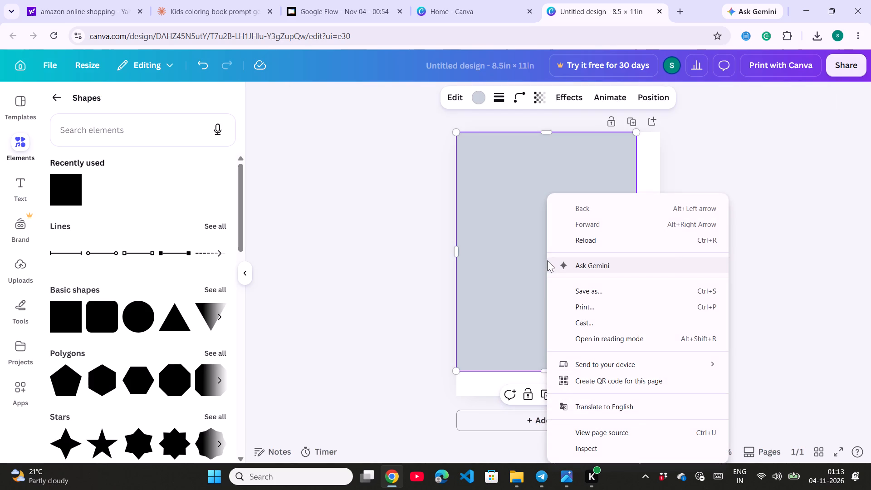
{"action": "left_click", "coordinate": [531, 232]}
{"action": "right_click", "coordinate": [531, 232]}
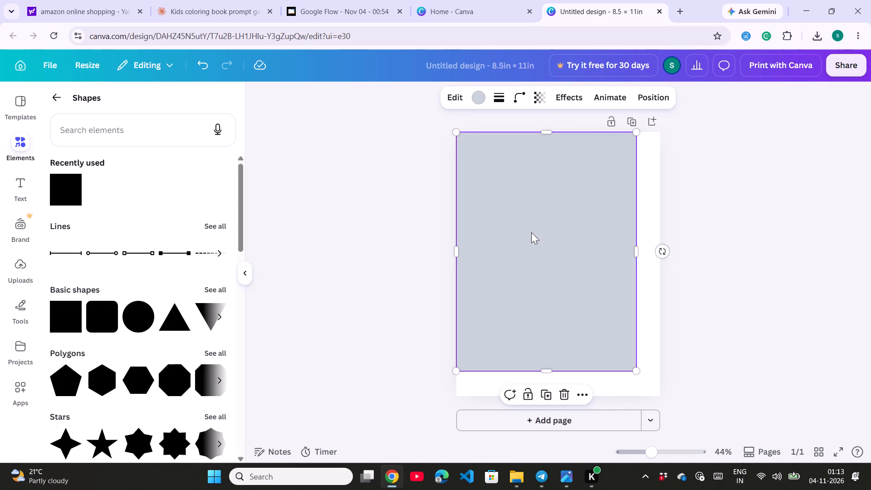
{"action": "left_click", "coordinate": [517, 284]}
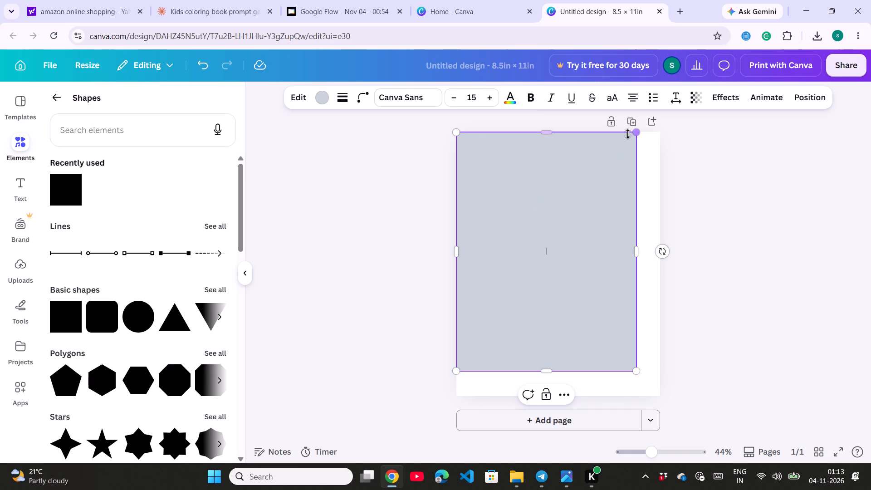
Move the grey rectangle to the centre of the page, leaving an even white margin on opposite sides.
{"action": "left_click_drag", "start_coordinate": [556, 189], "coordinate": [563, 201]}
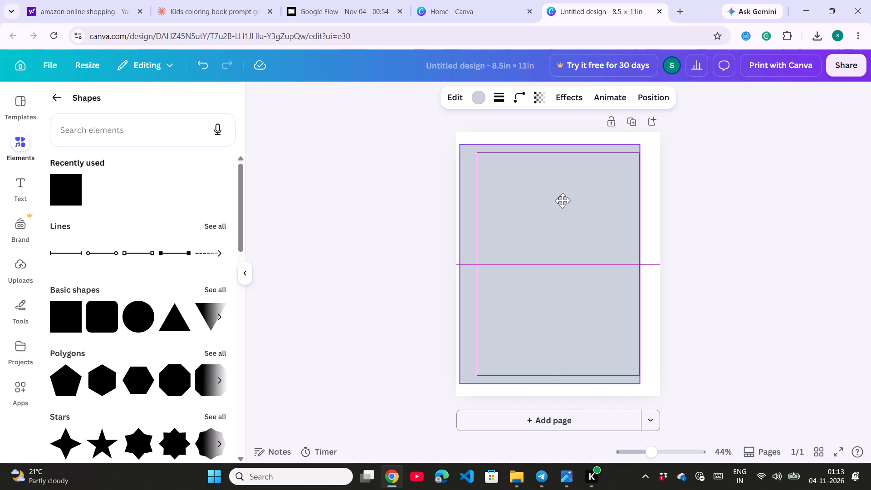
{"action": "left_click_drag", "start_coordinate": [563, 201], "coordinate": [571, 200]}
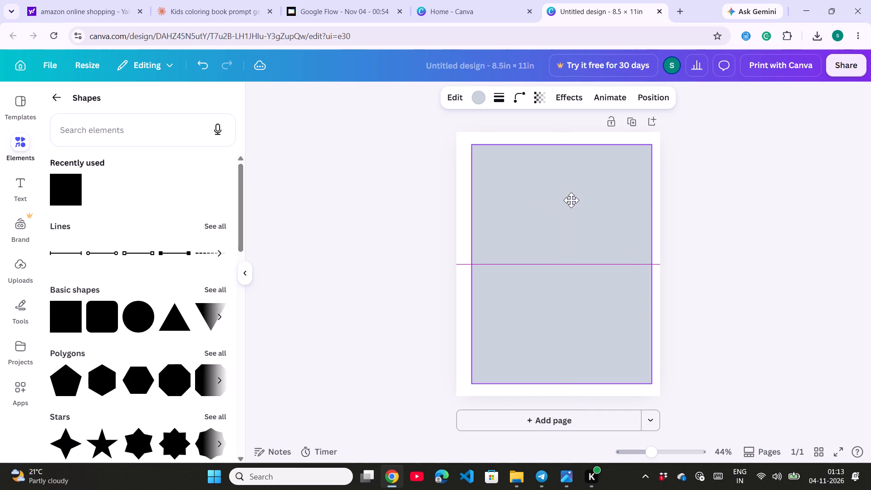
{"action": "left_click_drag", "start_coordinate": [571, 200], "coordinate": [569, 200]}
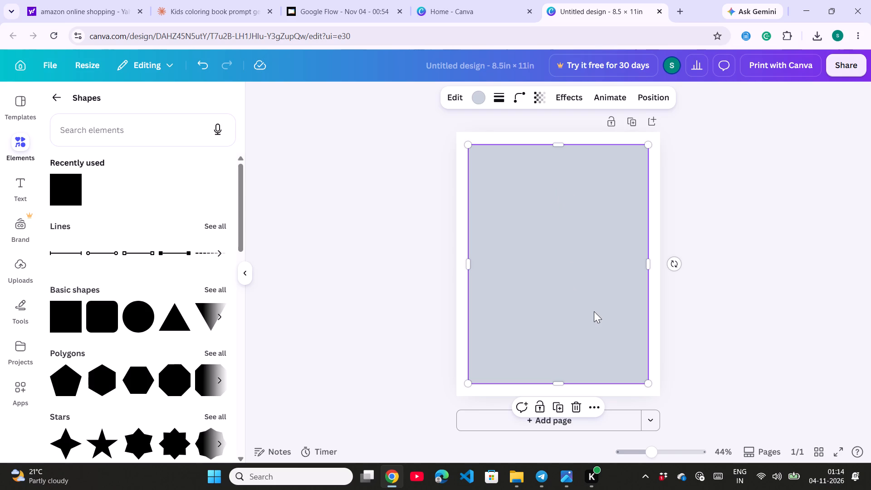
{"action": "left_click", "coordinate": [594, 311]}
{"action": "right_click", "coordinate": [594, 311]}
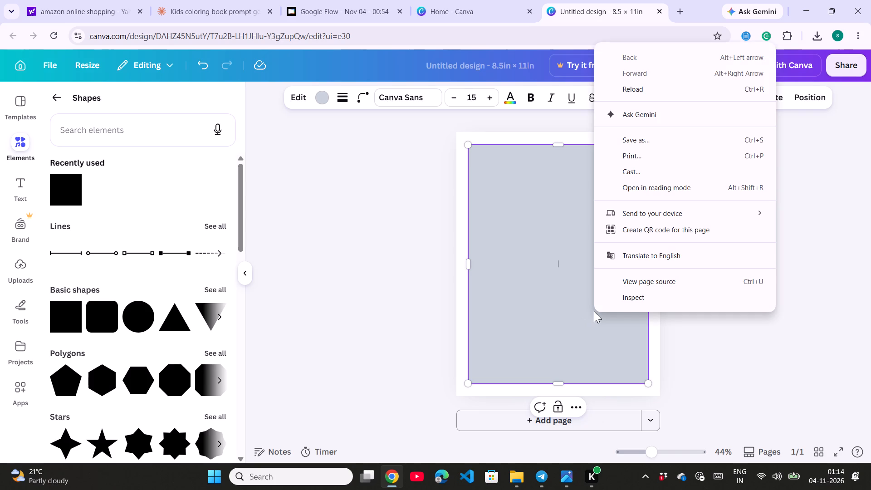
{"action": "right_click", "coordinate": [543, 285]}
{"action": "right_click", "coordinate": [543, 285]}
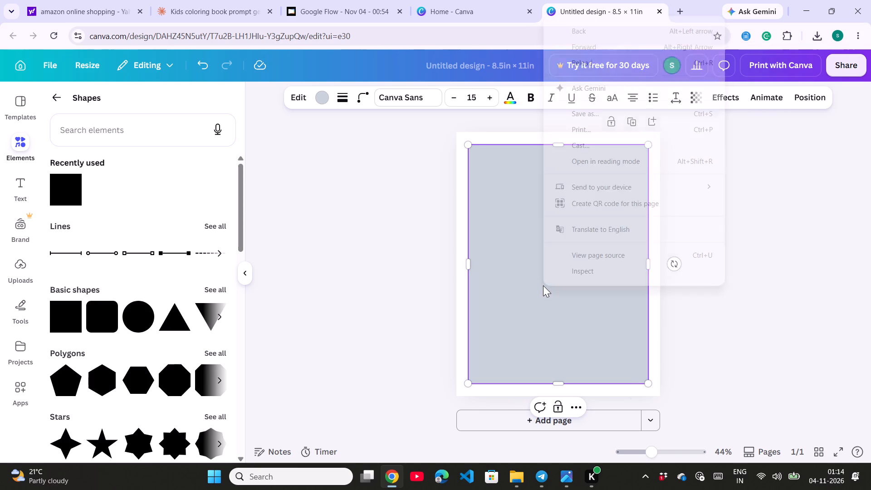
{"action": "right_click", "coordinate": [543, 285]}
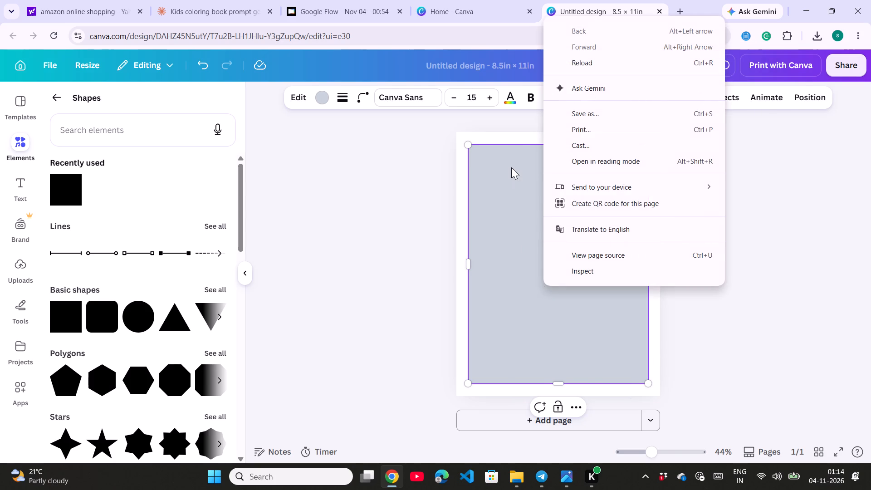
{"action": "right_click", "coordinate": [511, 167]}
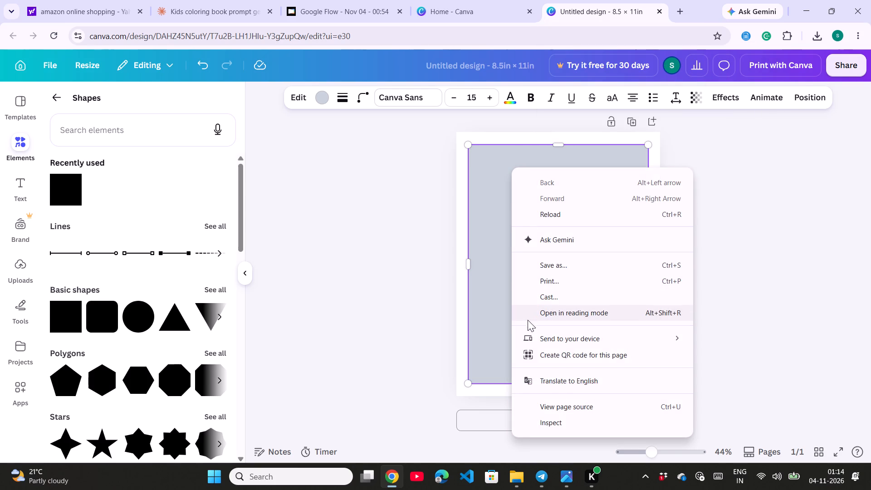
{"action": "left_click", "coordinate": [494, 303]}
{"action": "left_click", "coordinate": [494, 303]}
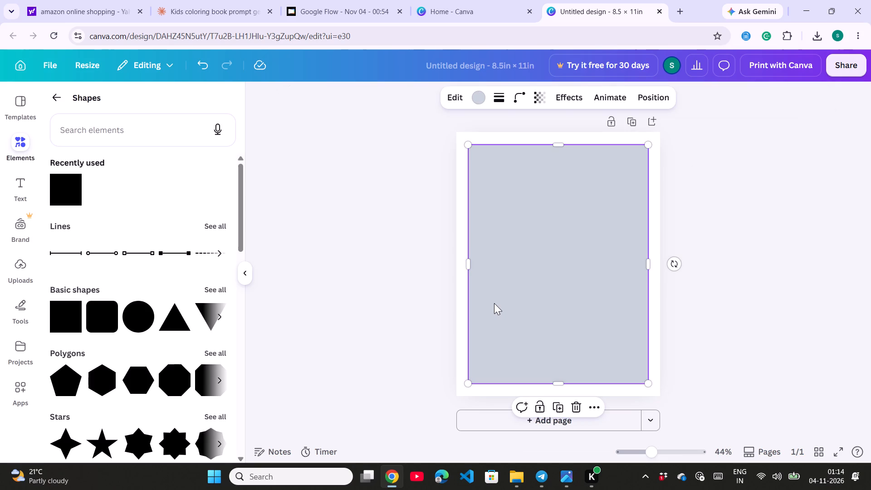
Align the grey rectangle to the left edge of the page.
{"action": "left_click", "coordinate": [494, 303]}
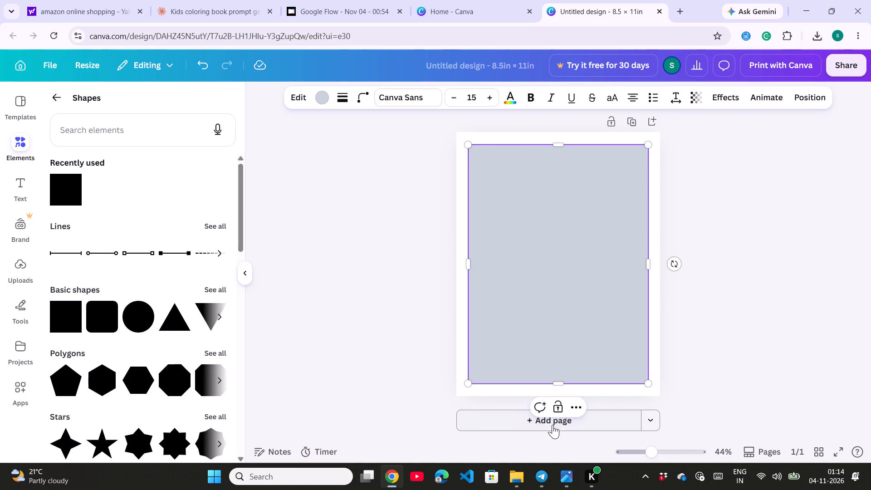
{"action": "left_click", "coordinate": [575, 408]}
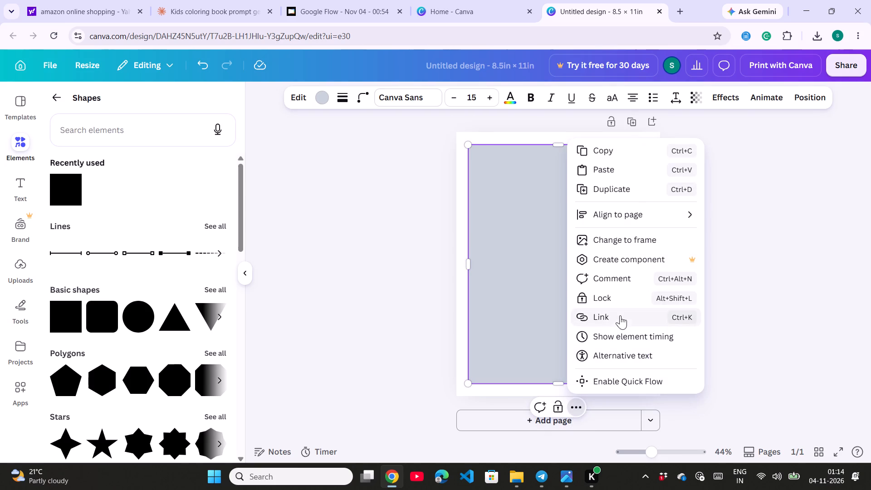
{"action": "left_click", "coordinate": [626, 217]}
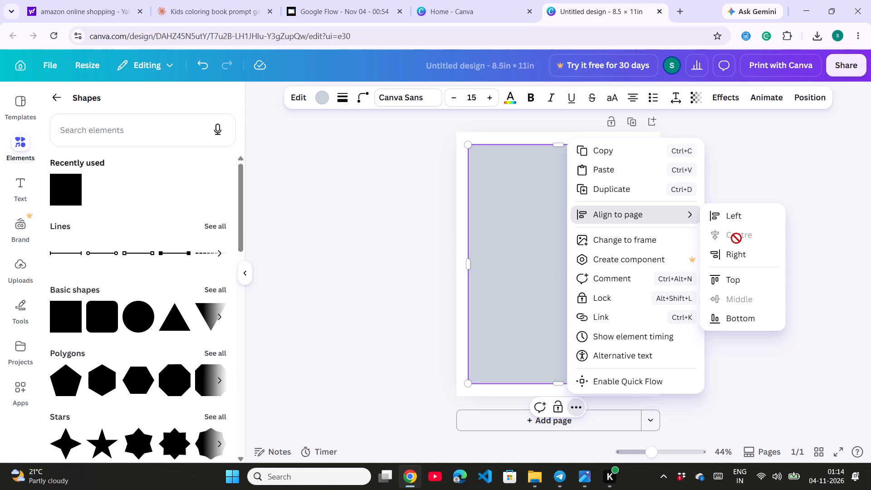
{"action": "left_click", "coordinate": [734, 224]}
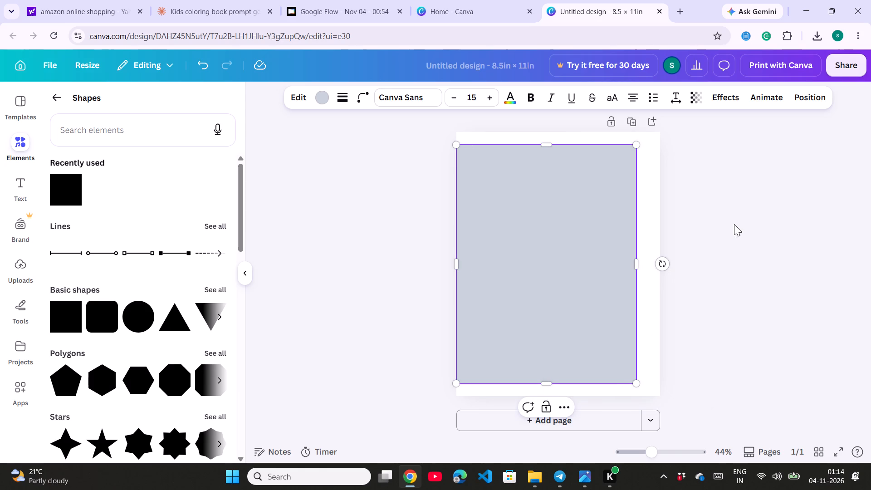
Align the grey rectangle to the centre and middle of the page.
{"action": "left_click", "coordinate": [562, 407]}
{"action": "left_click", "coordinate": [639, 211]}
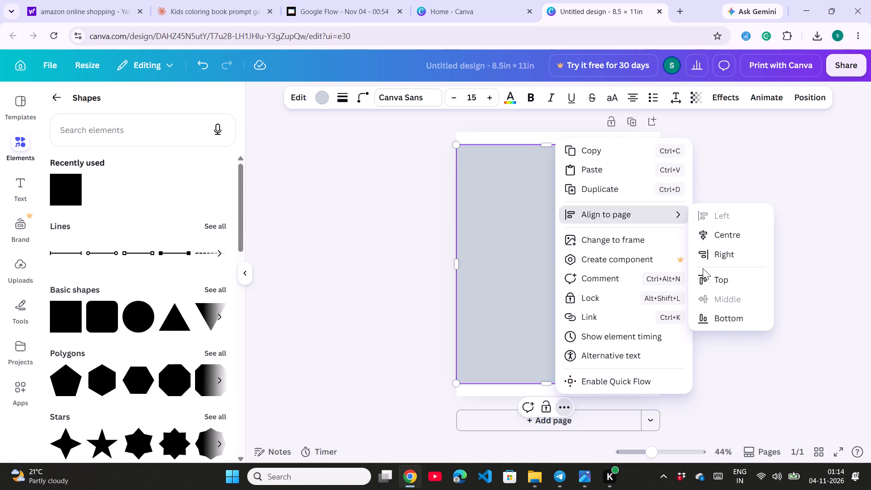
{"action": "left_click", "coordinate": [726, 231]}
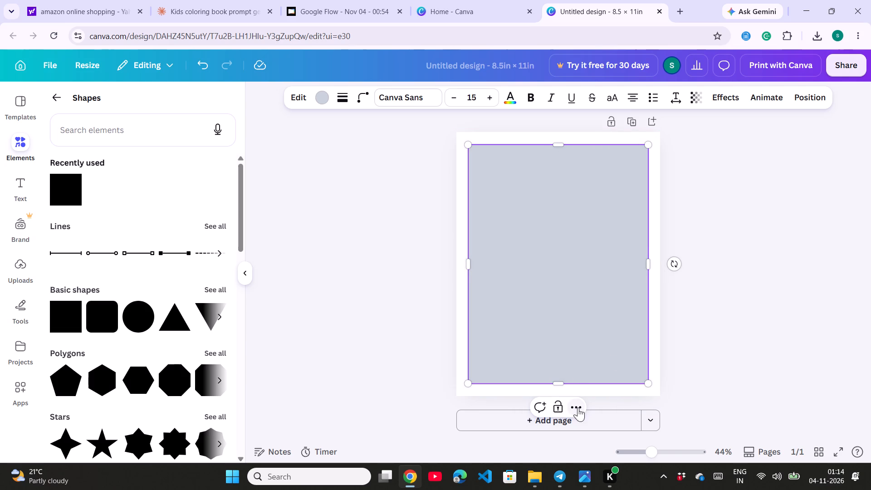
{"action": "left_click", "coordinate": [580, 410]}
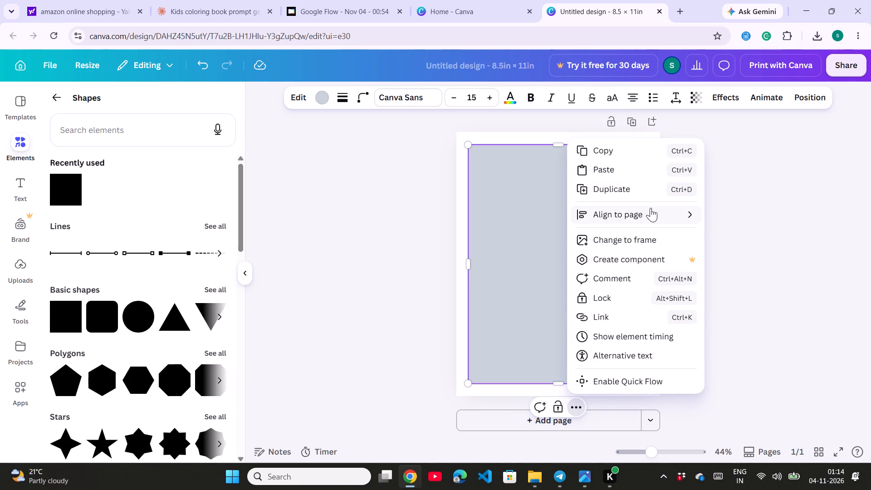
{"action": "left_click", "coordinate": [651, 208]}
{"action": "left_click", "coordinate": [735, 301]}
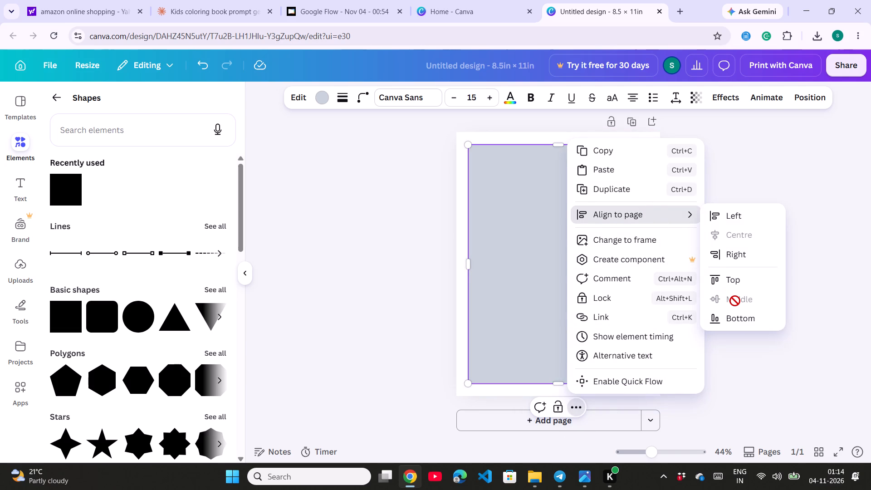
{"action": "left_click", "coordinate": [532, 263]}
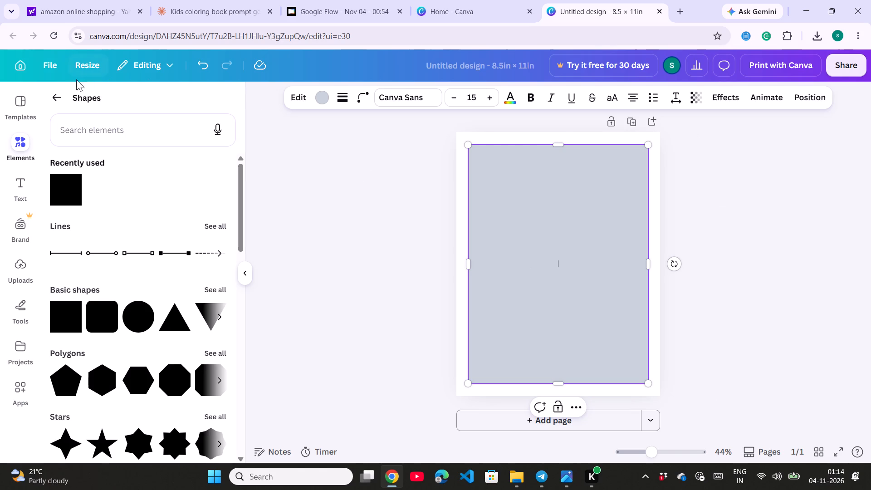
Show the rulers and guides for the design.
{"action": "left_click", "coordinate": [54, 65]}
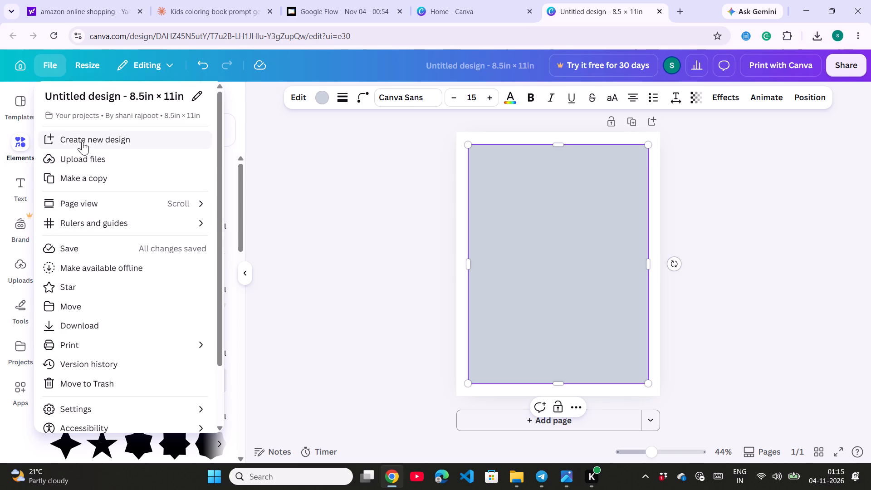
{"action": "left_click", "coordinate": [93, 219]}
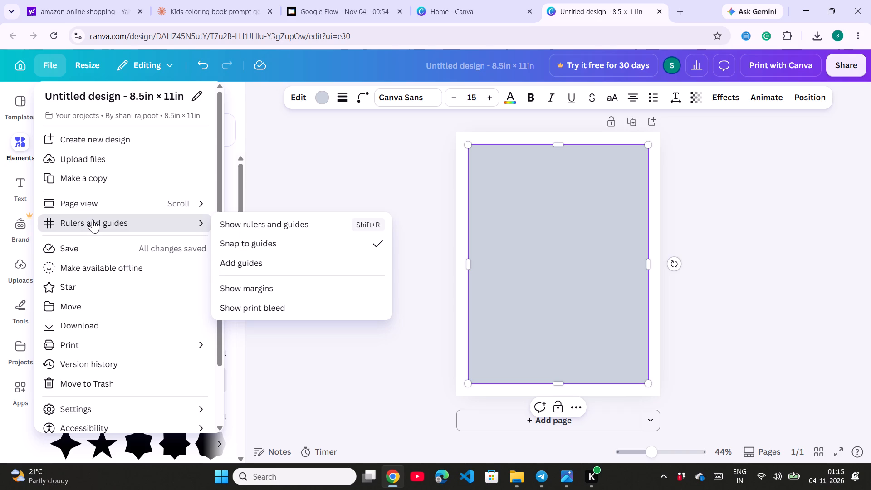
{"action": "left_click", "coordinate": [255, 222]}
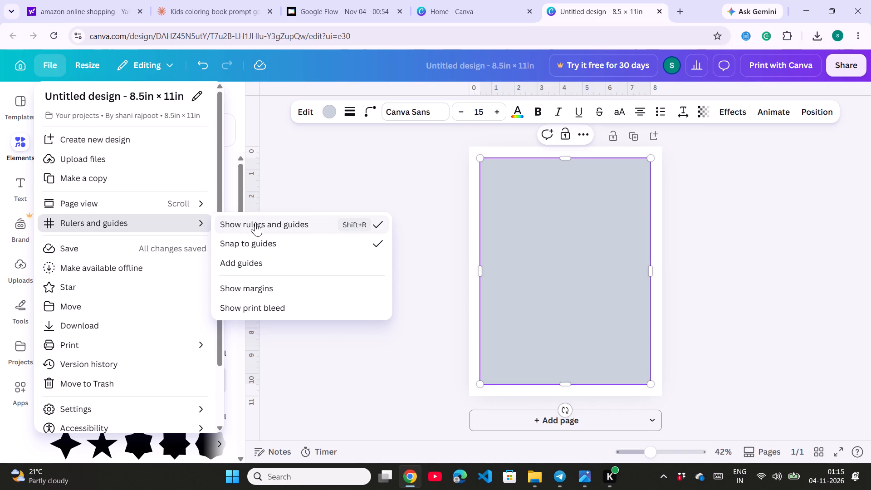
{"action": "left_click", "coordinate": [411, 363]}
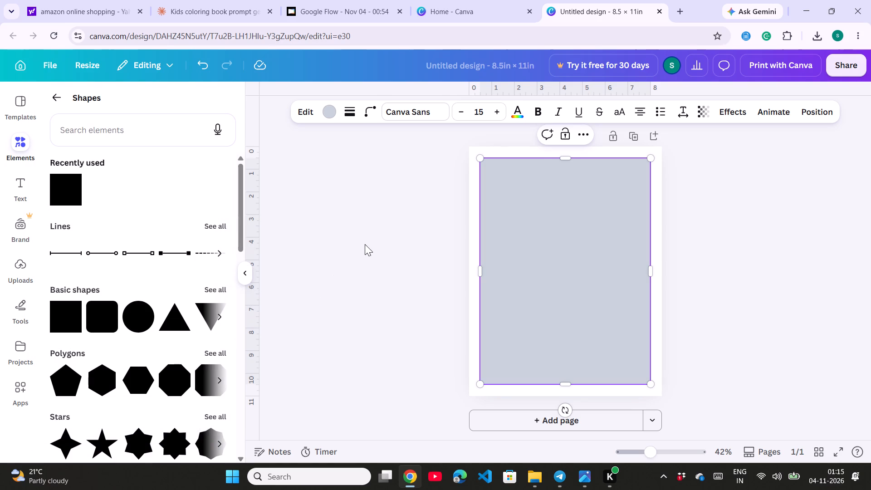
Add two horizontal guides, one along the rectangle's top edge and one along its bottom edge at about 10.5 in.
{"action": "scroll", "coordinate": [365, 244], "scroll_direction": "up", "scroll_amount": 2}
{"action": "left_click_drag", "start_coordinate": [262, 94], "coordinate": [267, 127]}
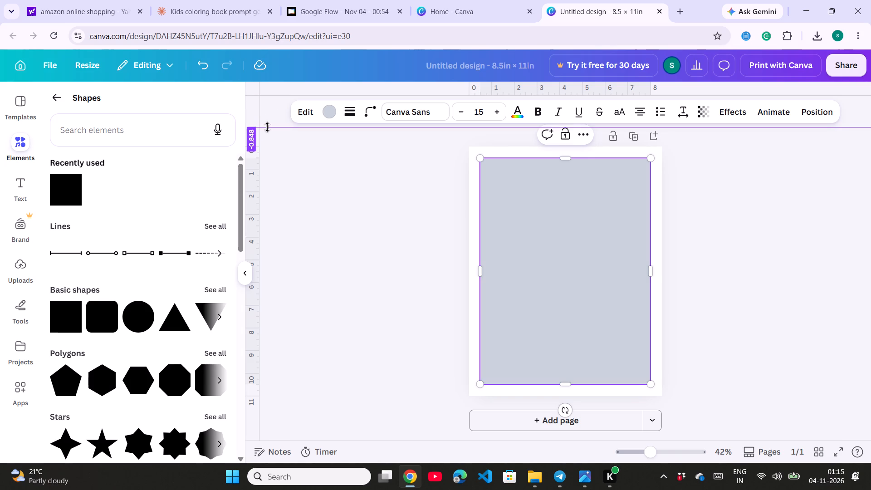
{"action": "left_click_drag", "start_coordinate": [267, 127], "coordinate": [271, 153]}
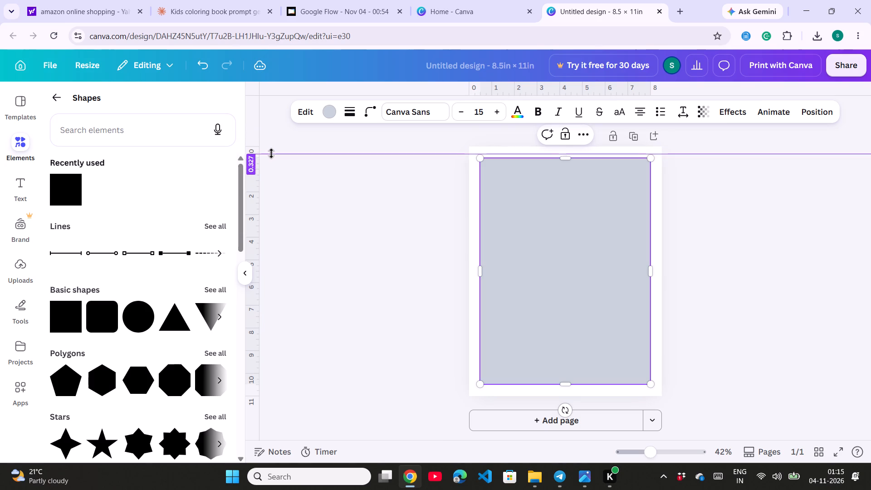
{"action": "left_click_drag", "start_coordinate": [271, 153], "coordinate": [271, 156]}
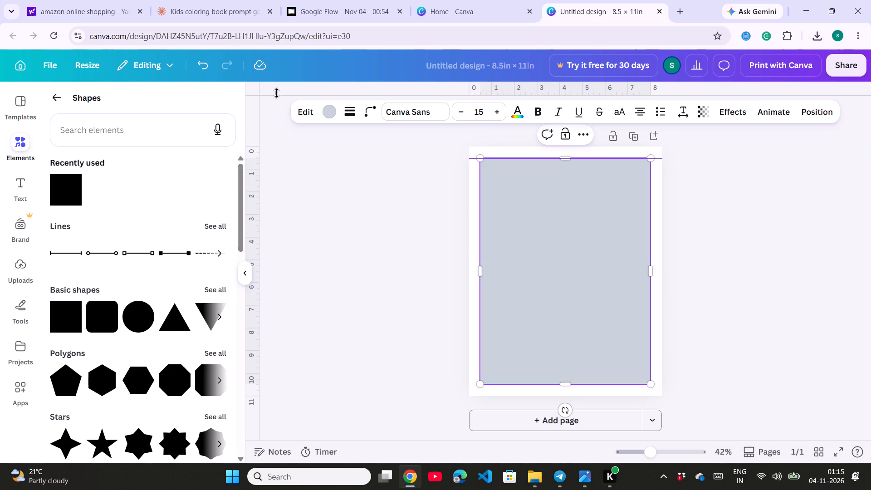
{"action": "left_click_drag", "start_coordinate": [277, 96], "coordinate": [269, 245]}
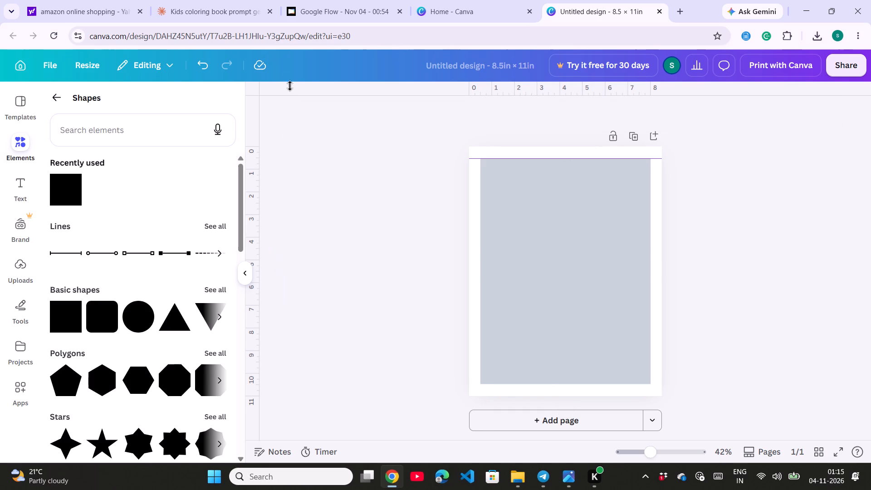
{"action": "left_click_drag", "start_coordinate": [285, 93], "coordinate": [291, 142]}
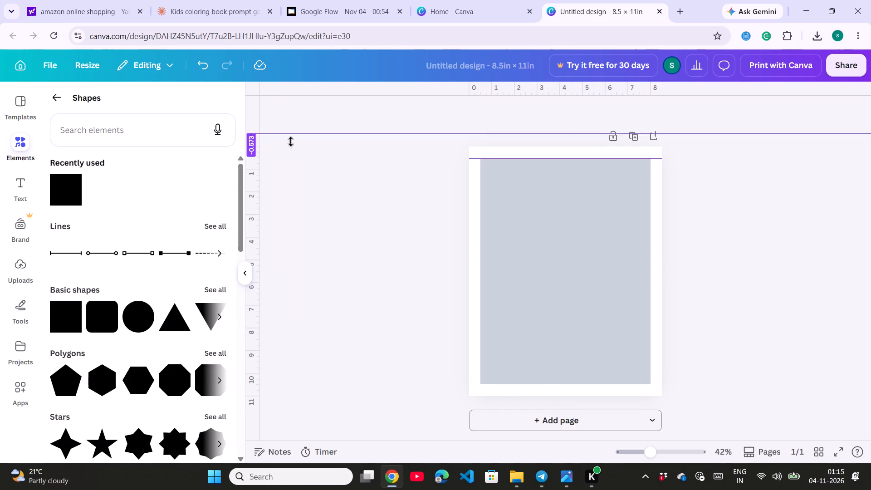
{"action": "left_click_drag", "start_coordinate": [291, 142], "coordinate": [313, 337]}
{"action": "left_click_drag", "start_coordinate": [313, 337], "coordinate": [315, 382]}
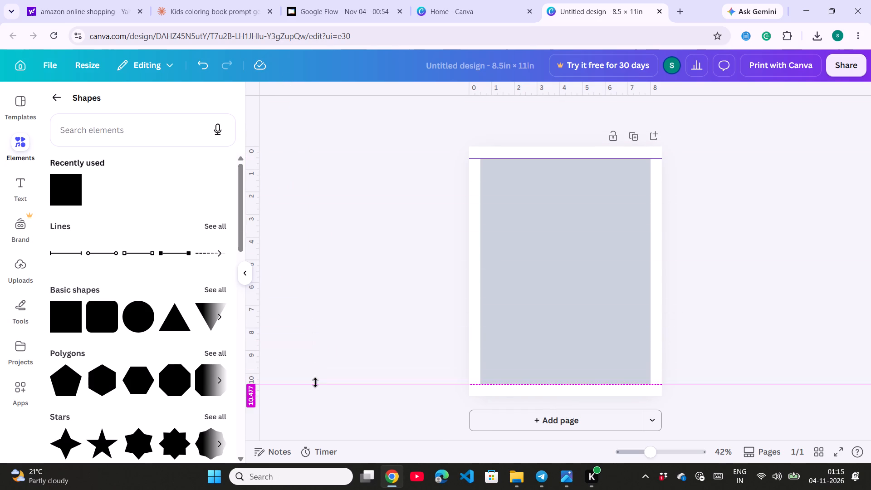
{"action": "left_click_drag", "start_coordinate": [315, 382], "coordinate": [315, 385]}
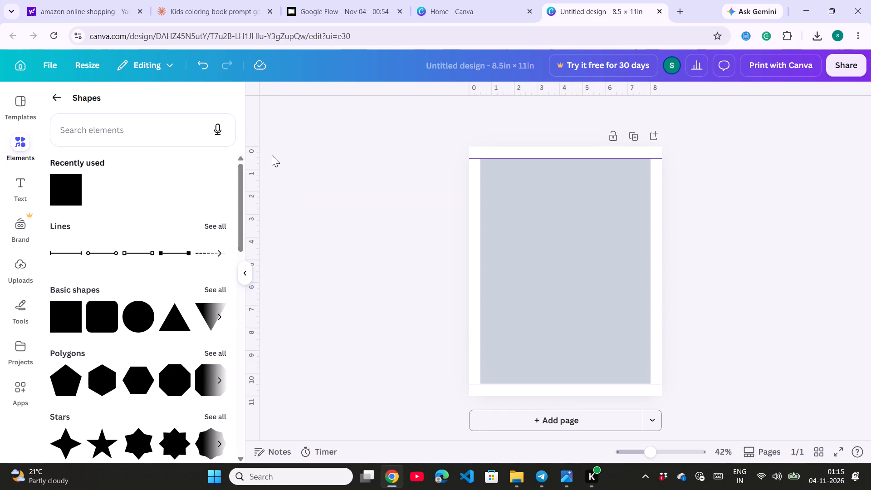
Add two vertical guides along the left and right edges of the grey rectangle.
{"action": "left_click_drag", "start_coordinate": [259, 137], "coordinate": [482, 189]}
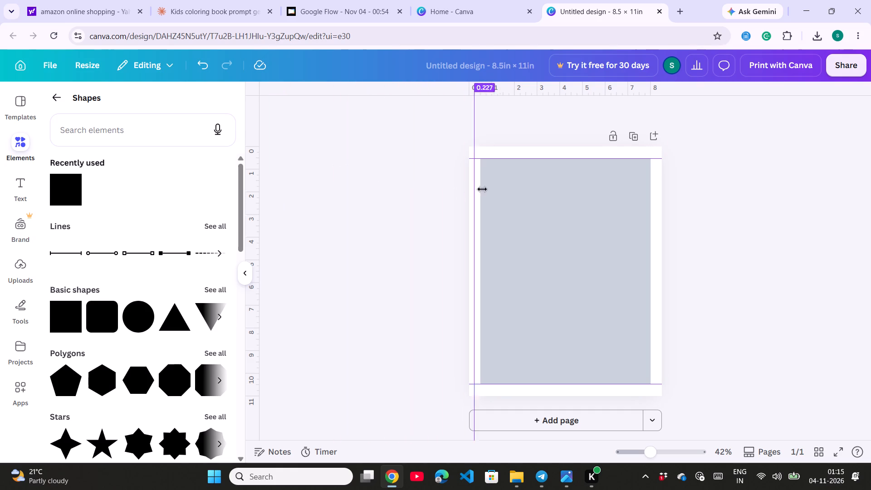
{"action": "left_click_drag", "start_coordinate": [482, 189], "coordinate": [483, 190]}
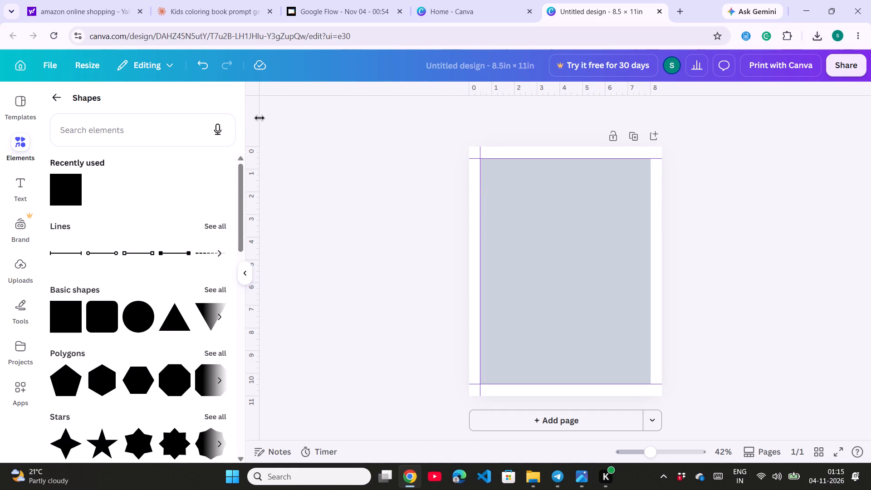
{"action": "left_click_drag", "start_coordinate": [259, 118], "coordinate": [651, 152]}
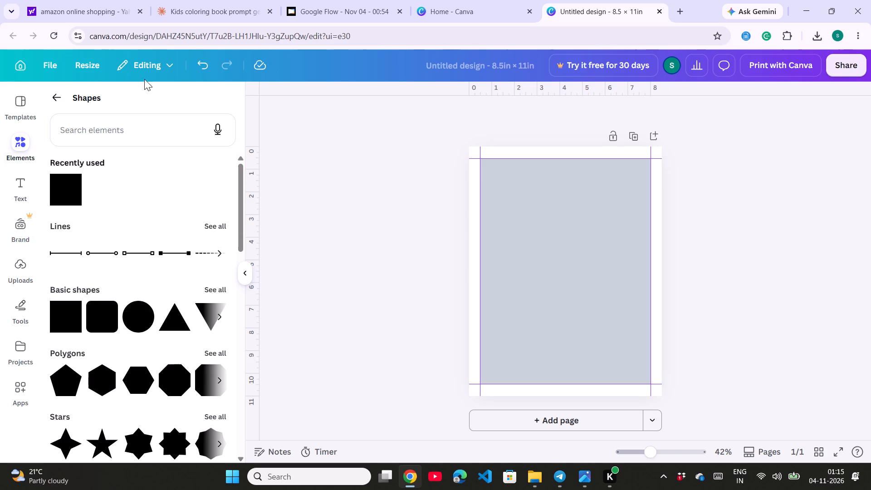
Lock all the guides in the design.
{"action": "left_click", "coordinate": [57, 71]}
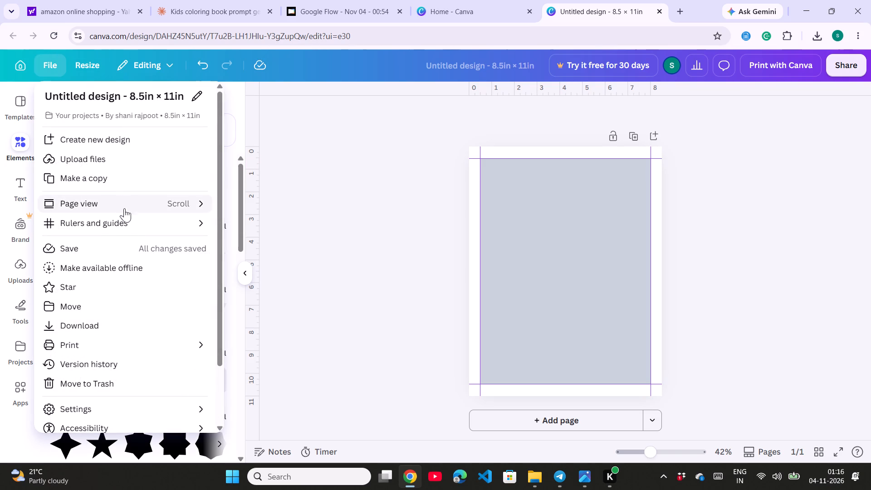
{"action": "left_click", "coordinate": [126, 220]}
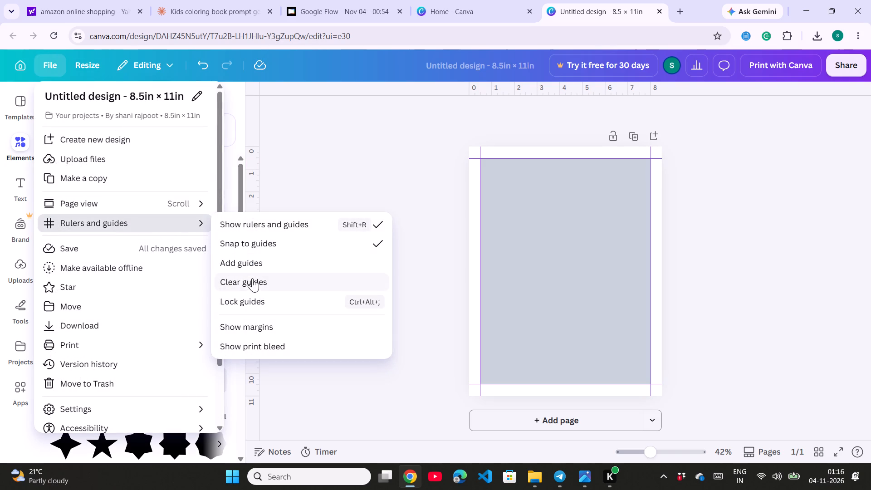
{"action": "left_click", "coordinate": [262, 296]}
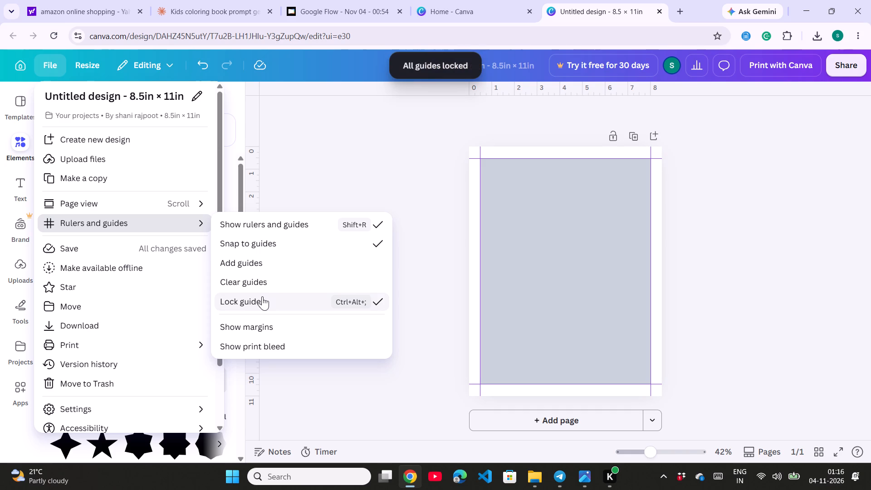
{"action": "left_click", "coordinate": [429, 162]}
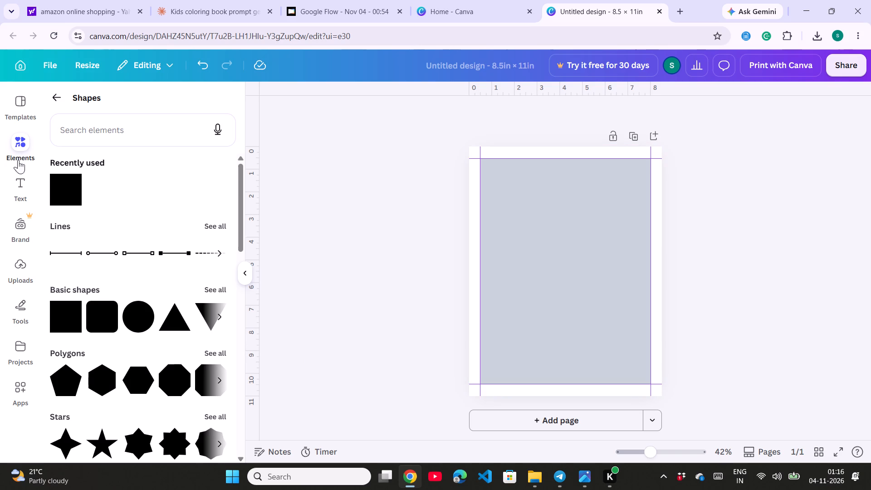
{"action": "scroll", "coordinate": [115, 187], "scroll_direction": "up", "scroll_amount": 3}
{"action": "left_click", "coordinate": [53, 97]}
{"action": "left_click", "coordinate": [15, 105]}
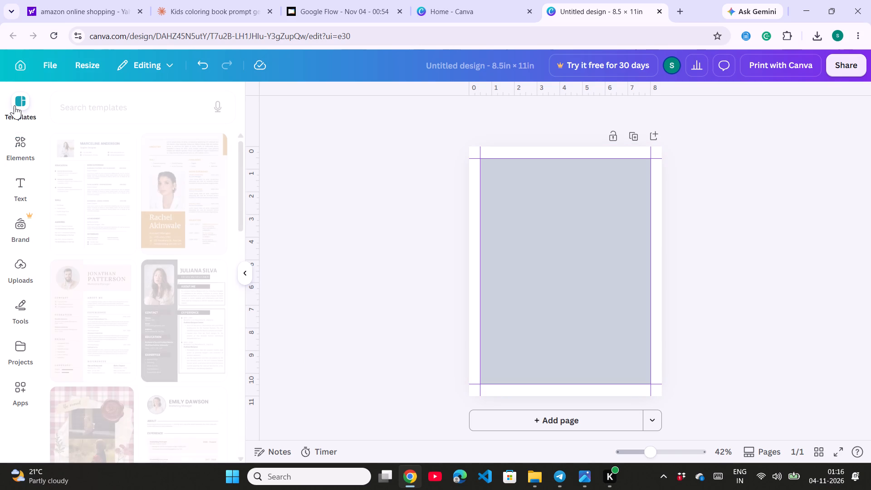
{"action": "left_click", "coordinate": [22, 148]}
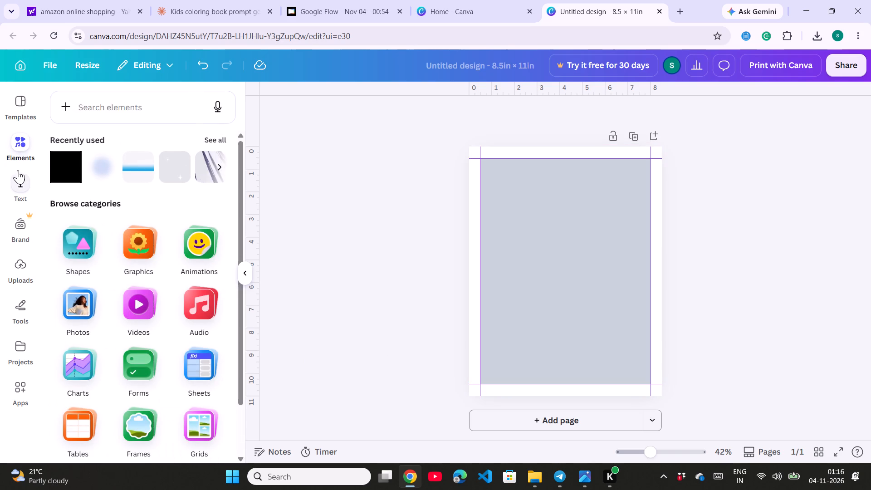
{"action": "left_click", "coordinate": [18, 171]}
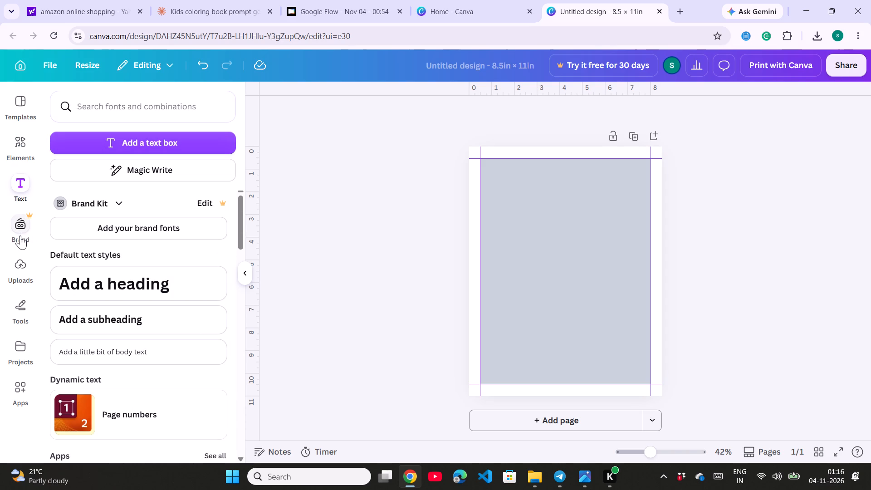
Upload all of today's dinosaur JPG images from the Downloads folder to the design's image uploads.
{"action": "left_click", "coordinate": [18, 260]}
{"action": "left_click", "coordinate": [157, 139]}
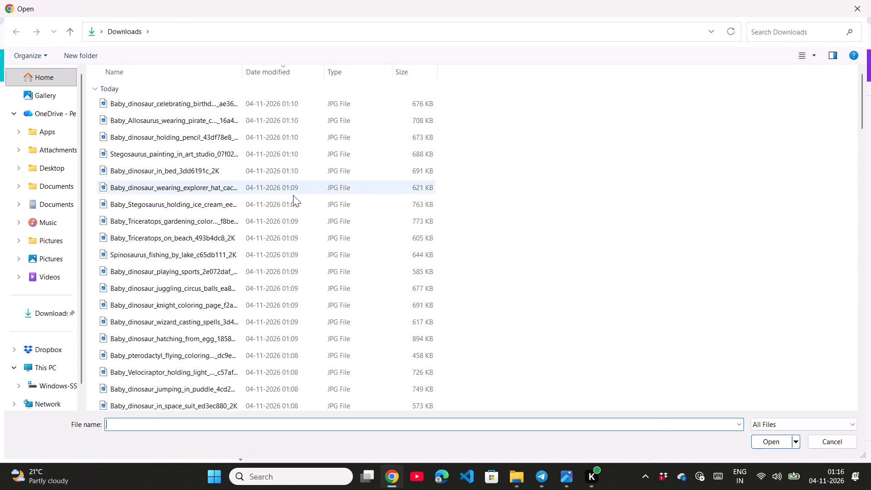
{"action": "left_click_drag", "start_coordinate": [507, 88], "coordinate": [468, 149]}
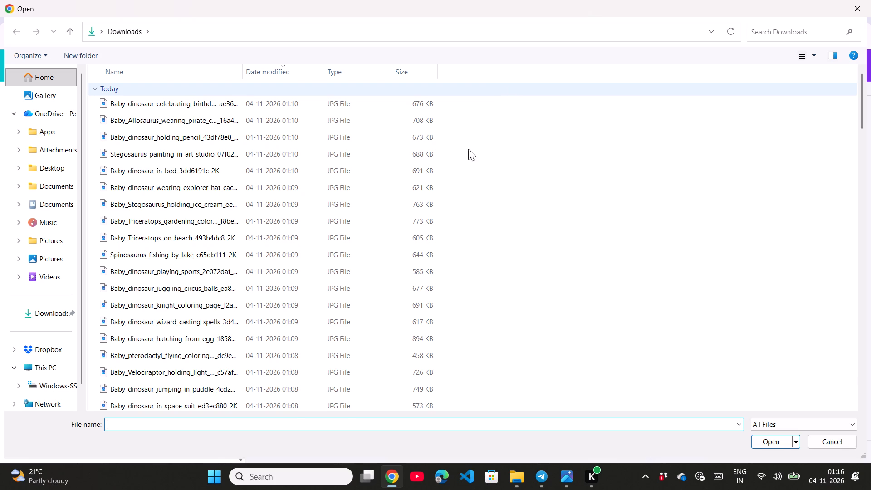
{"action": "left_click_drag", "start_coordinate": [468, 149], "coordinate": [450, 438]}
{"action": "scroll", "coordinate": [450, 438], "scroll_direction": "down", "scroll_amount": 1}
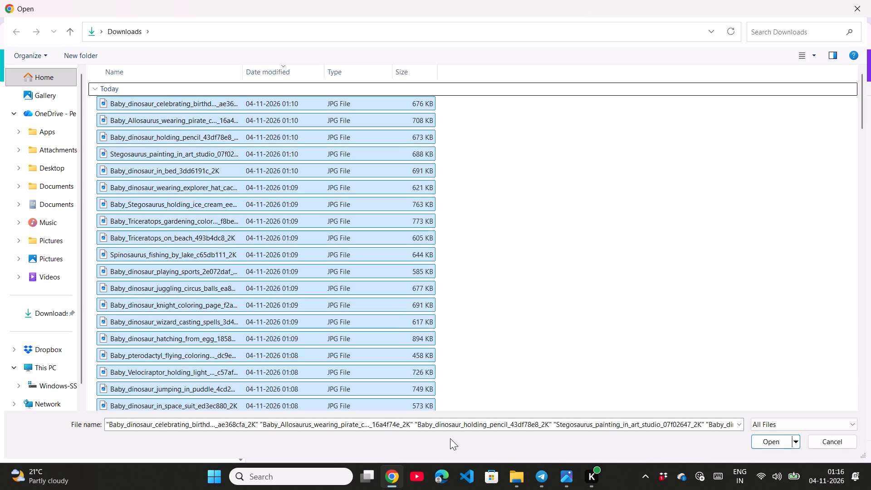
{"action": "scroll", "coordinate": [450, 438], "scroll_direction": "down", "scroll_amount": 2}
{"action": "scroll", "coordinate": [462, 335], "scroll_direction": "down", "scroll_amount": 5}
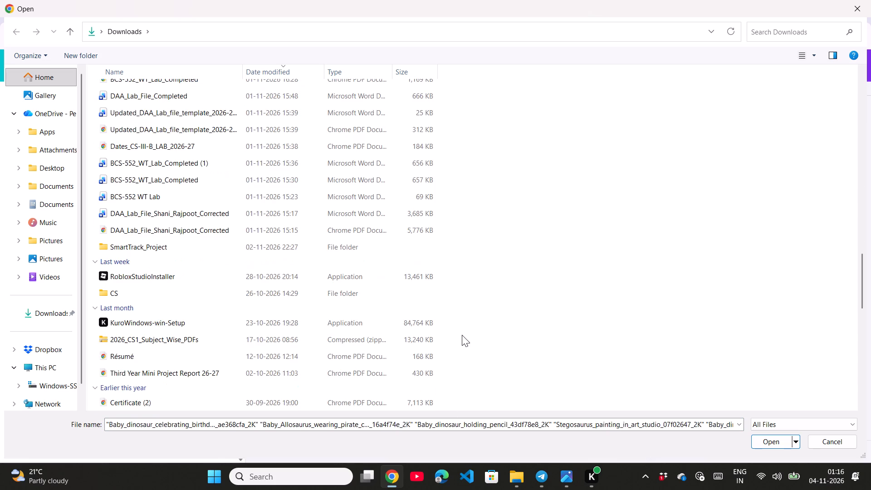
{"action": "scroll", "coordinate": [462, 335], "scroll_direction": "up", "scroll_amount": 3}
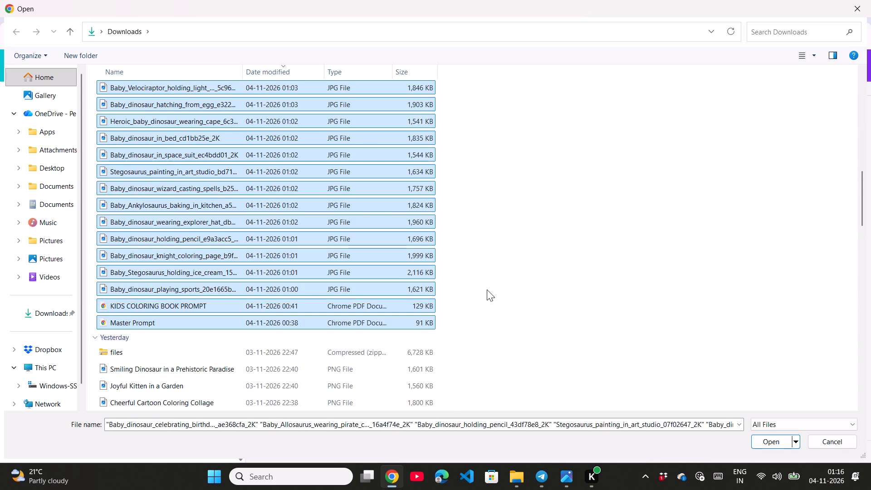
{"action": "left_click", "coordinate": [484, 291]}
{"action": "left_click_drag", "start_coordinate": [452, 292], "coordinate": [369, 0]}
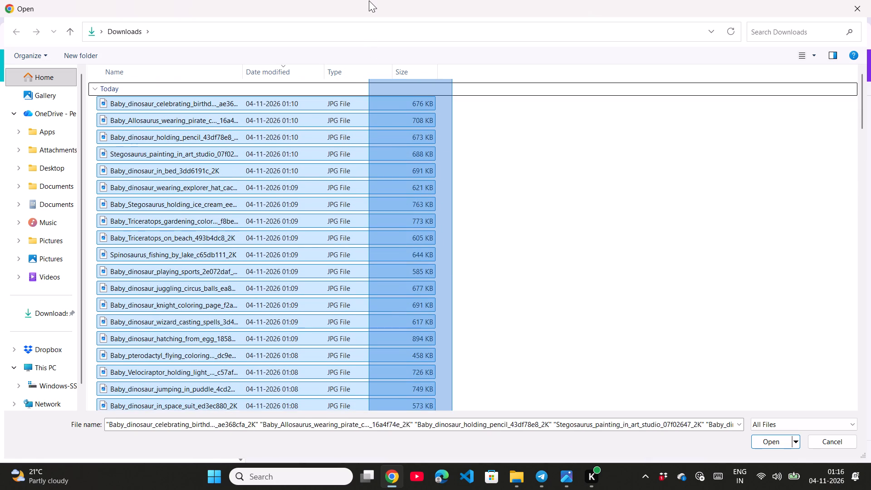
{"action": "key", "text": "ctrl+c"}
{"action": "left_click", "coordinate": [771, 438]}
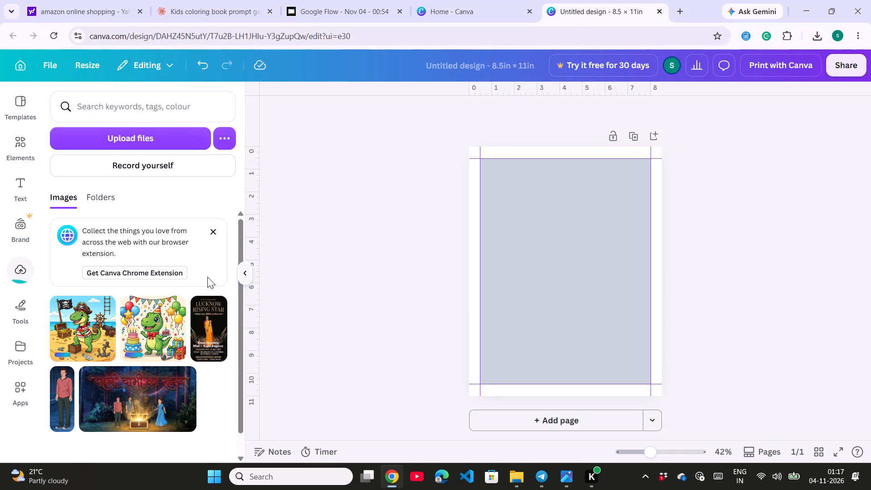
Look through the uploaded colour and line-art dinosaur images and check their upload progress.
{"action": "scroll", "coordinate": [166, 341], "scroll_direction": "down", "scroll_amount": 3}
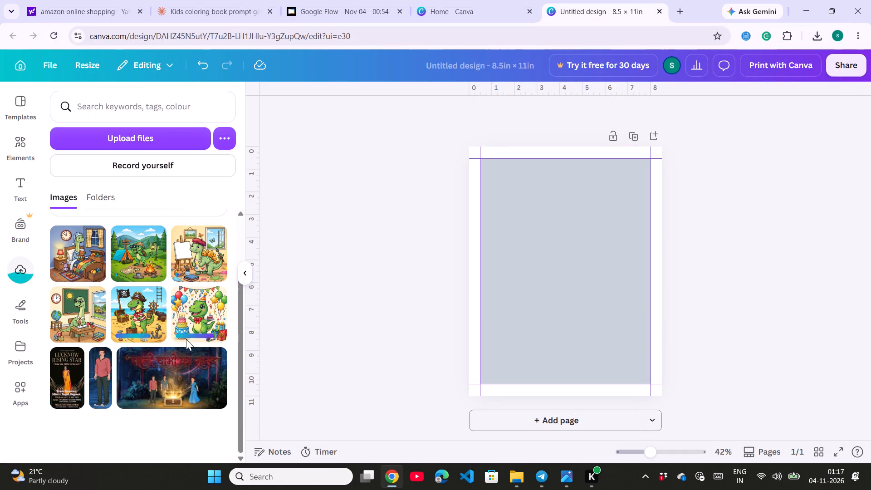
{"action": "scroll", "coordinate": [186, 339], "scroll_direction": "down", "scroll_amount": 1}
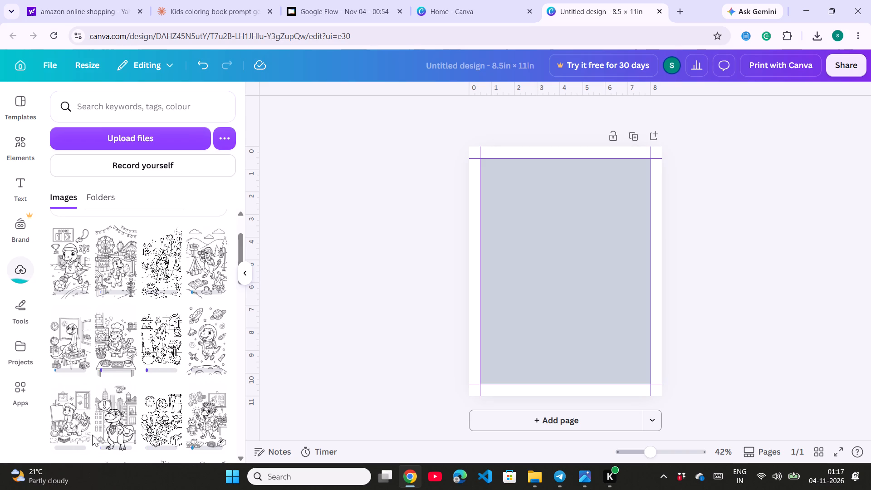
{"action": "scroll", "coordinate": [132, 365], "scroll_direction": "down", "scroll_amount": 6}
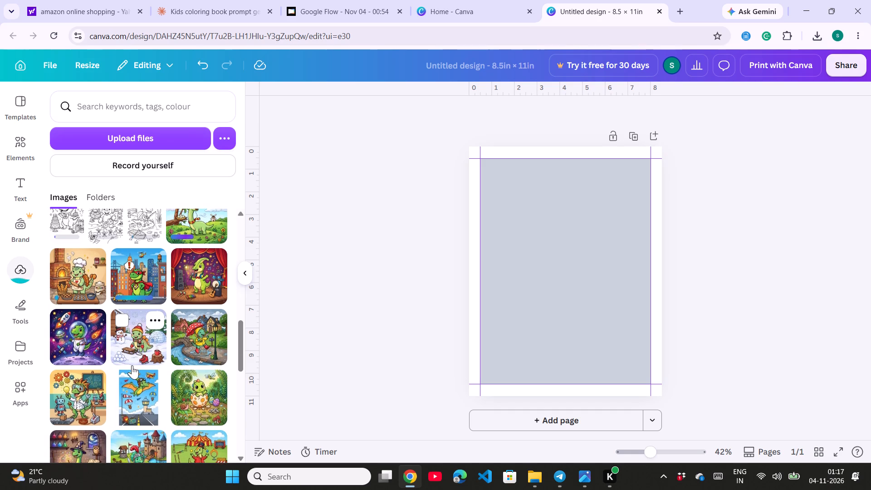
{"action": "scroll", "coordinate": [132, 365], "scroll_direction": "down", "scroll_amount": 1}
{"action": "scroll", "coordinate": [132, 365], "scroll_direction": "up", "scroll_amount": 1}
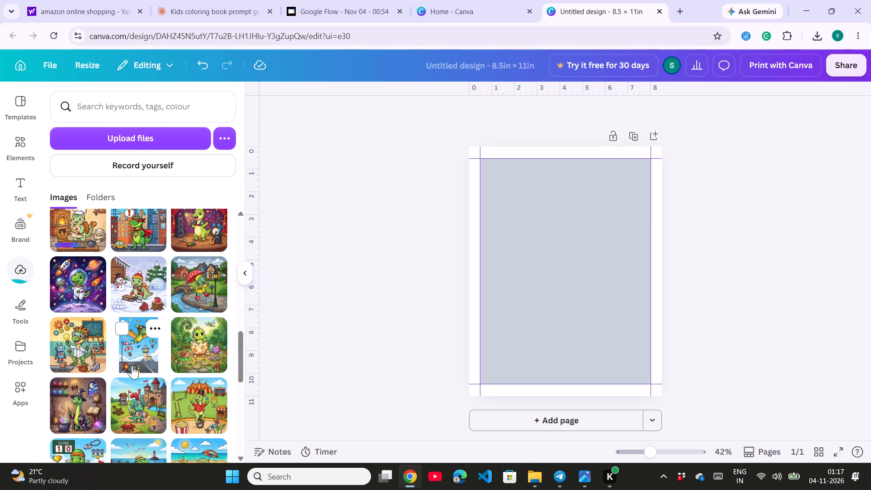
{"action": "scroll", "coordinate": [132, 365], "scroll_direction": "up", "scroll_amount": 1}
{"action": "scroll", "coordinate": [132, 365], "scroll_direction": "down", "scroll_amount": 4}
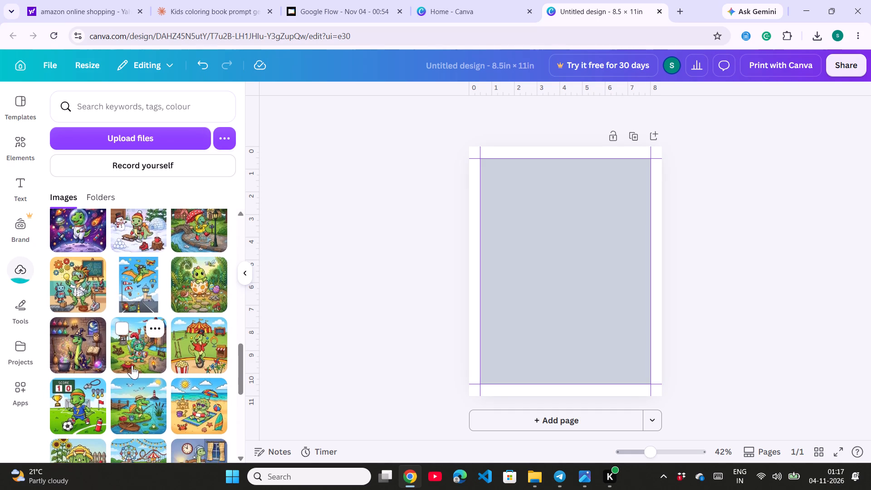
{"action": "scroll", "coordinate": [132, 365], "scroll_direction": "down", "scroll_amount": 4}
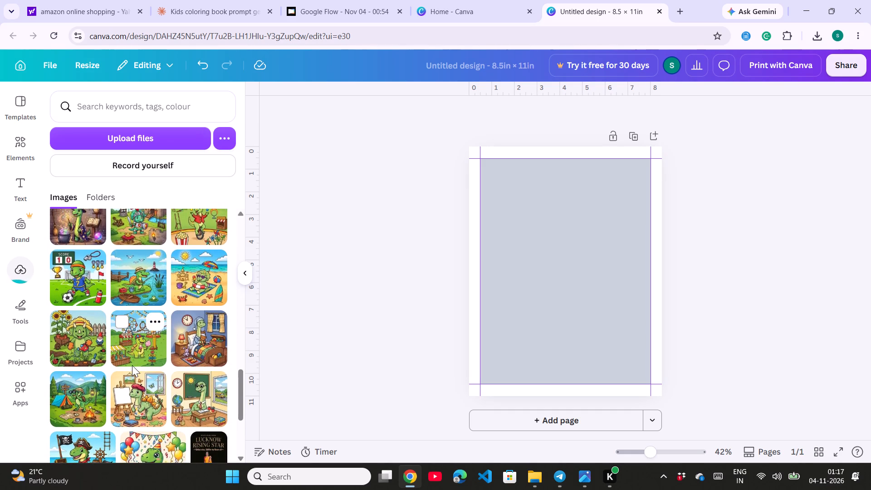
{"action": "scroll", "coordinate": [132, 365], "scroll_direction": "down", "scroll_amount": 1}
{"action": "scroll", "coordinate": [141, 360], "scroll_direction": "up", "scroll_amount": 2}
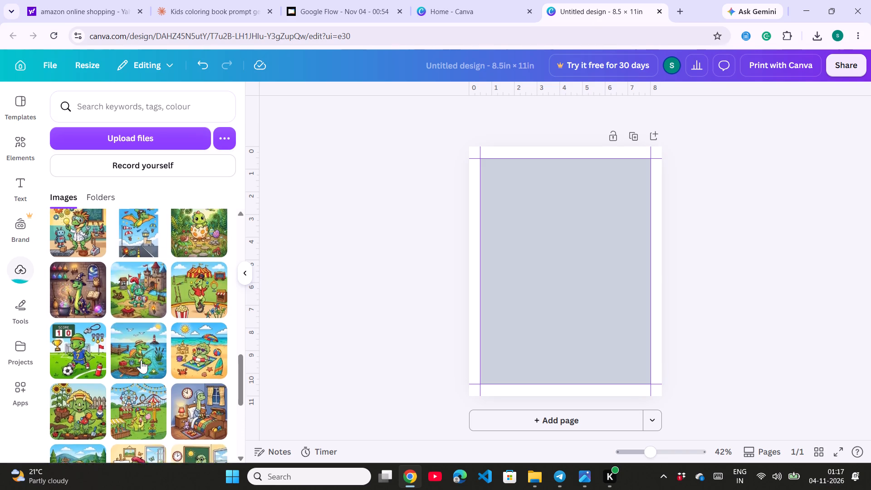
{"action": "scroll", "coordinate": [141, 360], "scroll_direction": "up", "scroll_amount": 3}
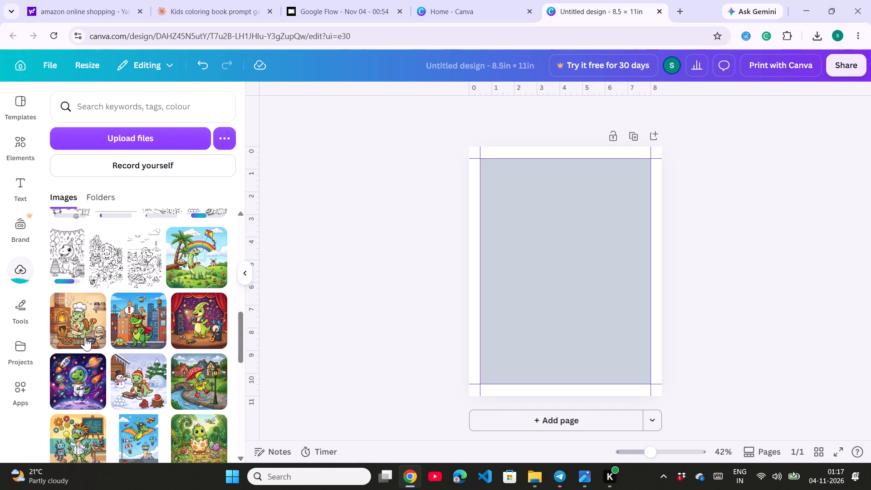
Add the colour birthday dinosaur image at about 3.2 × 3.2 in, aligned to the upper-left corner of the margin guides.
{"action": "scroll", "coordinate": [87, 364], "scroll_direction": "down", "scroll_amount": 5}
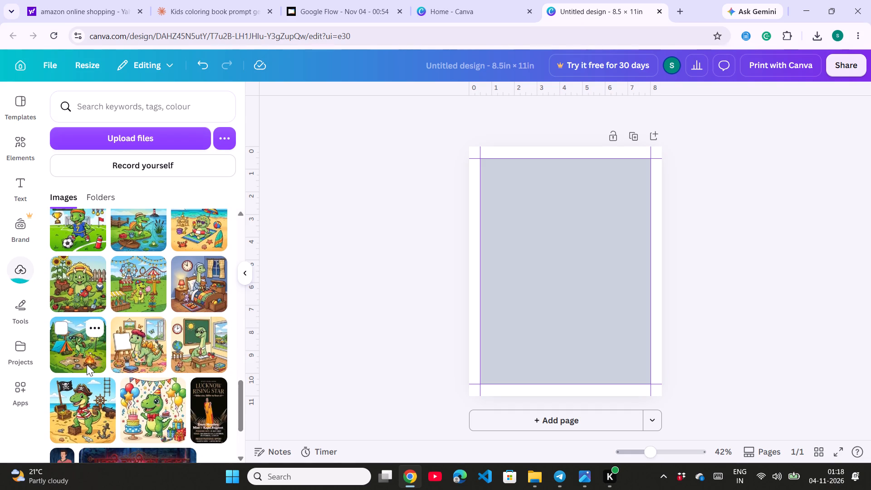
{"action": "scroll", "coordinate": [87, 364], "scroll_direction": "down", "scroll_amount": 1}
{"action": "left_click", "coordinate": [150, 386]}
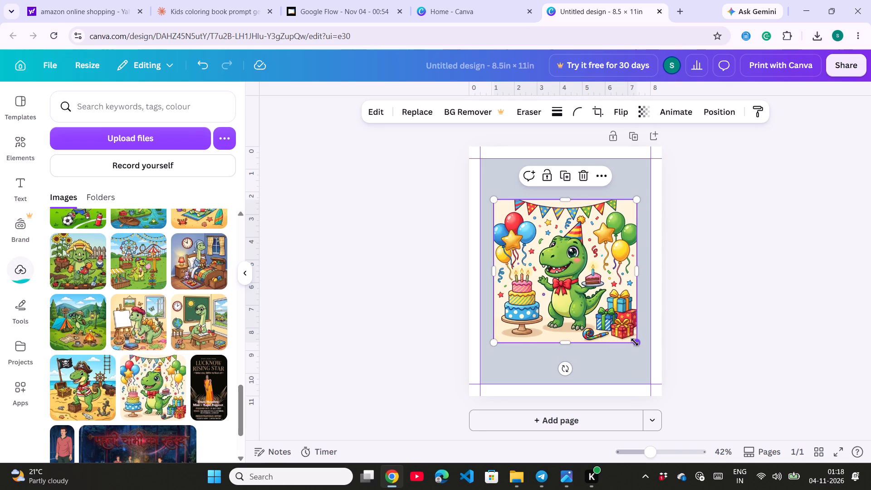
{"action": "left_click_drag", "start_coordinate": [635, 342], "coordinate": [541, 274]}
{"action": "left_click_drag", "start_coordinate": [533, 234], "coordinate": [521, 192]}
{"action": "left_click_drag", "start_coordinate": [542, 219], "coordinate": [546, 225]}
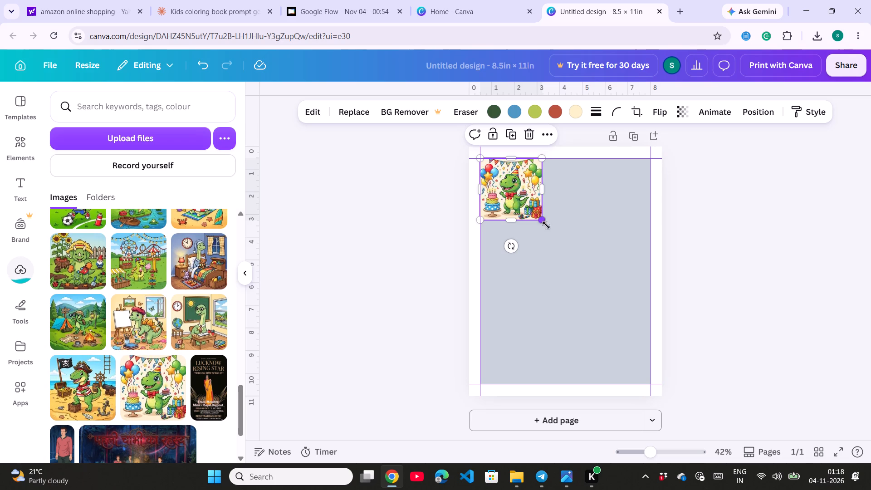
{"action": "left_click_drag", "start_coordinate": [546, 225], "coordinate": [558, 235]}
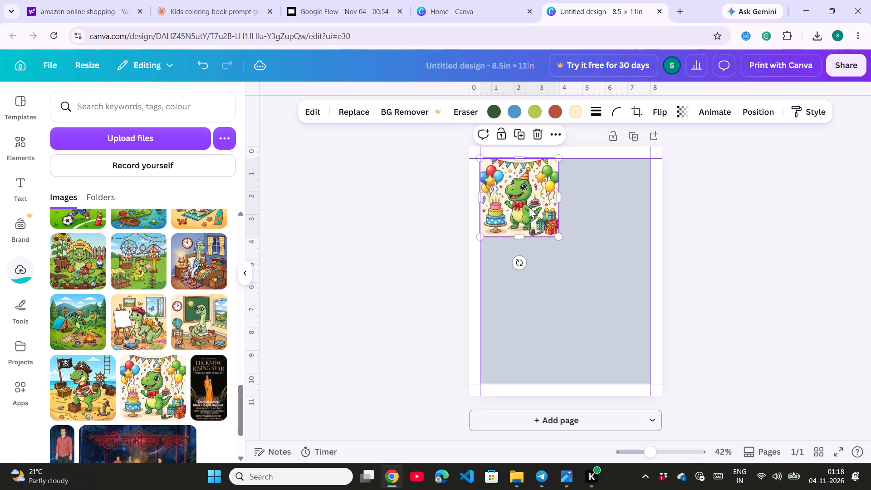
{"action": "left_click", "coordinate": [529, 207]}
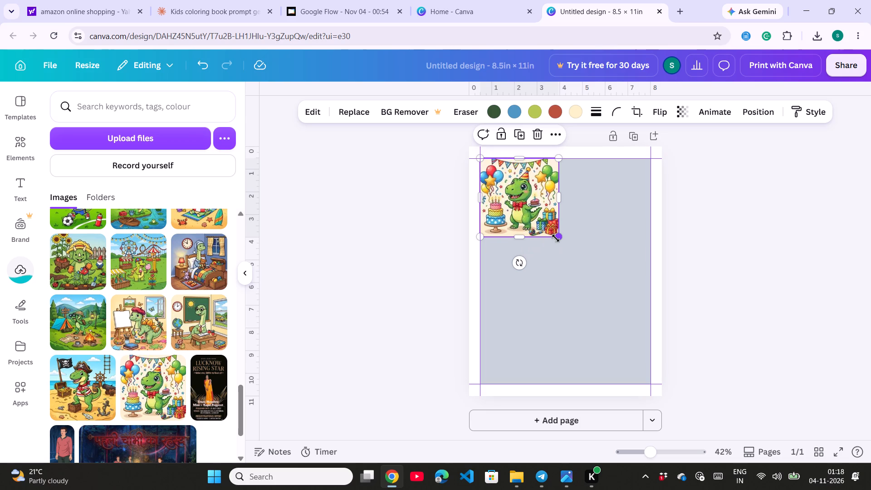
{"action": "left_click_drag", "start_coordinate": [556, 238], "coordinate": [548, 231]}
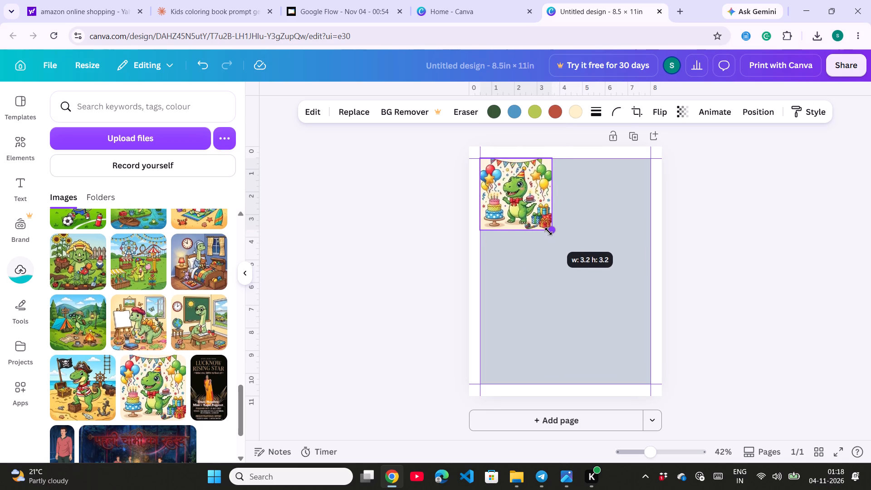
{"action": "left_click_drag", "start_coordinate": [548, 231], "coordinate": [548, 232]}
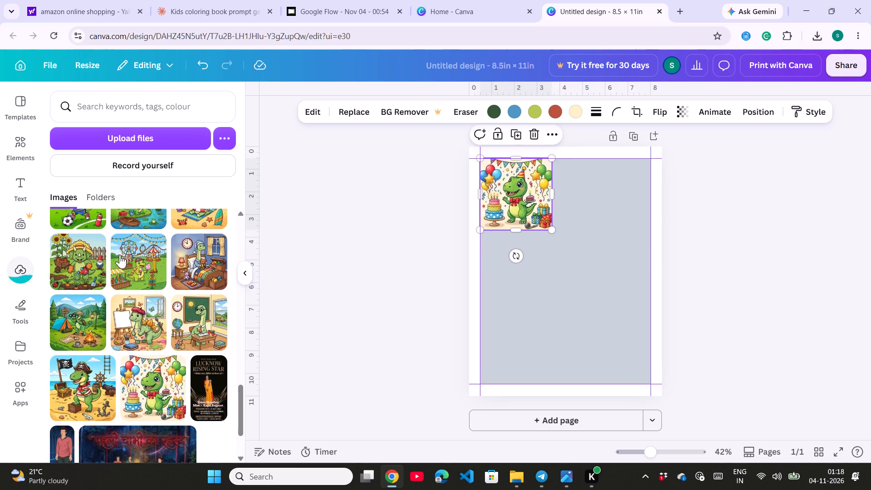
Add the matching line-art birthday dinosaur at about 7.1 in tall, inside the guides to the lower right of the colour image.
{"action": "scroll", "coordinate": [171, 329], "scroll_direction": "up", "scroll_amount": 3}
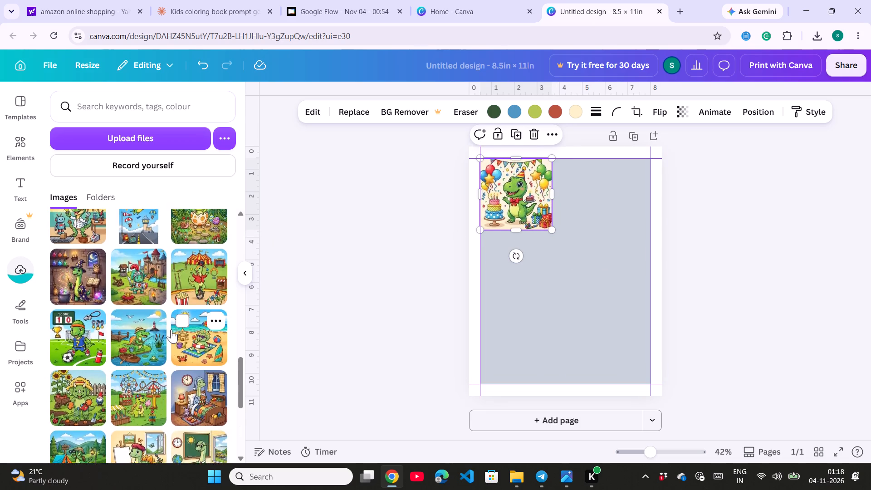
{"action": "scroll", "coordinate": [171, 329], "scroll_direction": "up", "scroll_amount": 2}
{"action": "left_click", "coordinate": [66, 255]}
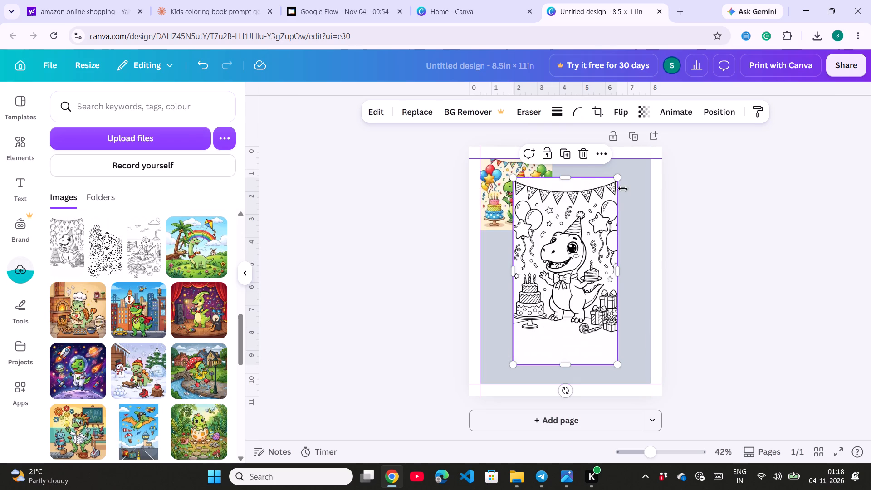
{"action": "left_click_drag", "start_coordinate": [618, 176], "coordinate": [613, 223]}
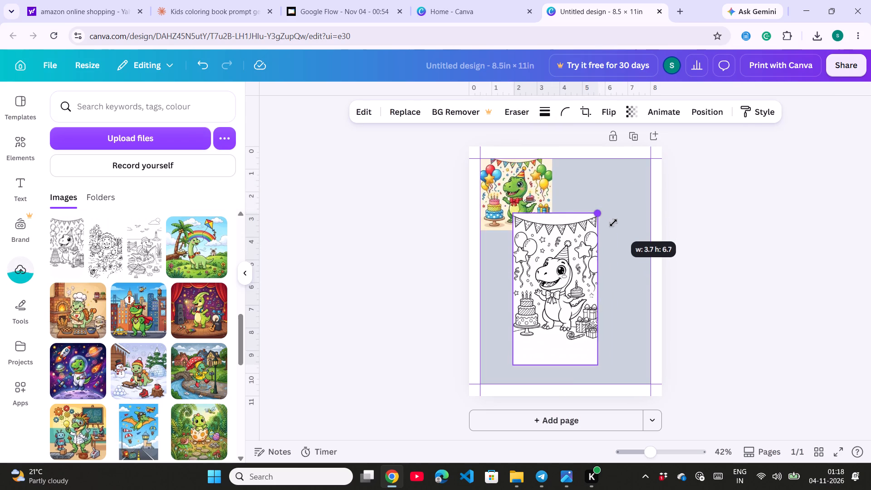
{"action": "left_click_drag", "start_coordinate": [613, 223], "coordinate": [636, 230]}
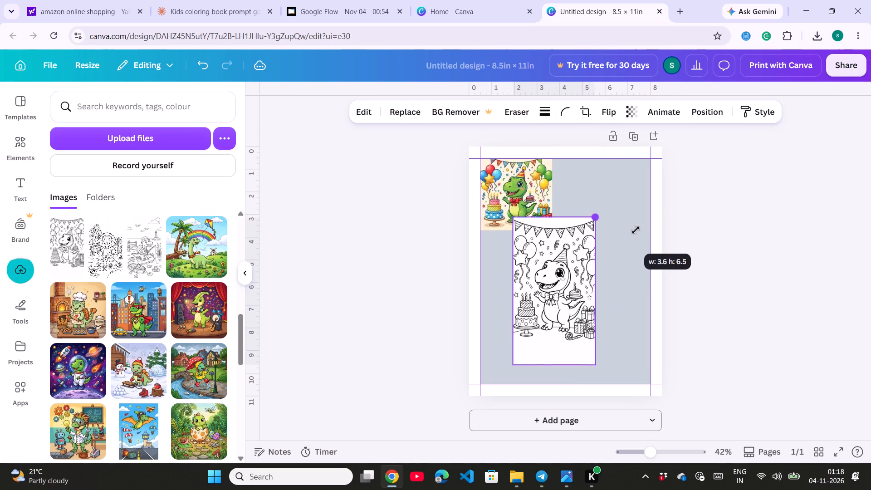
{"action": "left_click_drag", "start_coordinate": [636, 230], "coordinate": [646, 225]}
{"action": "left_click_drag", "start_coordinate": [603, 284], "coordinate": [624, 286]}
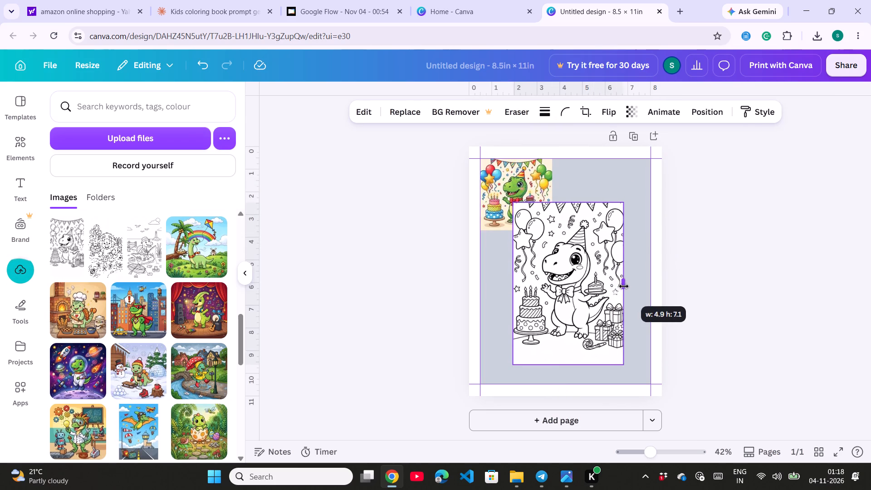
{"action": "left_click_drag", "start_coordinate": [624, 286], "coordinate": [638, 285]}
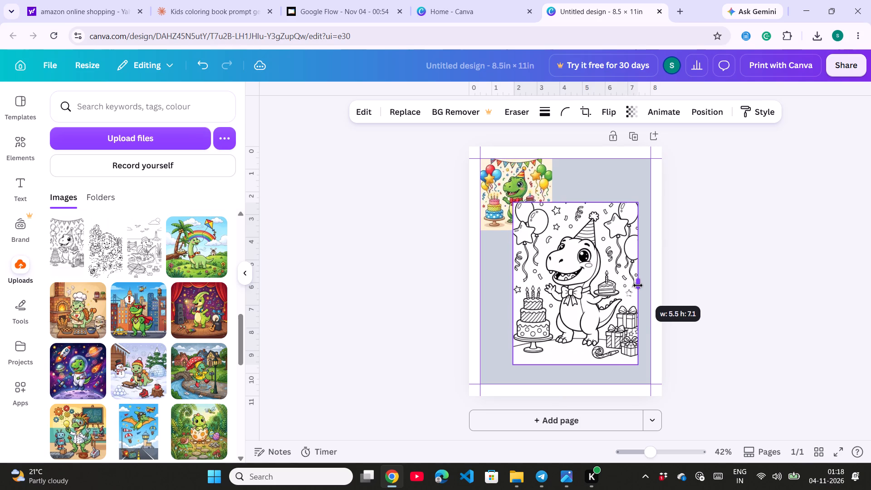
{"action": "left_click_drag", "start_coordinate": [638, 285], "coordinate": [597, 294]}
{"action": "left_click_drag", "start_coordinate": [547, 305], "coordinate": [593, 311]}
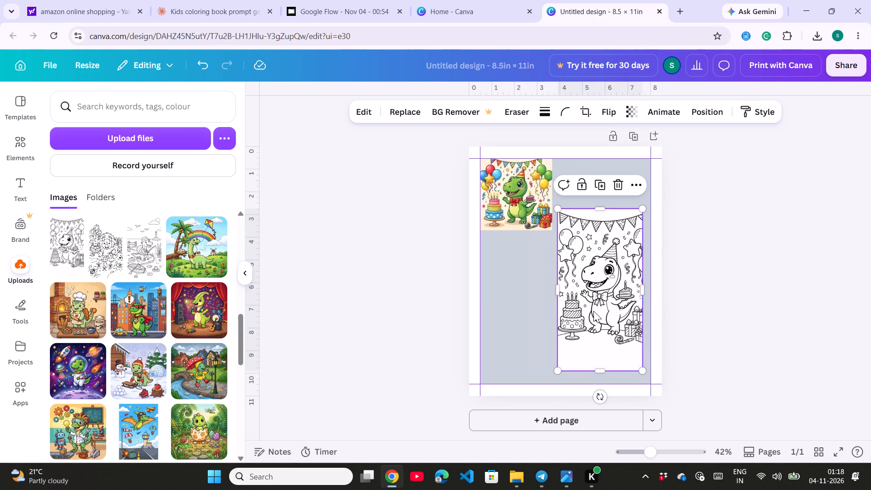
{"action": "left_click", "coordinate": [600, 210]}
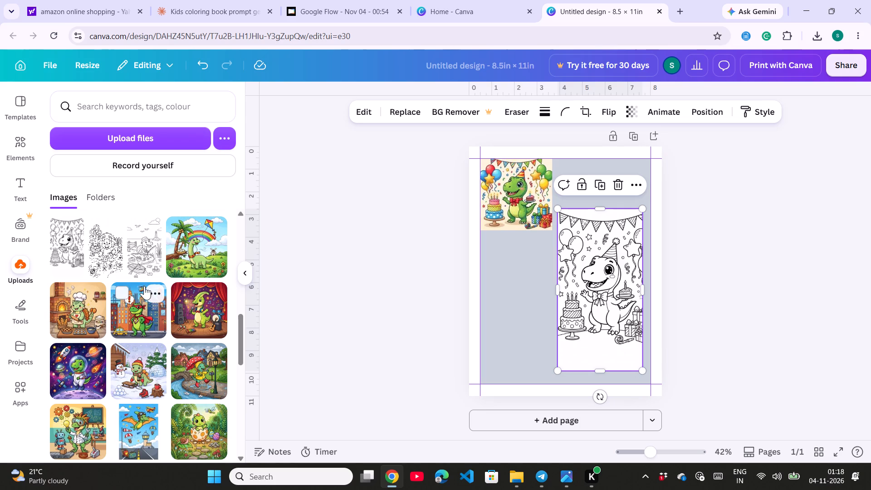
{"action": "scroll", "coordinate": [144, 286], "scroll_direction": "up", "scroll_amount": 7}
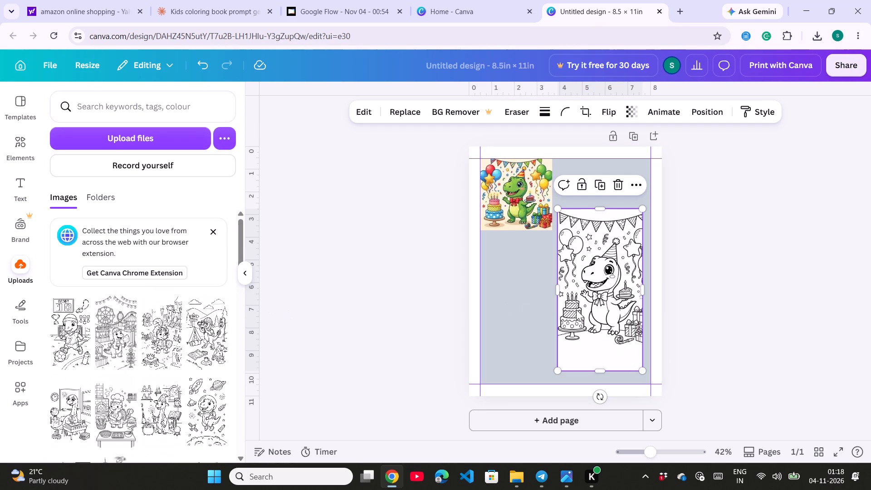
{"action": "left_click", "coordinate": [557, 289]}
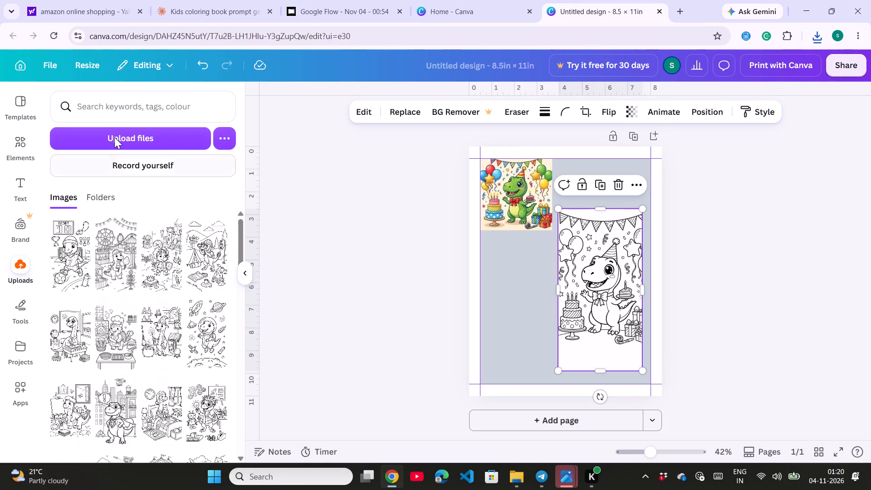
{"action": "left_click", "coordinate": [120, 132]}
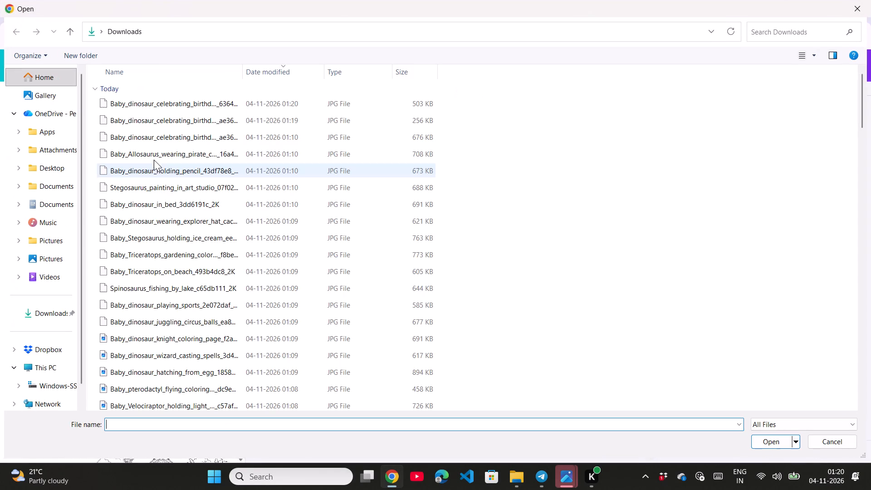
{"action": "left_click", "coordinate": [142, 106]}
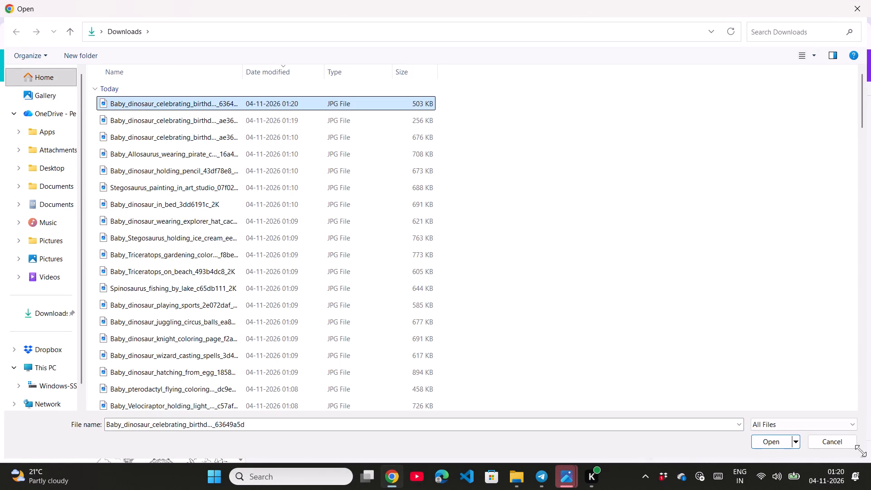
{"action": "left_click", "coordinate": [779, 441]}
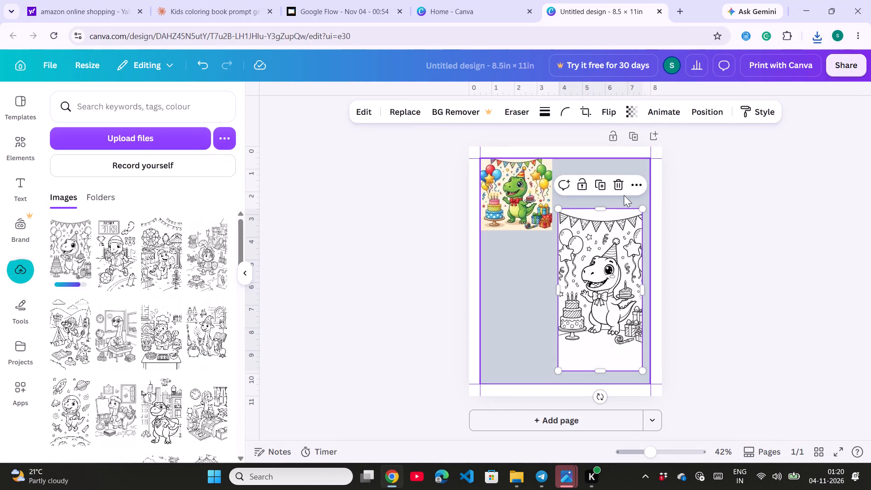
Replace the line-art birthday dinosaur on the page with the newly uploaded 1K version.
{"action": "left_click", "coordinate": [614, 187]}
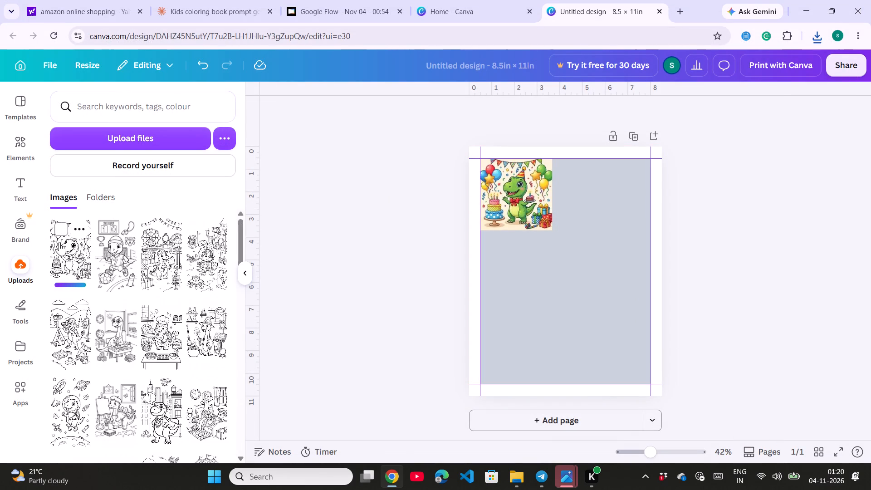
{"action": "left_click", "coordinate": [64, 246]}
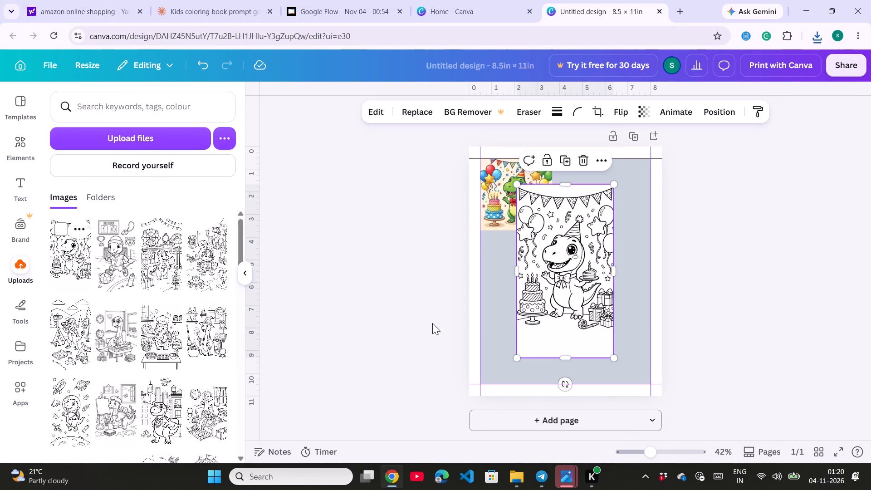
{"action": "left_click", "coordinate": [612, 357]}
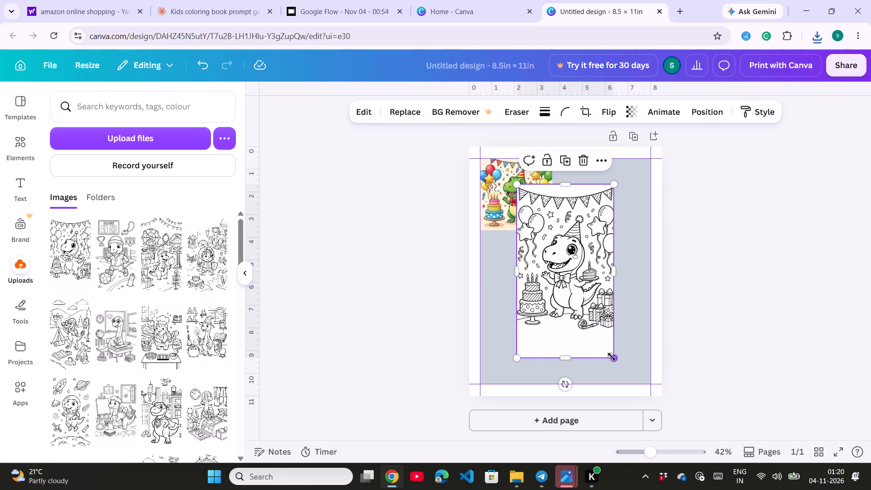
Crop the line art's blank bottom to make it about 6.7 in tall, and place it directly below the colour image's bottom edge, inside the guides.
{"action": "left_click_drag", "start_coordinate": [568, 304], "coordinate": [607, 332]}
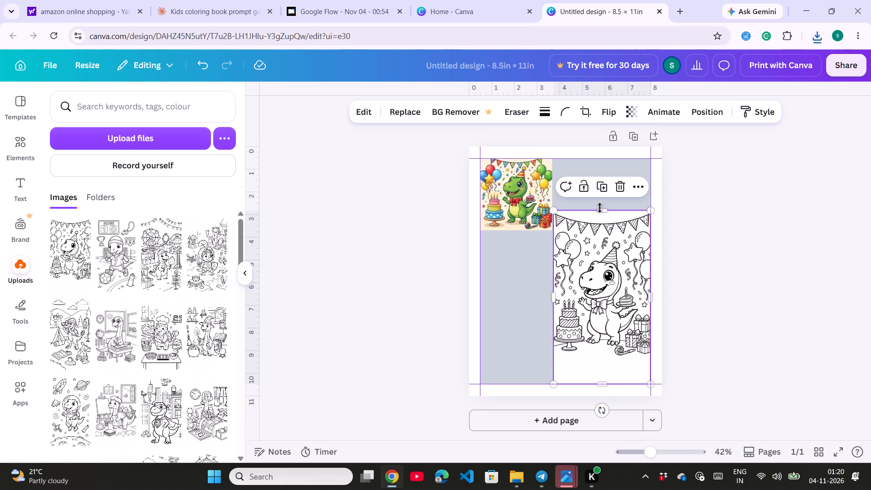
{"action": "left_click", "coordinate": [600, 207]}
{"action": "left_click_drag", "start_coordinate": [601, 379], "coordinate": [603, 347]}
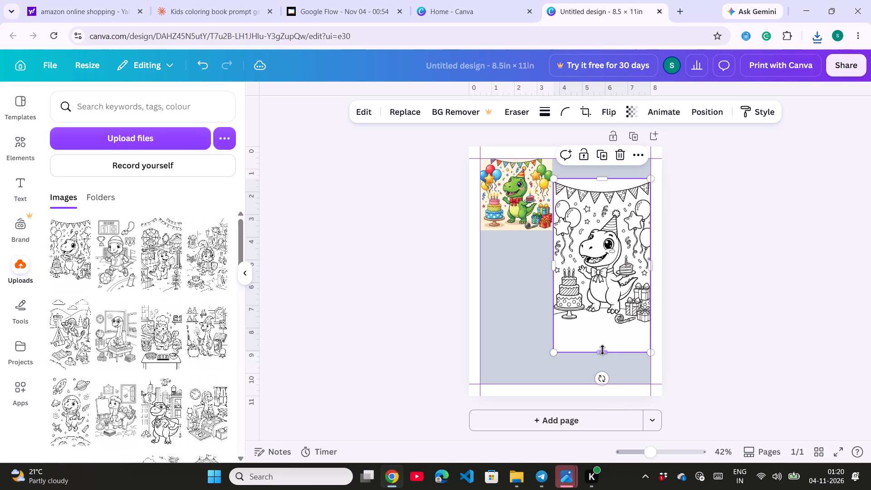
{"action": "left_click_drag", "start_coordinate": [602, 352], "coordinate": [603, 330]}
{"action": "left_click_drag", "start_coordinate": [608, 274], "coordinate": [587, 333]}
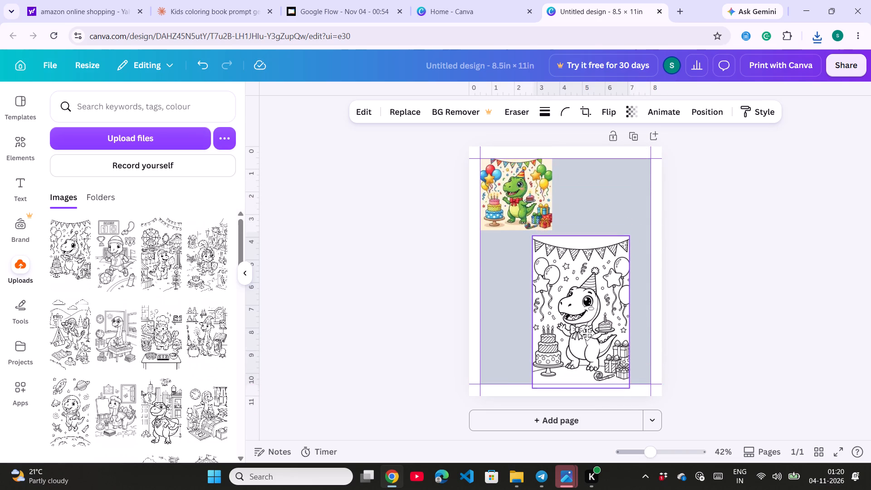
{"action": "left_click_drag", "start_coordinate": [587, 333], "coordinate": [588, 324]}
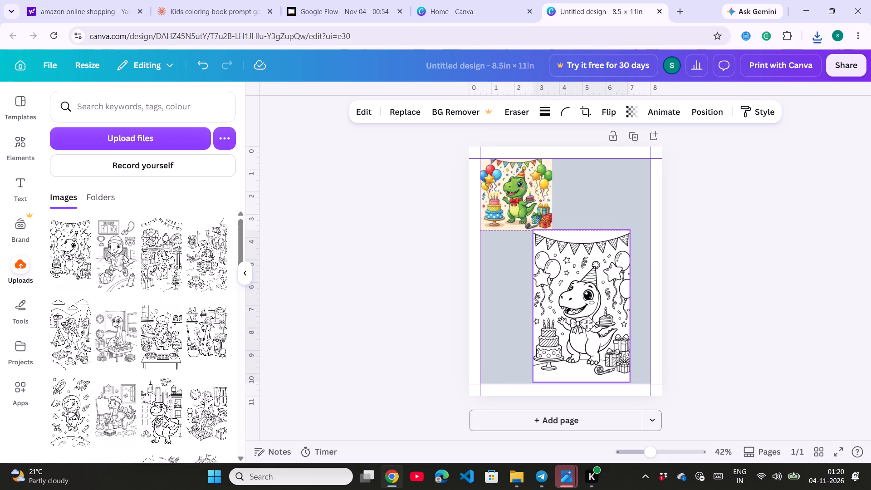
Swap the 1K line-art birthday dinosaur for the earlier uploaded birthday line art, located just before the colour images in the uploads.
{"action": "left_click_drag", "start_coordinate": [588, 324], "coordinate": [604, 320]}
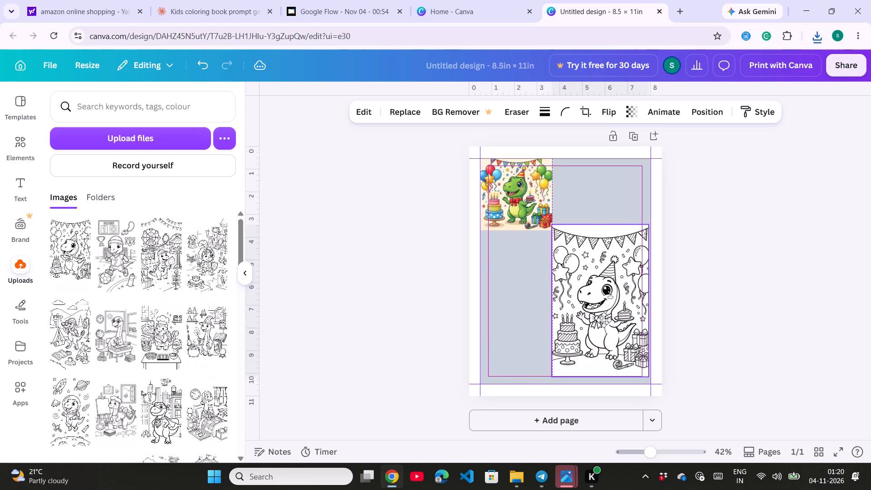
{"action": "left_click_drag", "start_coordinate": [604, 320], "coordinate": [603, 322]}
{"action": "left_click", "coordinate": [614, 202]}
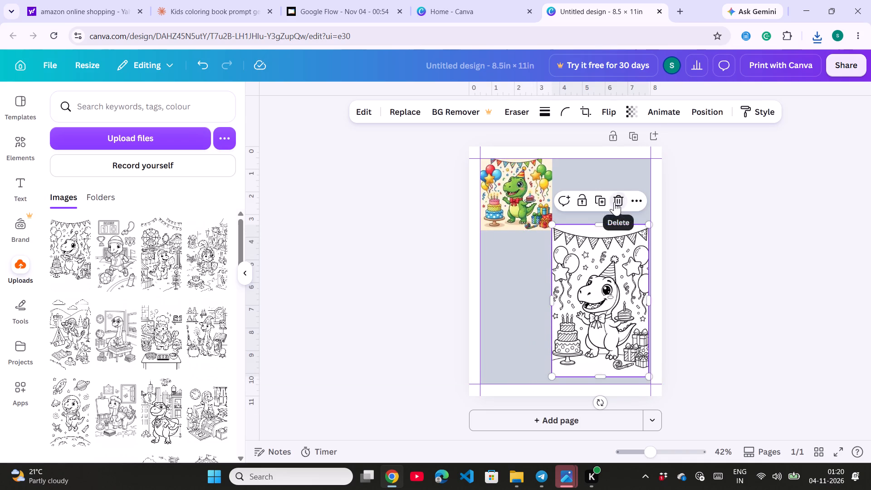
{"action": "scroll", "coordinate": [190, 257], "scroll_direction": "down", "scroll_amount": 5}
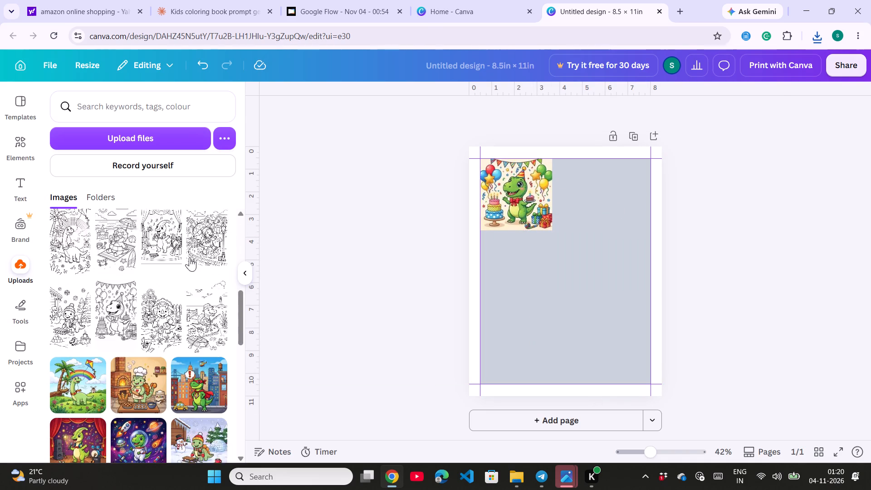
{"action": "scroll", "coordinate": [190, 257], "scroll_direction": "down", "scroll_amount": 1}
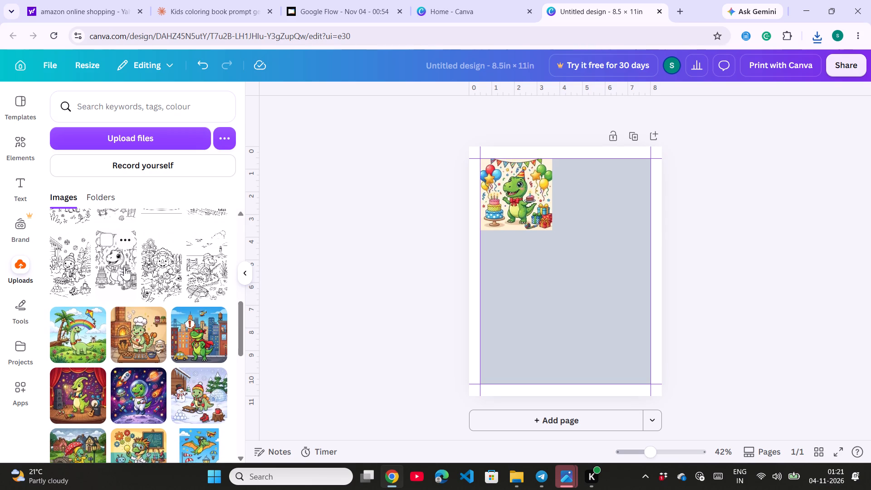
{"action": "left_click", "coordinate": [124, 267]}
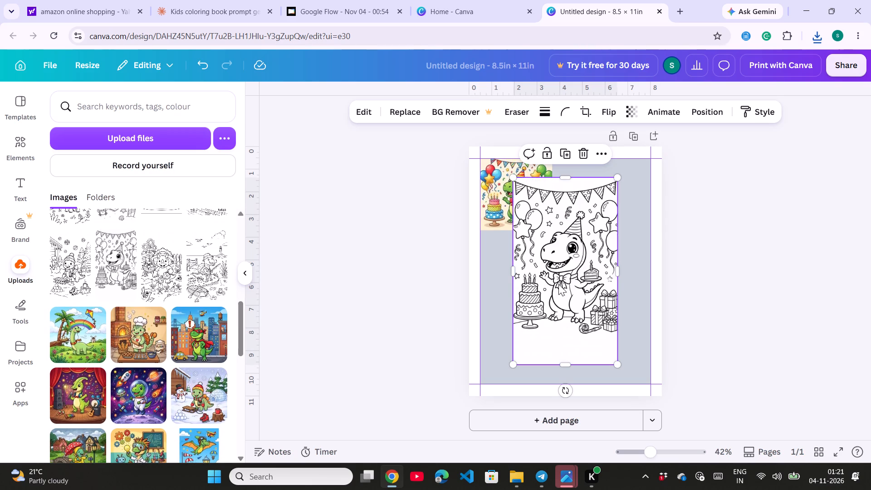
Place the line art in the page's lower-right area and crop its left side and blank bottom to about 4.3 × 7 in.
{"action": "left_click_drag", "start_coordinate": [566, 248], "coordinate": [591, 274]}
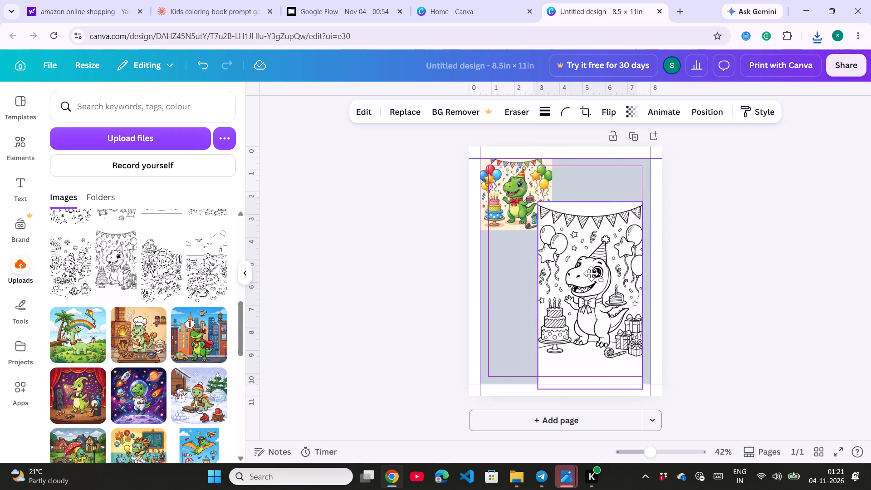
{"action": "left_click_drag", "start_coordinate": [591, 274], "coordinate": [599, 269]}
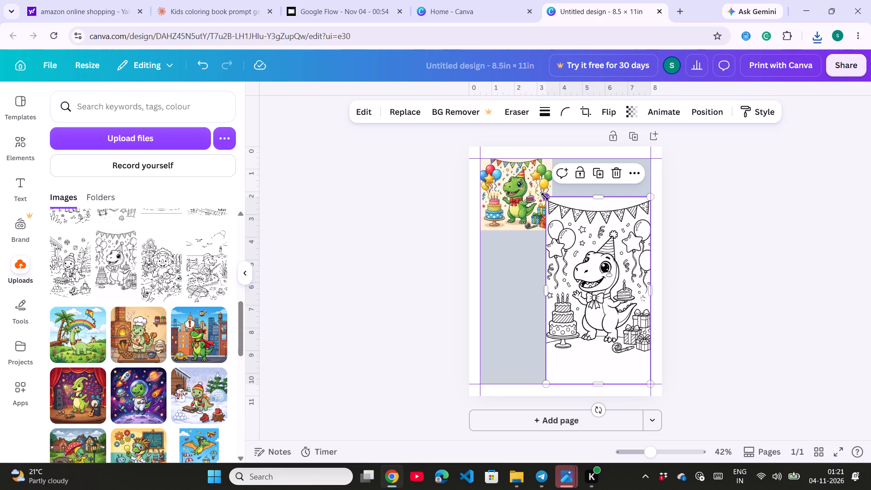
{"action": "left_click_drag", "start_coordinate": [545, 198], "coordinate": [551, 197]}
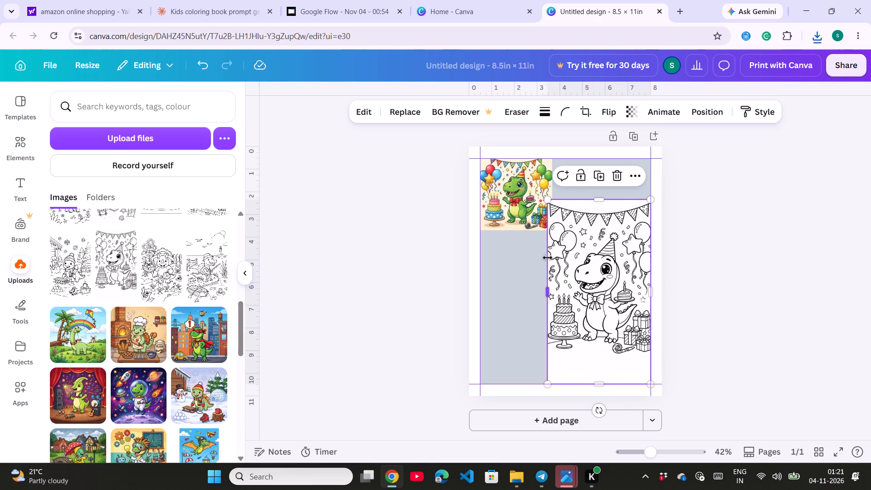
{"action": "left_click_drag", "start_coordinate": [548, 291], "coordinate": [552, 290]}
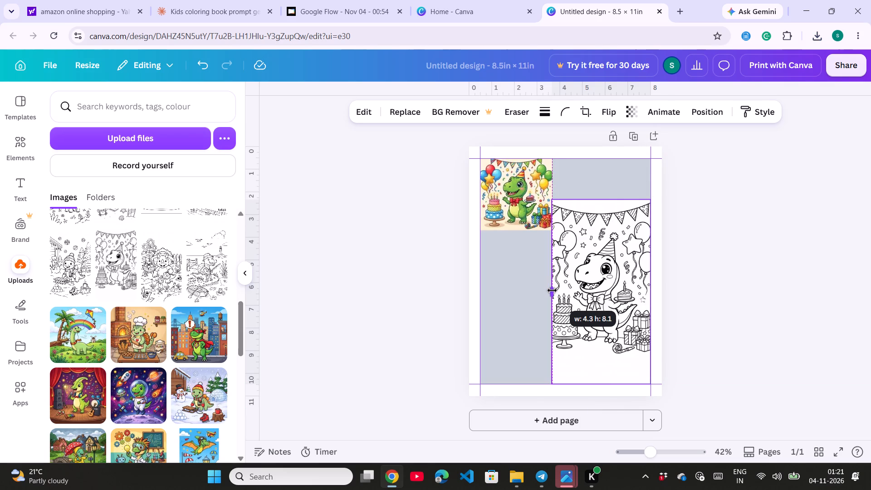
{"action": "left_click_drag", "start_coordinate": [552, 290], "coordinate": [561, 289]}
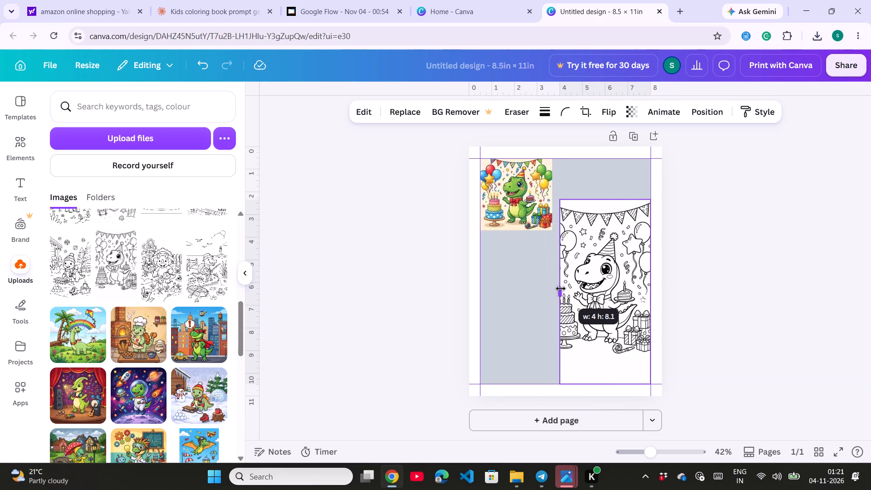
{"action": "left_click_drag", "start_coordinate": [561, 289], "coordinate": [553, 292]}
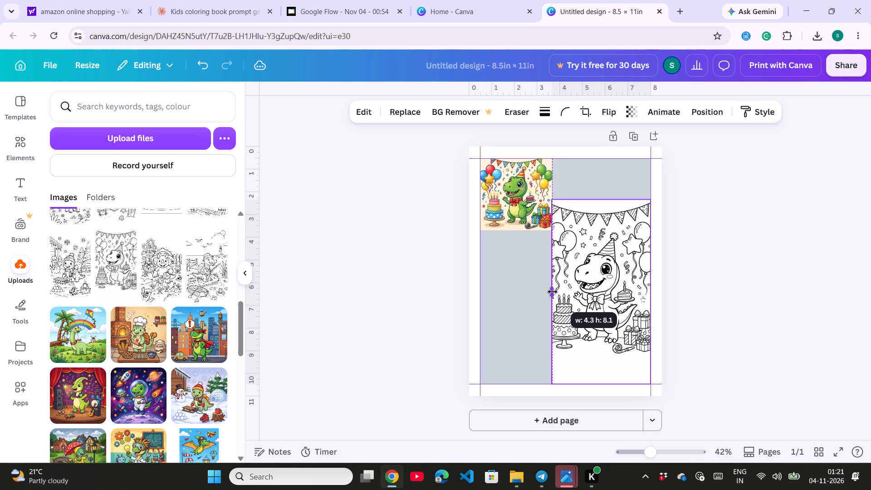
{"action": "left_click_drag", "start_coordinate": [553, 292], "coordinate": [554, 291]}
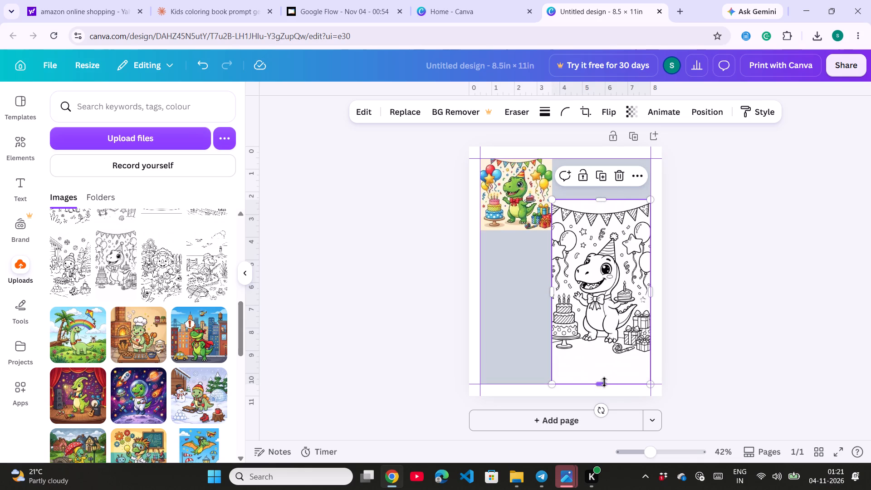
{"action": "left_click_drag", "start_coordinate": [604, 381], "coordinate": [605, 355]}
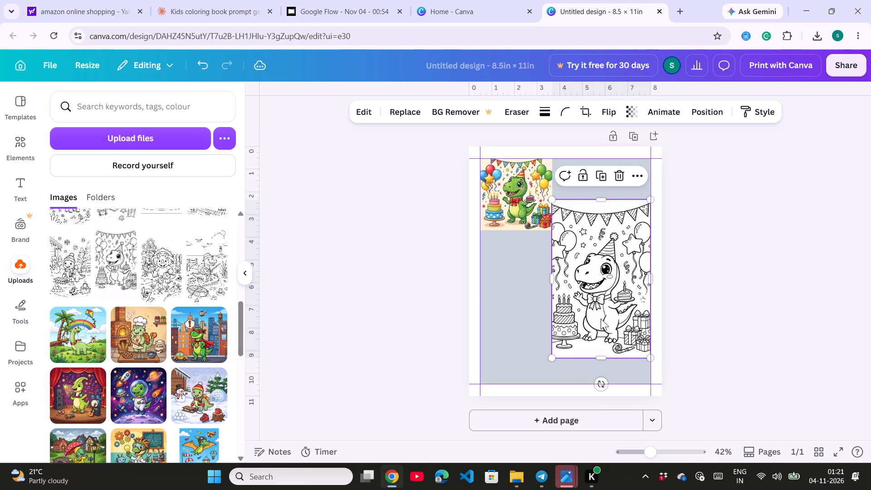
{"action": "left_click_drag", "start_coordinate": [601, 318], "coordinate": [599, 347]}
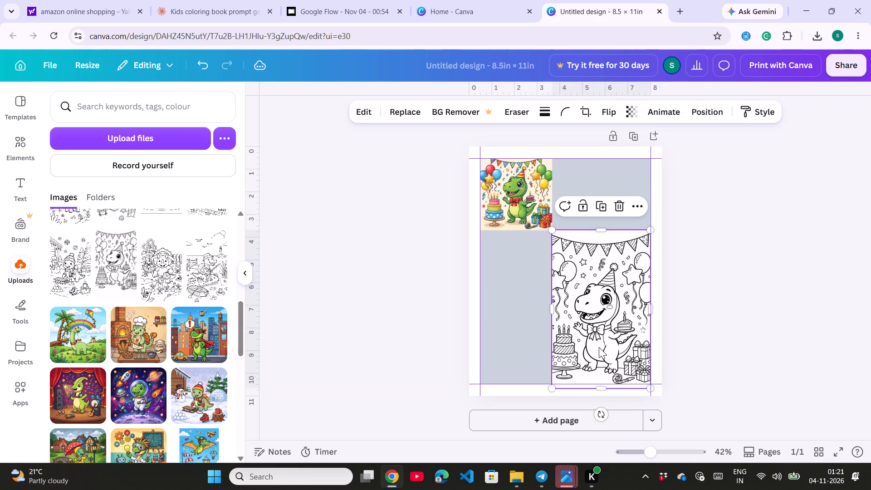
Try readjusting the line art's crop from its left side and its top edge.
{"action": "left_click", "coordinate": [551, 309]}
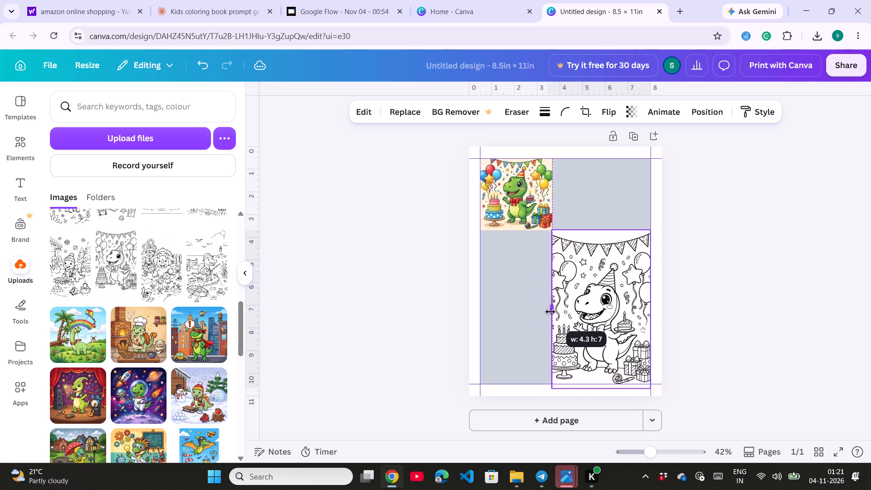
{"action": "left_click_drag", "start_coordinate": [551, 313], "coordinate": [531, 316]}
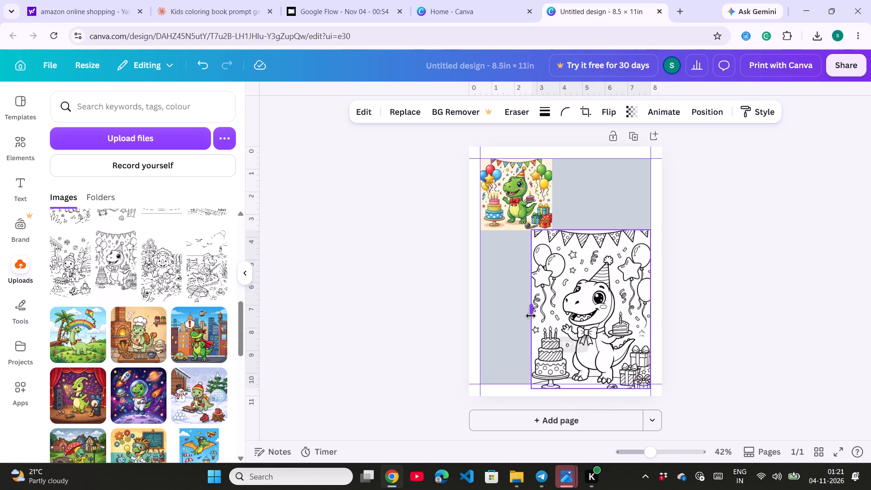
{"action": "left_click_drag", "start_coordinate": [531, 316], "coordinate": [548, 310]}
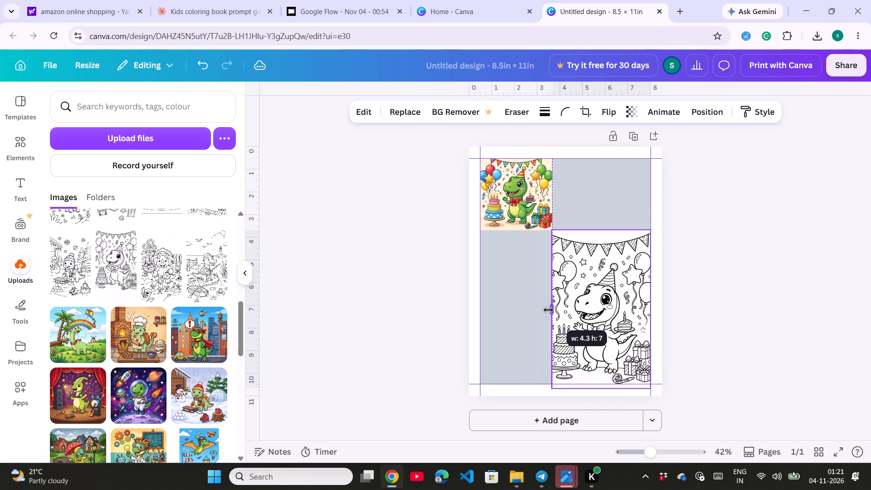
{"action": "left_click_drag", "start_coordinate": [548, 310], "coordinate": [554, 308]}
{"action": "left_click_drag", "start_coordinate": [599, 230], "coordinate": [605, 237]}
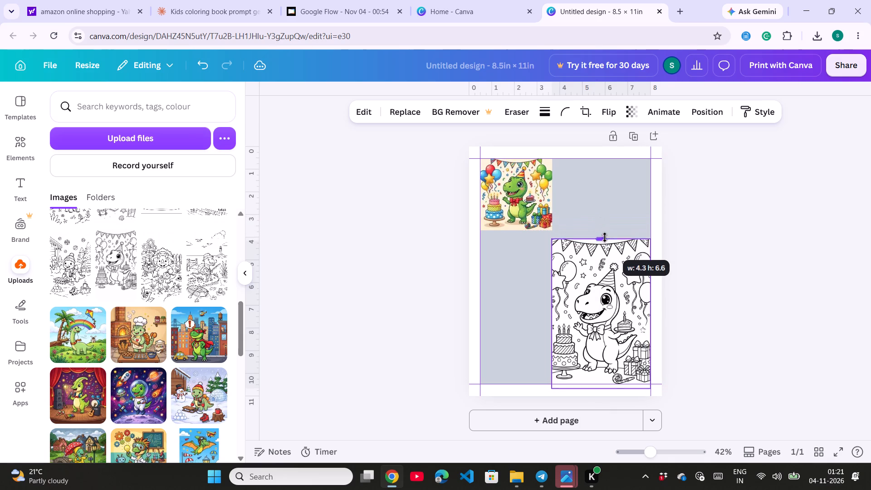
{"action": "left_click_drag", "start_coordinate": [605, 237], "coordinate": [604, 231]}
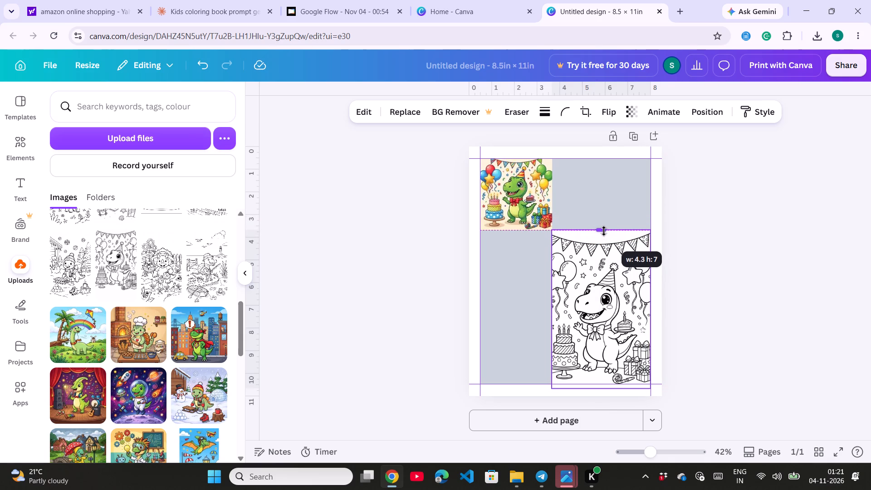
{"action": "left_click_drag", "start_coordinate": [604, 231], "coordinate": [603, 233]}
Align the line art with the bottom and right margin guides and scale it down to about 4.1 × 6.7 in.
{"action": "left_click_drag", "start_coordinate": [599, 296], "coordinate": [598, 289]}
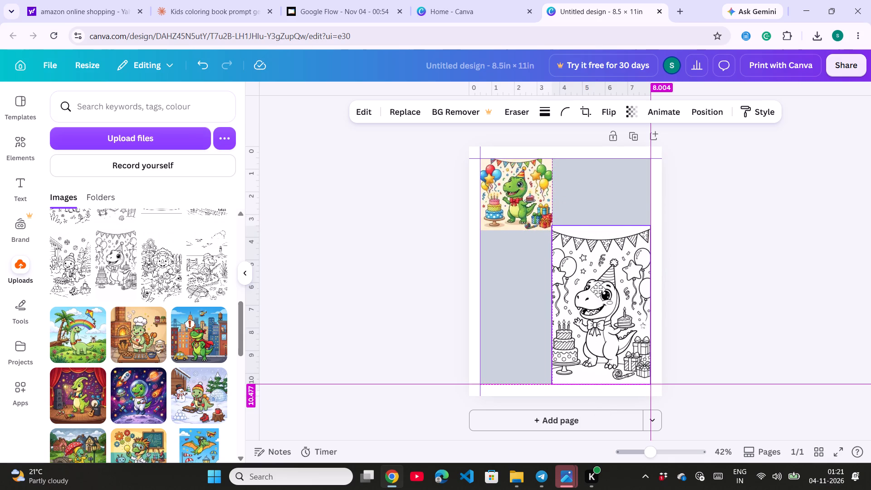
{"action": "left_click_drag", "start_coordinate": [598, 289], "coordinate": [598, 290]}
{"action": "left_click_drag", "start_coordinate": [552, 227], "coordinate": [557, 234]}
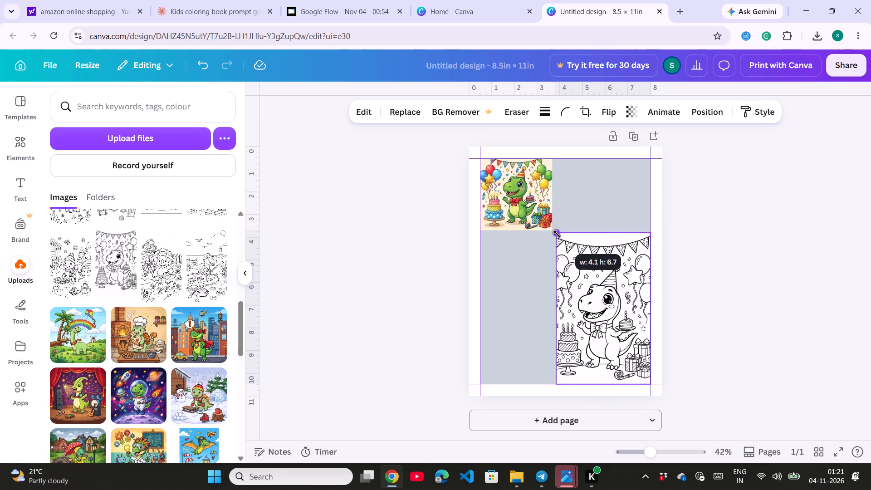
{"action": "left_click", "coordinate": [517, 303]}
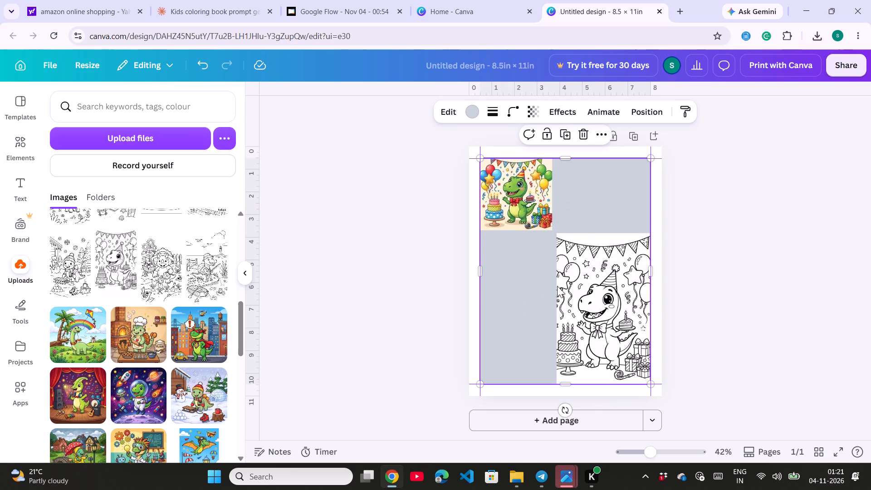
Centre the line art horizontally on the page, keeping it on the bottom margin guide.
{"action": "left_click_drag", "start_coordinate": [573, 282], "coordinate": [549, 282]}
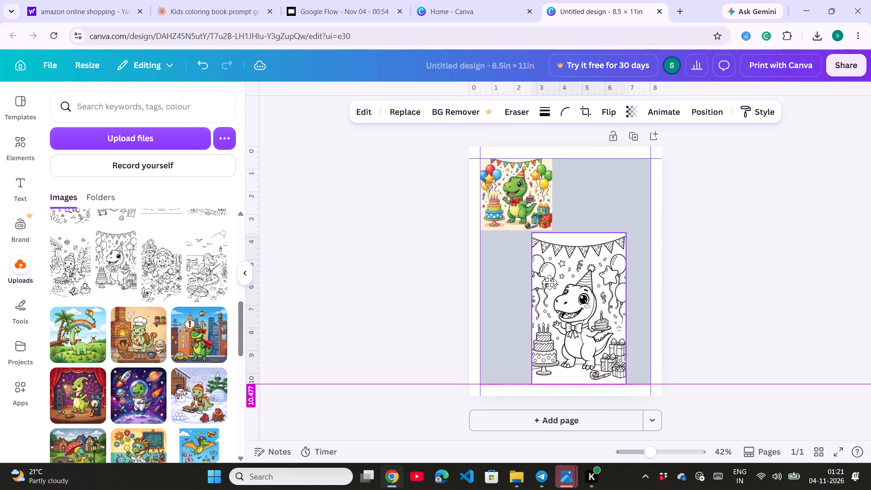
{"action": "left_click_drag", "start_coordinate": [549, 282], "coordinate": [539, 282]}
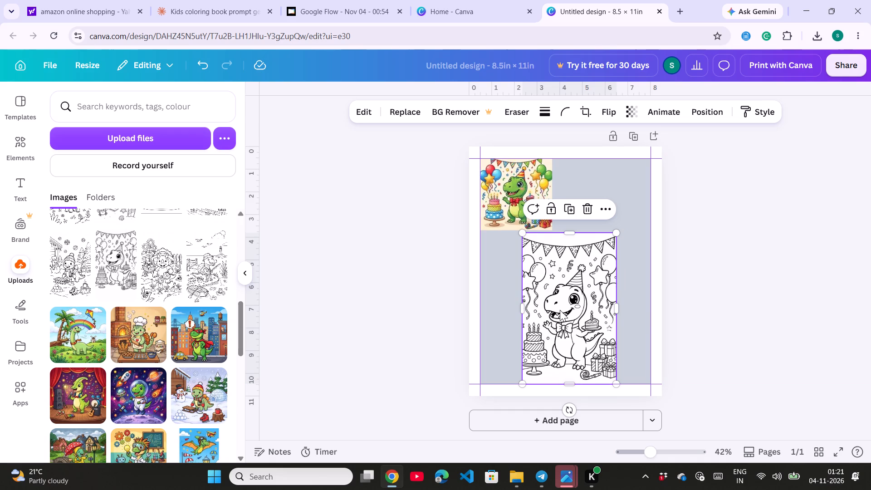
{"action": "left_click_drag", "start_coordinate": [560, 310], "coordinate": [555, 309]}
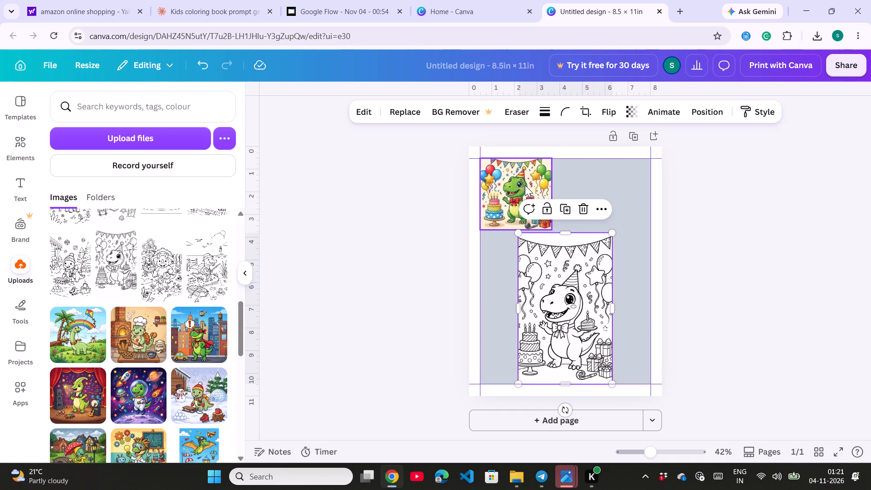
Crop both sides of the colour birthday dinosaur to about 2.7 in wide and align it with the page's top-left margin guides.
{"action": "left_click", "coordinate": [525, 185]}
{"action": "left_click_drag", "start_coordinate": [553, 193], "coordinate": [587, 197]}
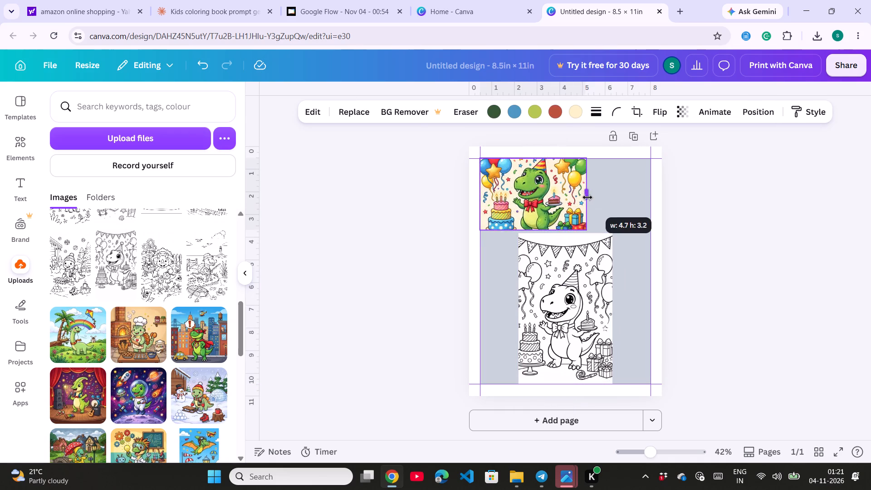
{"action": "left_click_drag", "start_coordinate": [587, 197], "coordinate": [548, 197]}
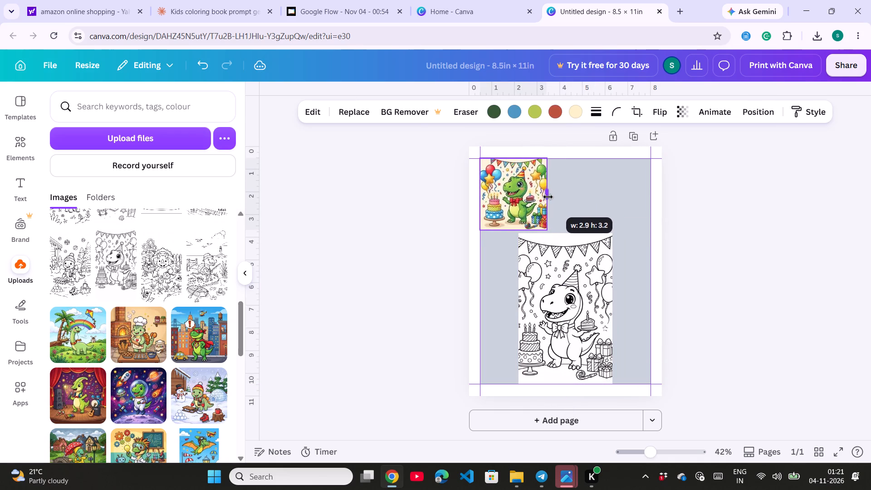
{"action": "left_click_drag", "start_coordinate": [548, 197], "coordinate": [546, 198]}
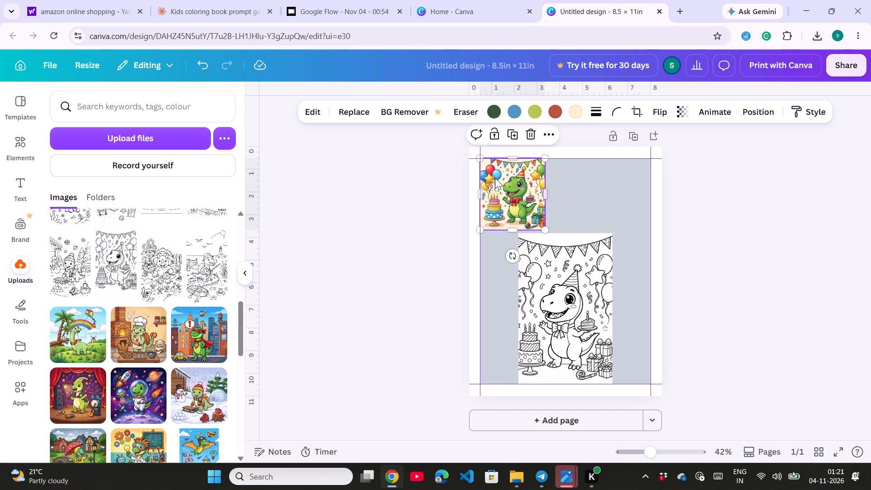
{"action": "left_click_drag", "start_coordinate": [482, 190], "coordinate": [489, 191]}
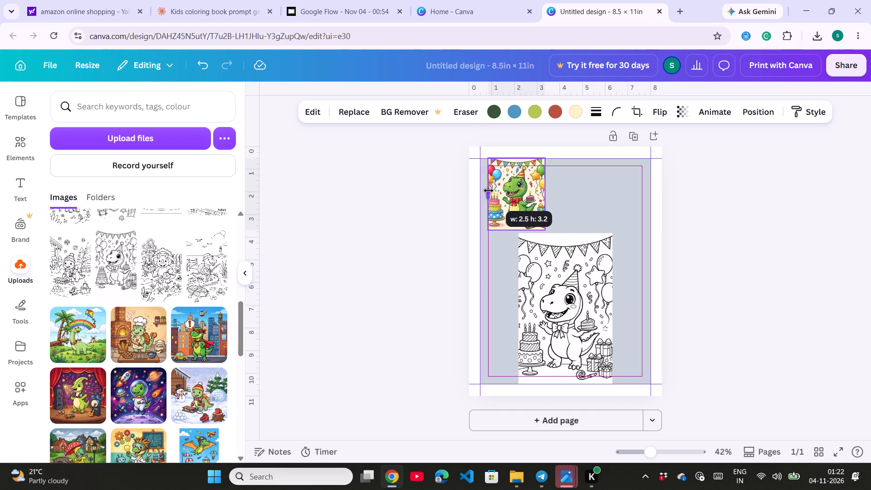
{"action": "left_click_drag", "start_coordinate": [489, 191], "coordinate": [486, 191]}
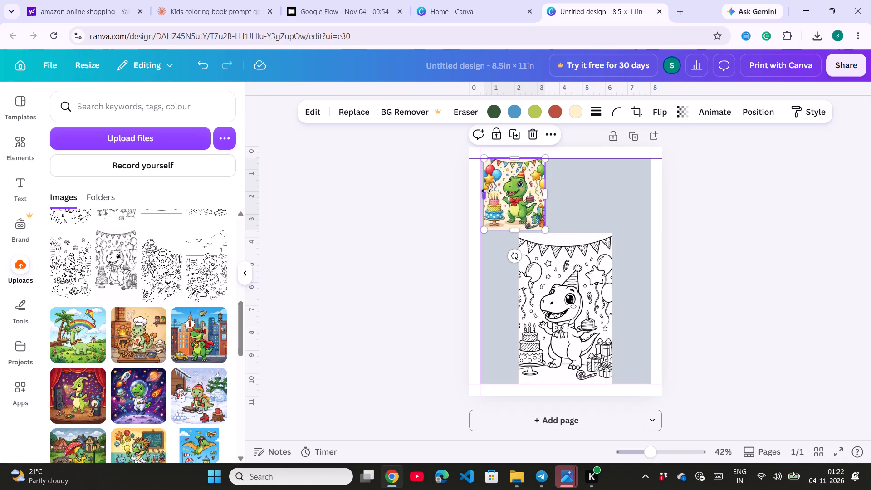
{"action": "left_click_drag", "start_coordinate": [506, 192], "coordinate": [501, 193]}
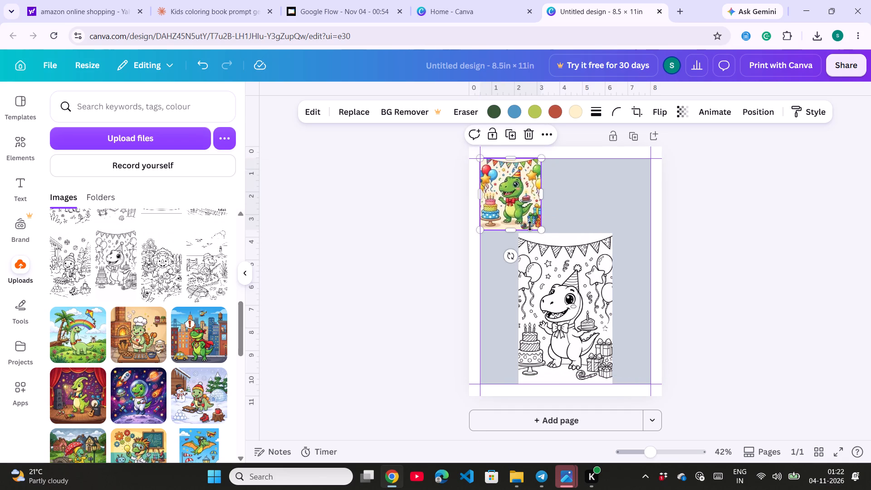
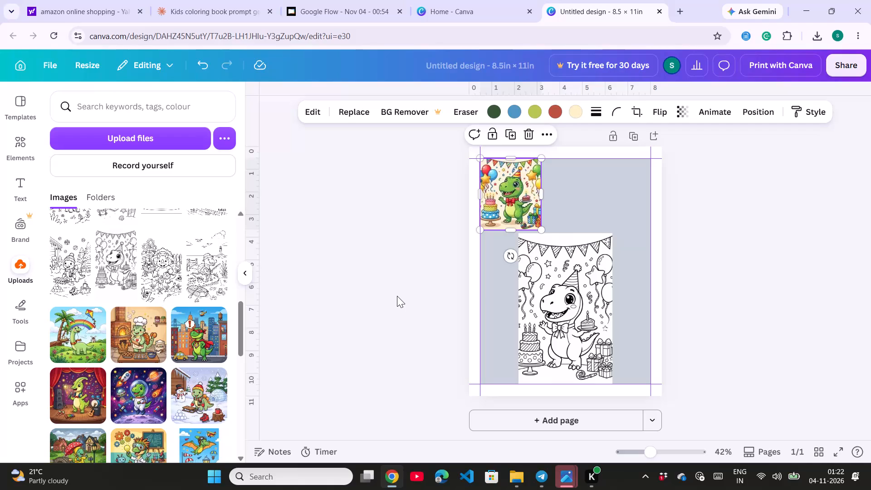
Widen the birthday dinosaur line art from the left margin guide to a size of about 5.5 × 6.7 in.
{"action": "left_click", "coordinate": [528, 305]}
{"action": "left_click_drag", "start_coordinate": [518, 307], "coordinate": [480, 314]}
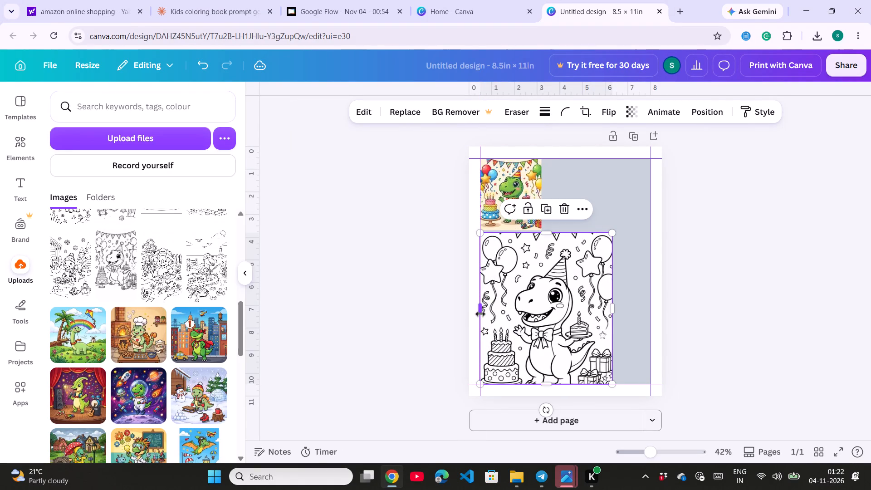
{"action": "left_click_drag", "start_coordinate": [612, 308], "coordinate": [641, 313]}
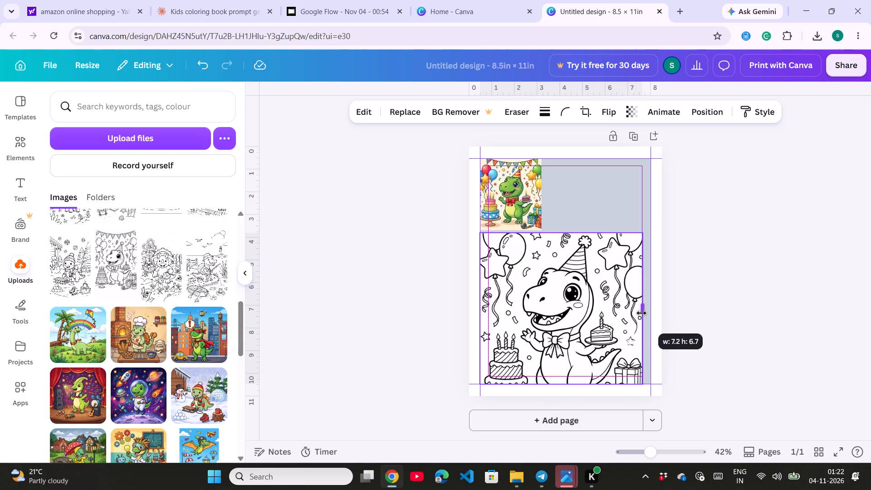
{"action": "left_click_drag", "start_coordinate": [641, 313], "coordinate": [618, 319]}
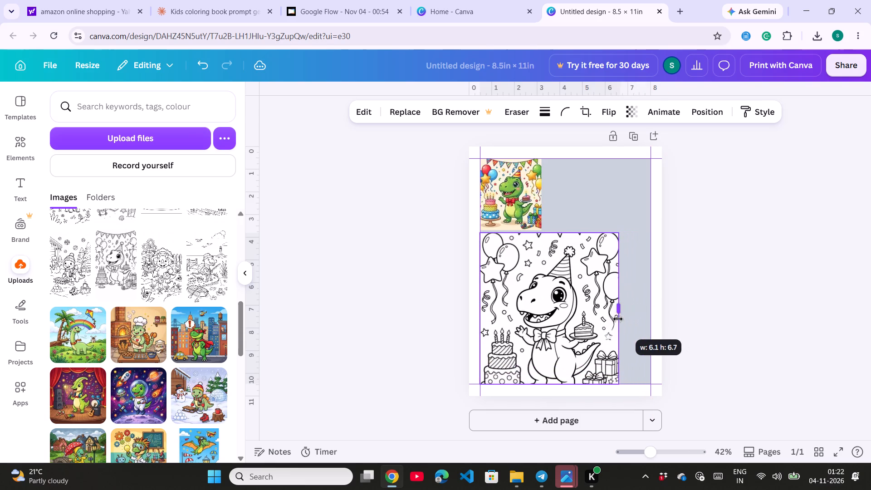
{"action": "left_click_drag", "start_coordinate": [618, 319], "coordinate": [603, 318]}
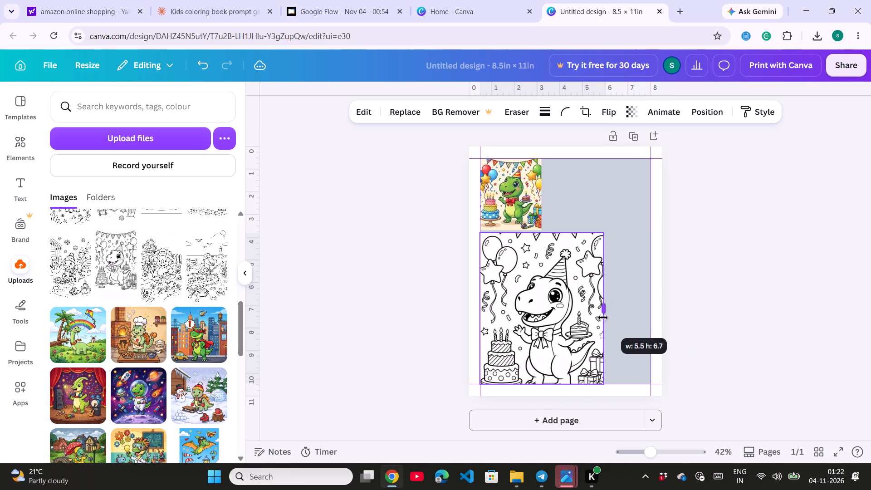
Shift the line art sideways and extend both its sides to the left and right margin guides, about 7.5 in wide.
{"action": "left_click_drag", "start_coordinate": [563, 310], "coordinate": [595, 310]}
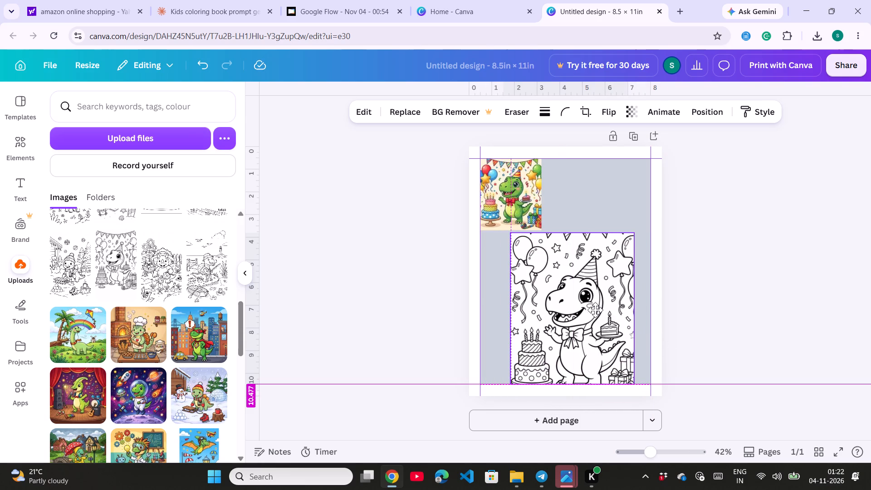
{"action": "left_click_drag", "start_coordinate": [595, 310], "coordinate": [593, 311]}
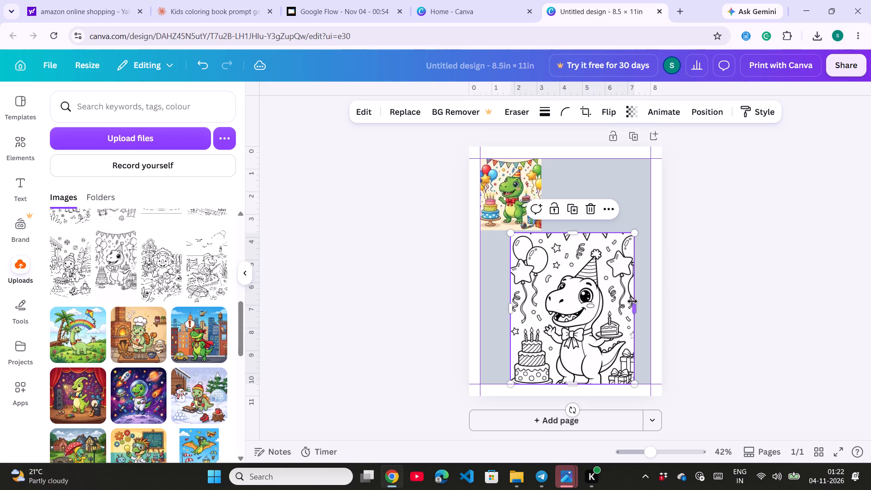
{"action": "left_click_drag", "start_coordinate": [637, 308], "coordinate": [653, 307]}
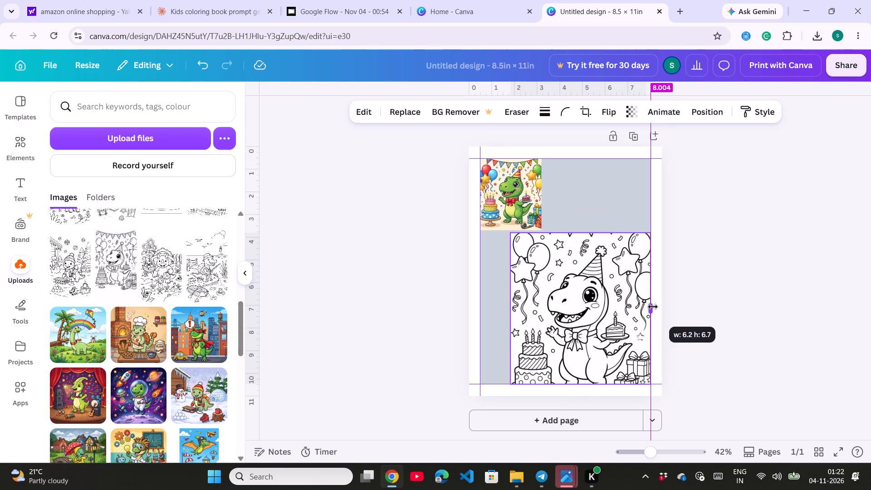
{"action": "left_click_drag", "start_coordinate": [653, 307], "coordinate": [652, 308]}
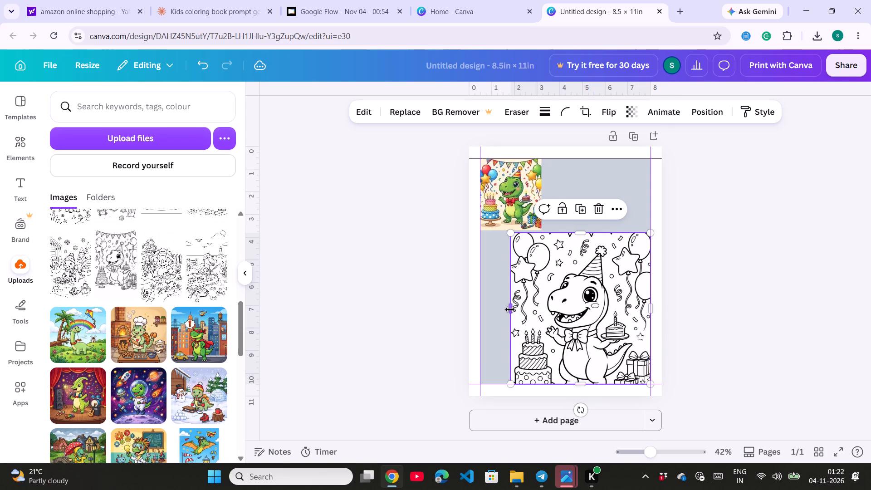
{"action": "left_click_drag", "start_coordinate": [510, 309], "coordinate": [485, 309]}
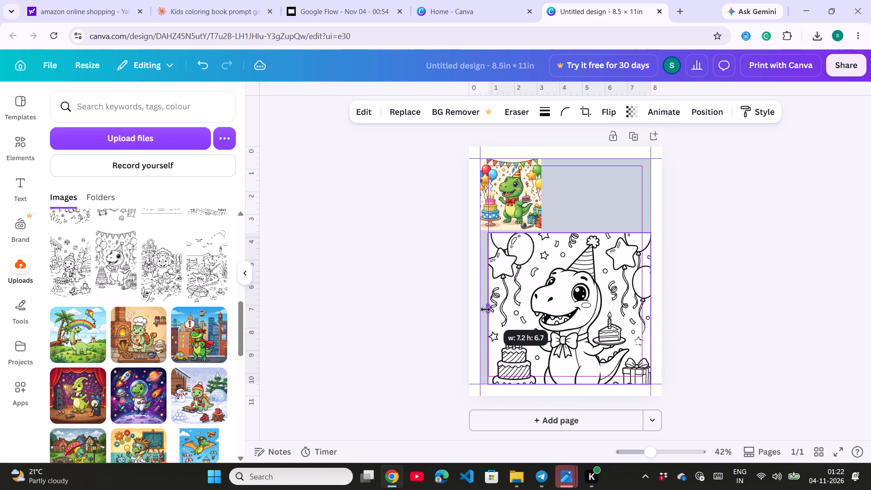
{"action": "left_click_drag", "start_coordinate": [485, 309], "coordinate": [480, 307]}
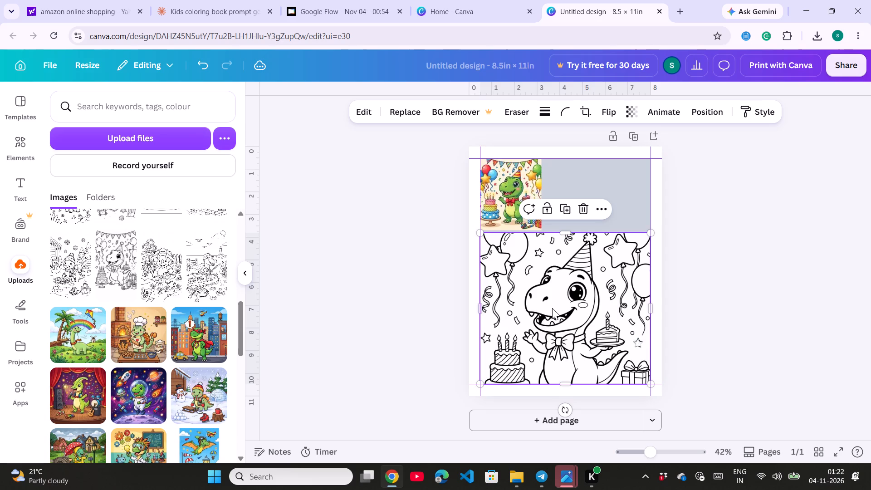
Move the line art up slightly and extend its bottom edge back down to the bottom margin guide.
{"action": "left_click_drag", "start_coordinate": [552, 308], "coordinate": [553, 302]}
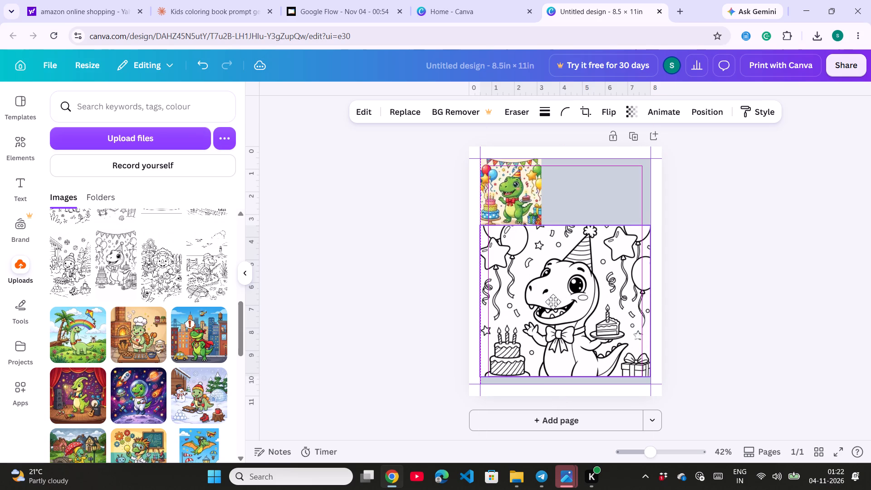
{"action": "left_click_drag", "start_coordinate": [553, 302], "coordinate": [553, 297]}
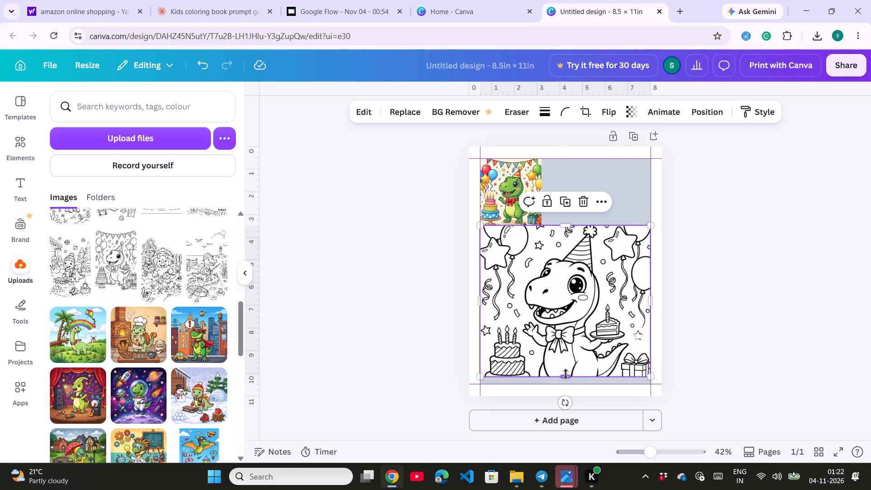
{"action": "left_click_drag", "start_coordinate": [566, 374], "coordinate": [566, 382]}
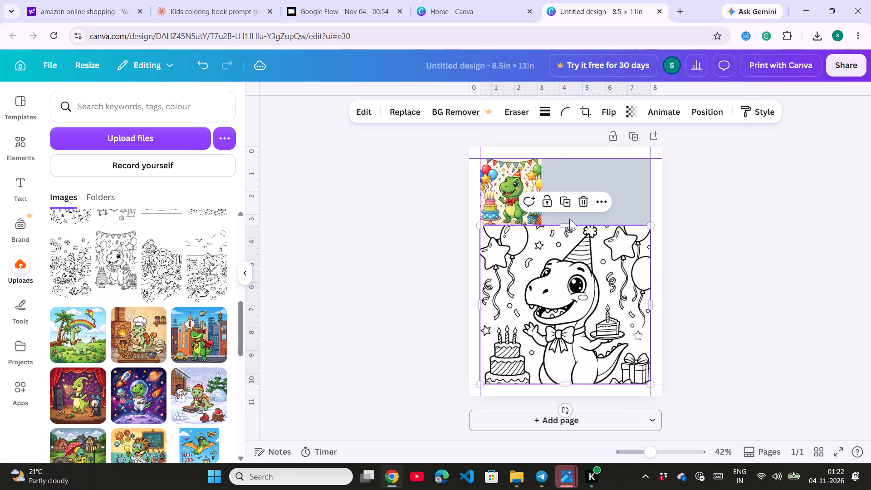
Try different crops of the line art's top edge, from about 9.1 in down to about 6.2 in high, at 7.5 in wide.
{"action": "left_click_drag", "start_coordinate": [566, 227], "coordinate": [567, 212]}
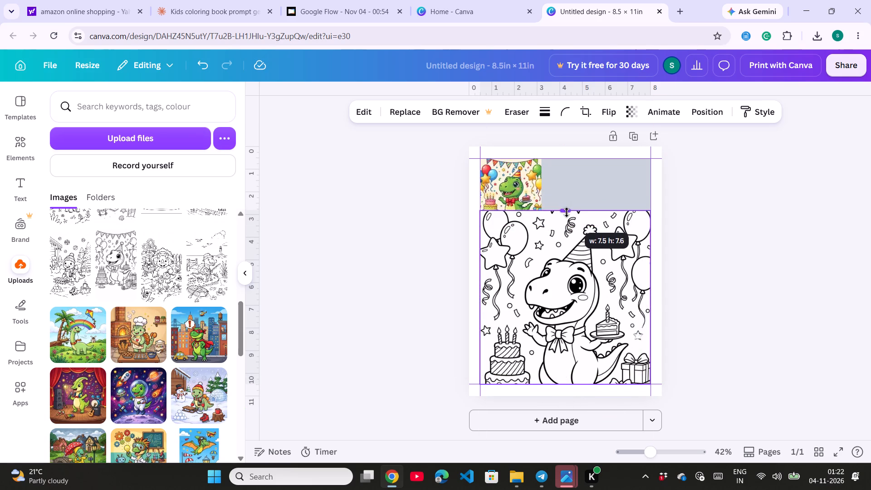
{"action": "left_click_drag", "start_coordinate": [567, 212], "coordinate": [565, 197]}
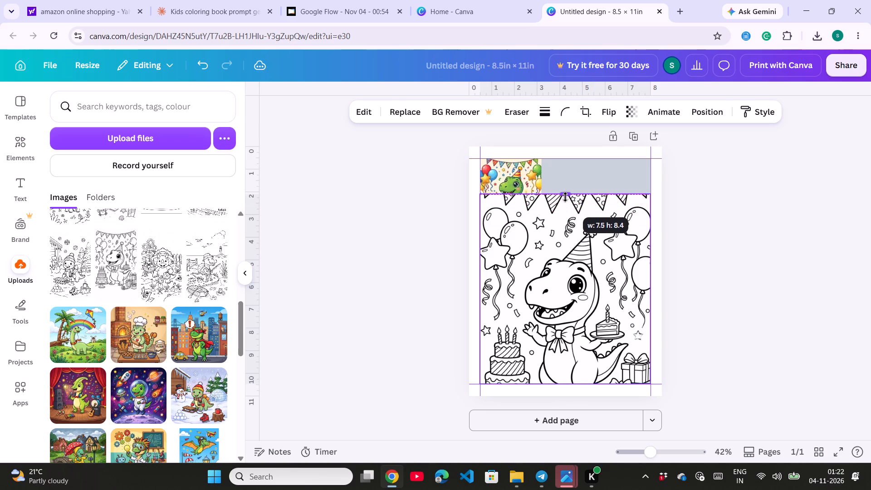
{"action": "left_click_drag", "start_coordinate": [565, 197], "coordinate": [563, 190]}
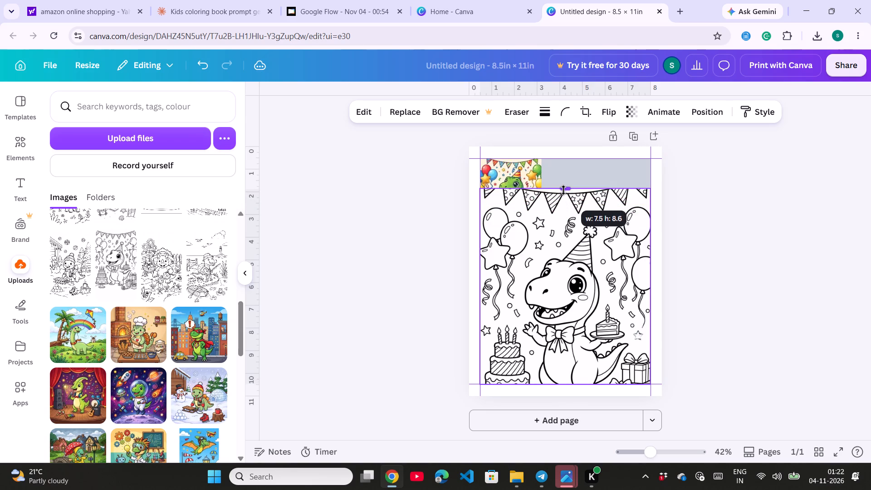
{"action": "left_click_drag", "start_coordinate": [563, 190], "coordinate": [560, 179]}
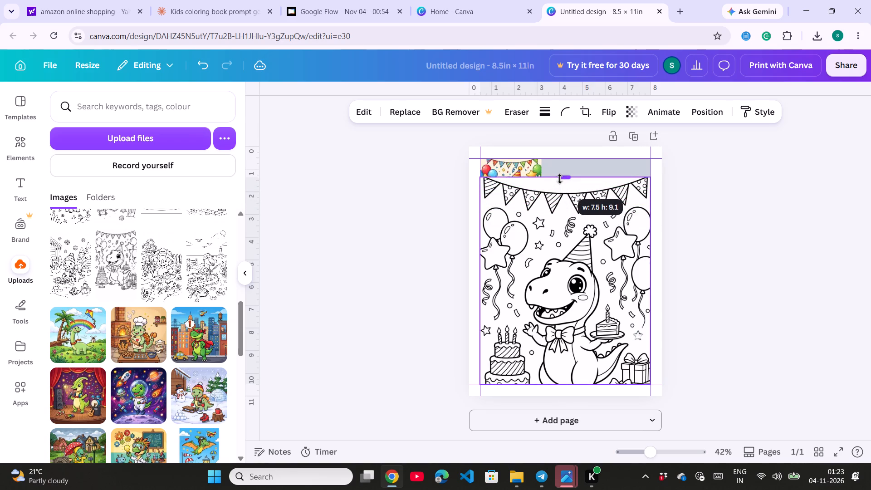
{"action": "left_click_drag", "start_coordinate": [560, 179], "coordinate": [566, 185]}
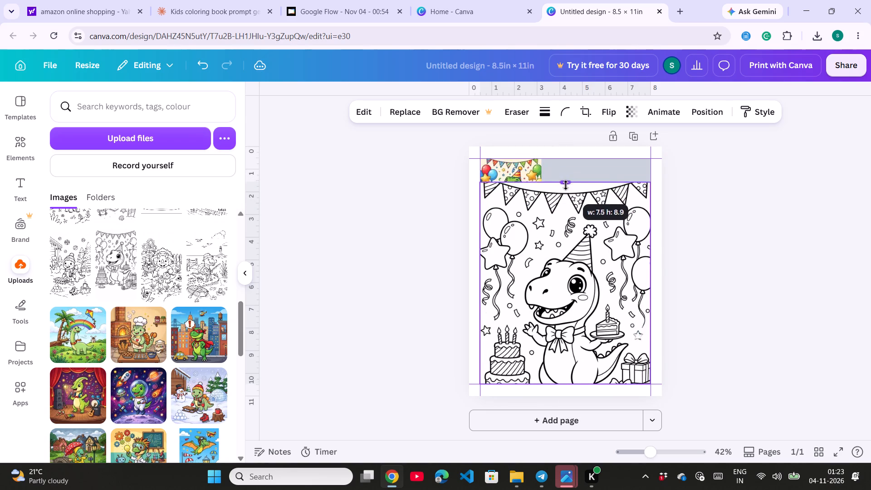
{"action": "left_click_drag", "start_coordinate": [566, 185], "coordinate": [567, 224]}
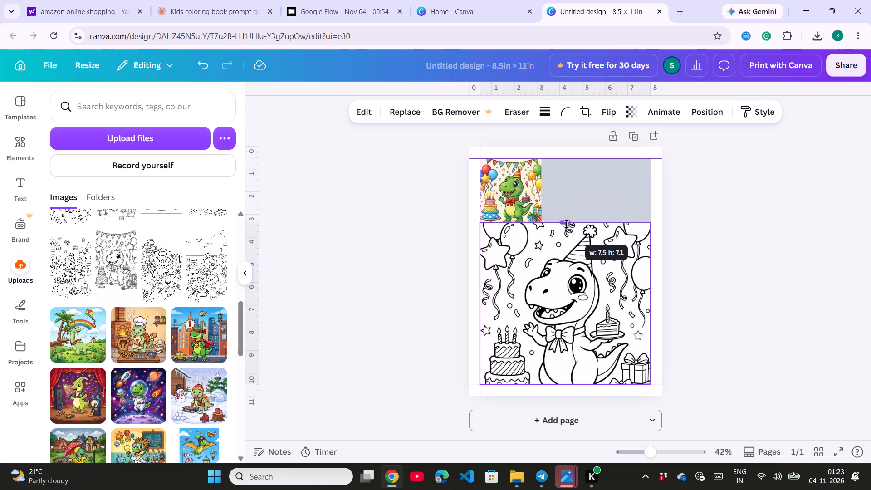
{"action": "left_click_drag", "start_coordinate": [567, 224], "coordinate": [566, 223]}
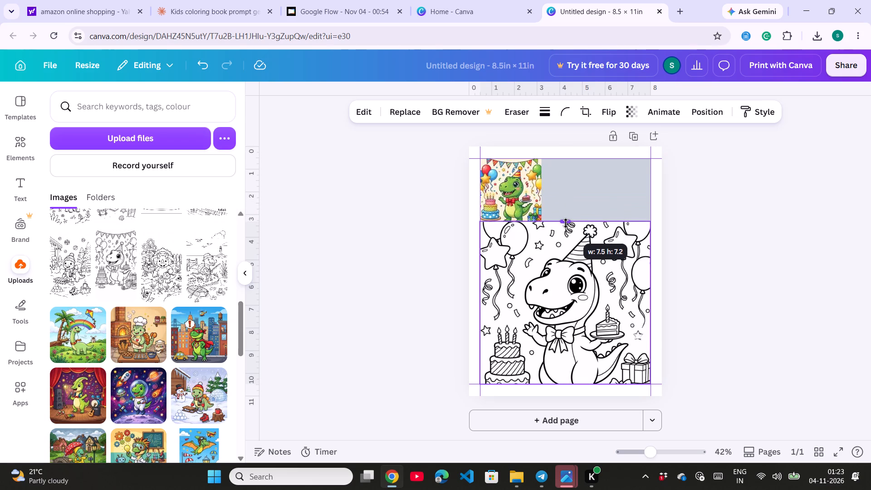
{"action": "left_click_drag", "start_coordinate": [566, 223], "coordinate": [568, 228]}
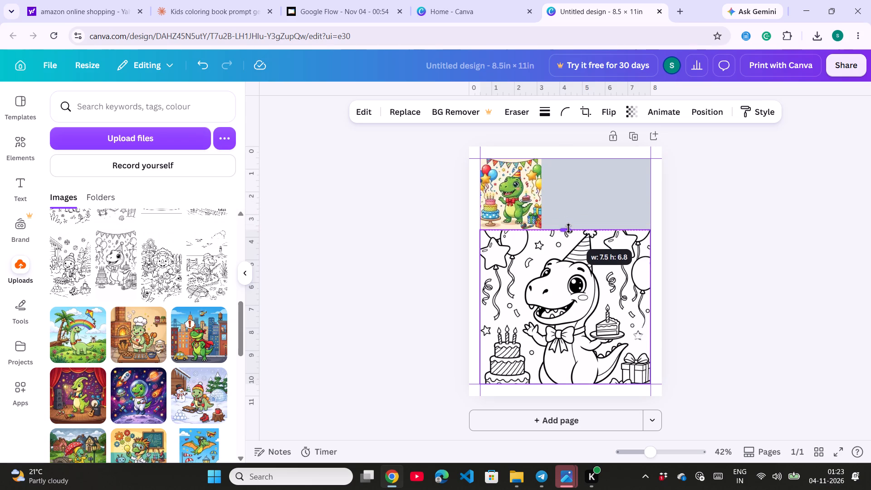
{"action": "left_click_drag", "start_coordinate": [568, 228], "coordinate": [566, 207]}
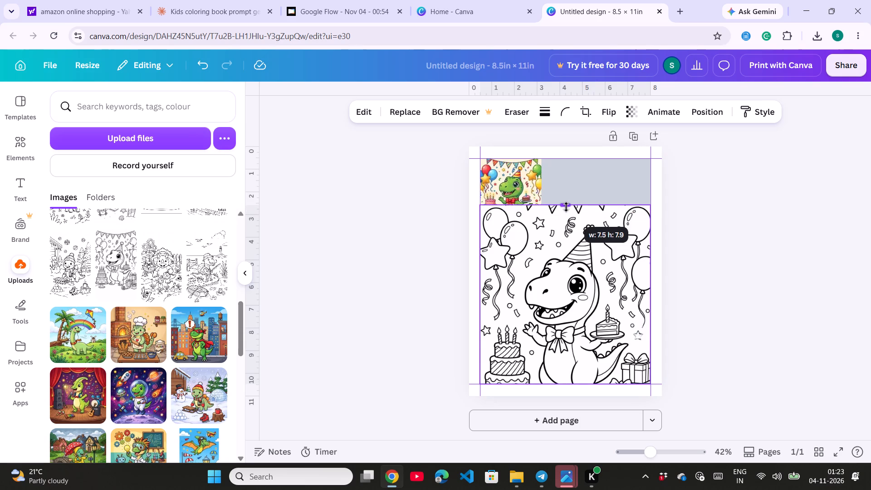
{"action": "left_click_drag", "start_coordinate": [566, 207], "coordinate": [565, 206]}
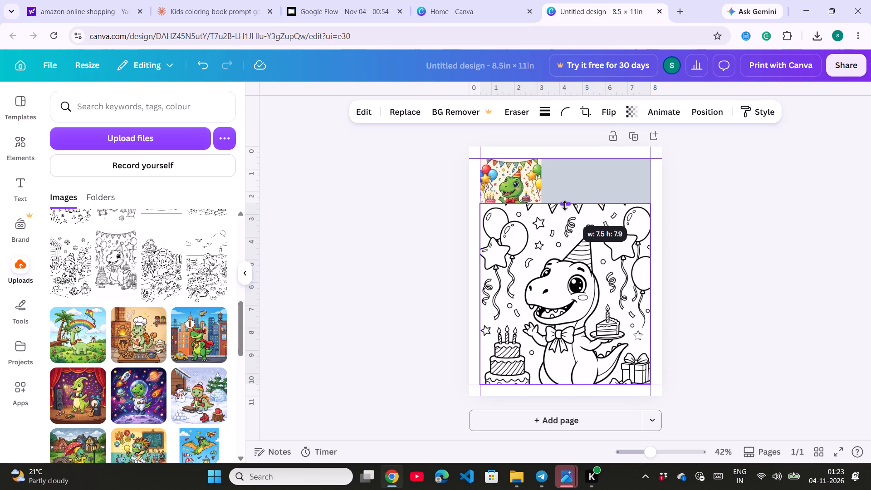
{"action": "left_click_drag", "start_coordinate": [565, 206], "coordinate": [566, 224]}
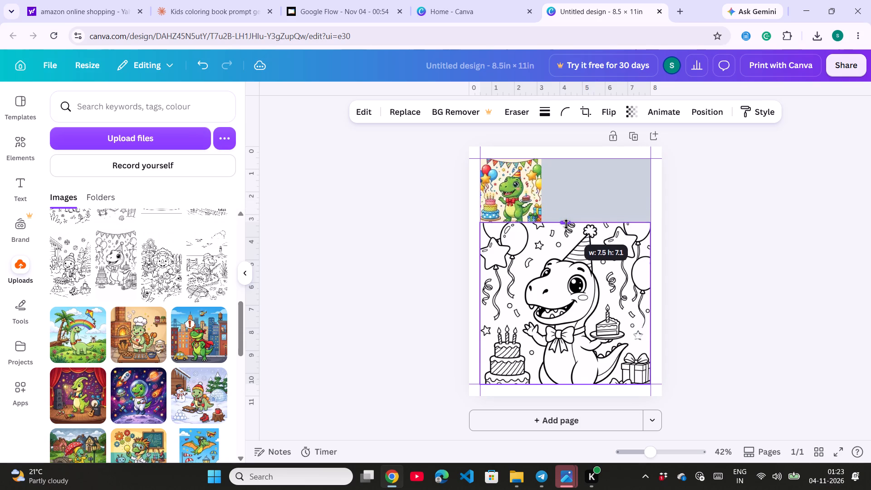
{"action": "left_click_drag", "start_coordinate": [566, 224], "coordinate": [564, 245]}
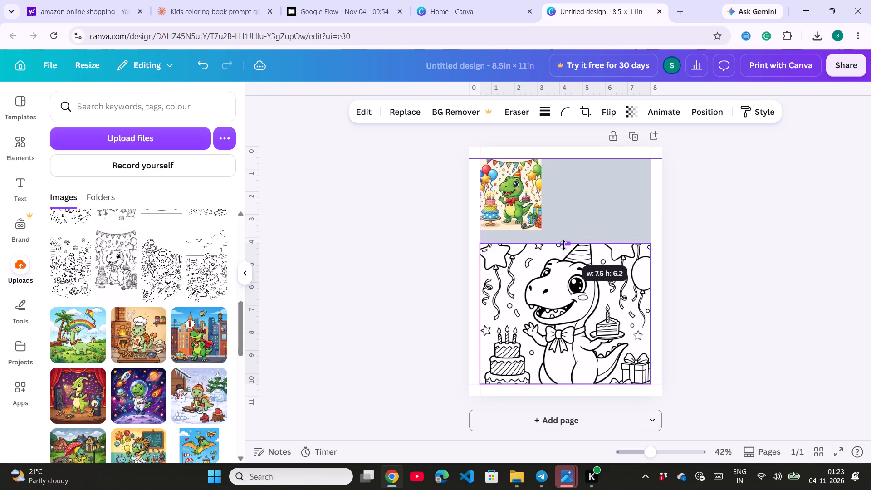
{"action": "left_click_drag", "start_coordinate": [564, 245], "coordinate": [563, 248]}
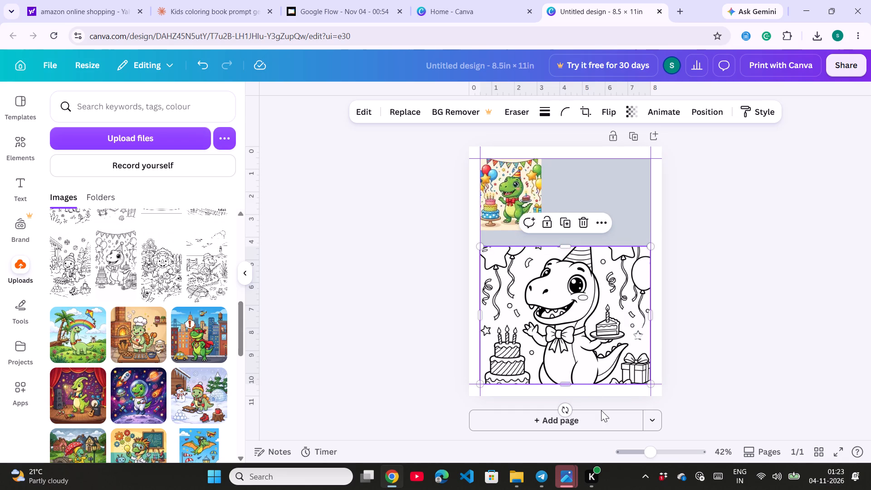
Delete both the line-art and the colour birthday dinosaur from the page, keeping the grey margin block.
{"action": "left_click", "coordinate": [580, 221]}
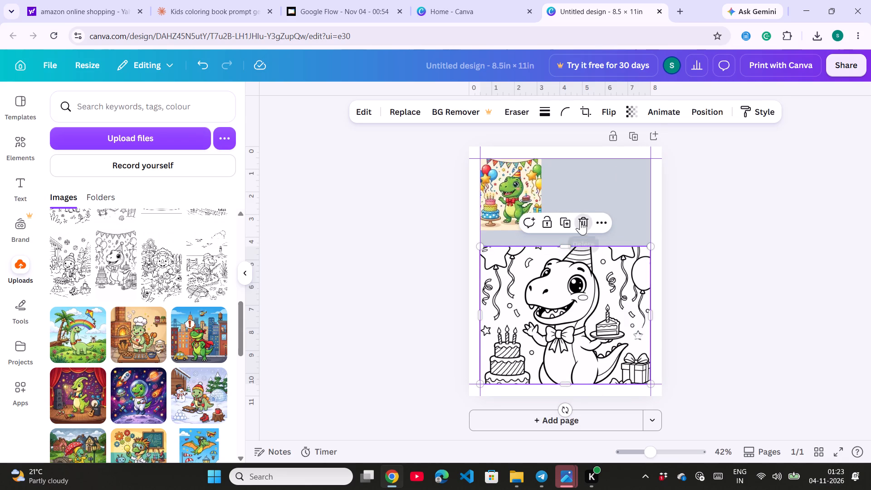
{"action": "left_click", "coordinate": [521, 192]}
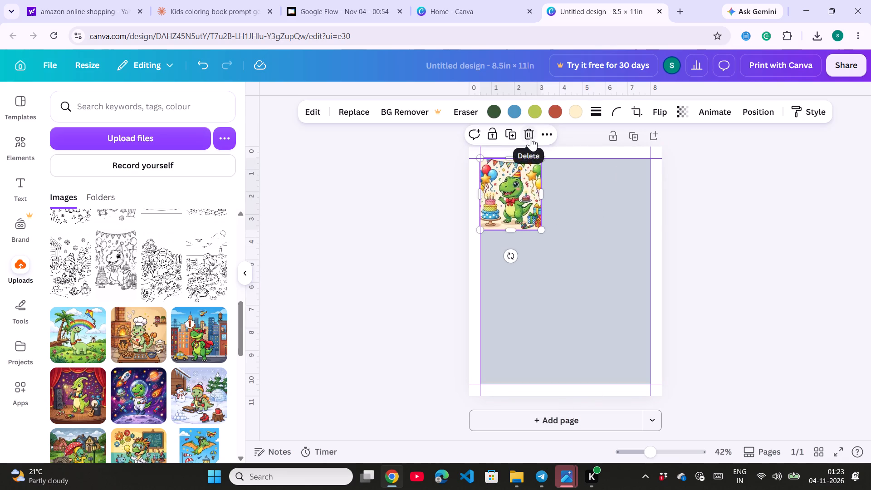
{"action": "left_click", "coordinate": [531, 137]}
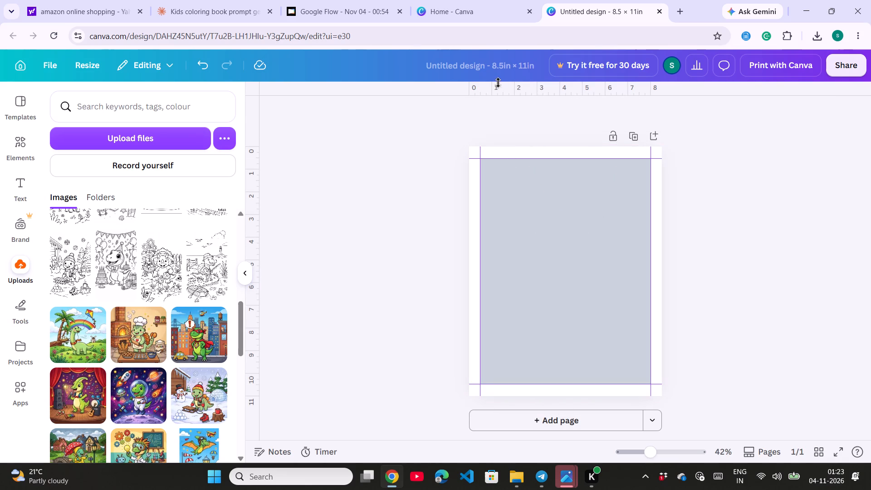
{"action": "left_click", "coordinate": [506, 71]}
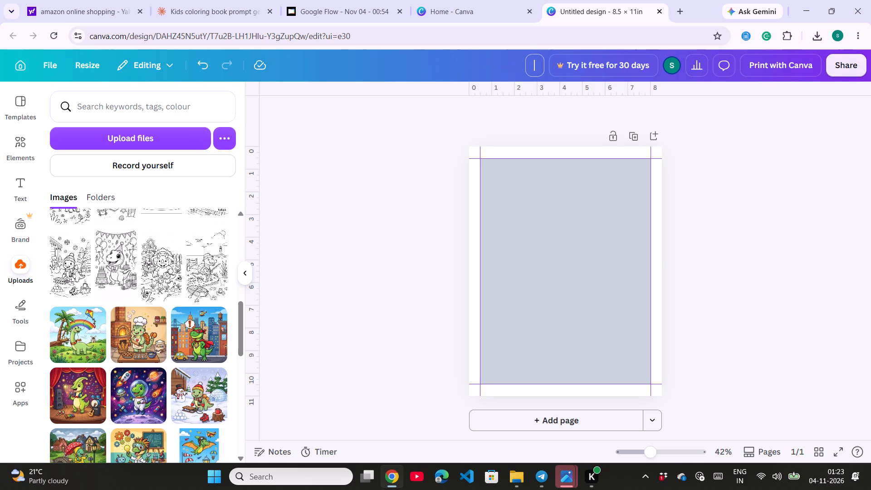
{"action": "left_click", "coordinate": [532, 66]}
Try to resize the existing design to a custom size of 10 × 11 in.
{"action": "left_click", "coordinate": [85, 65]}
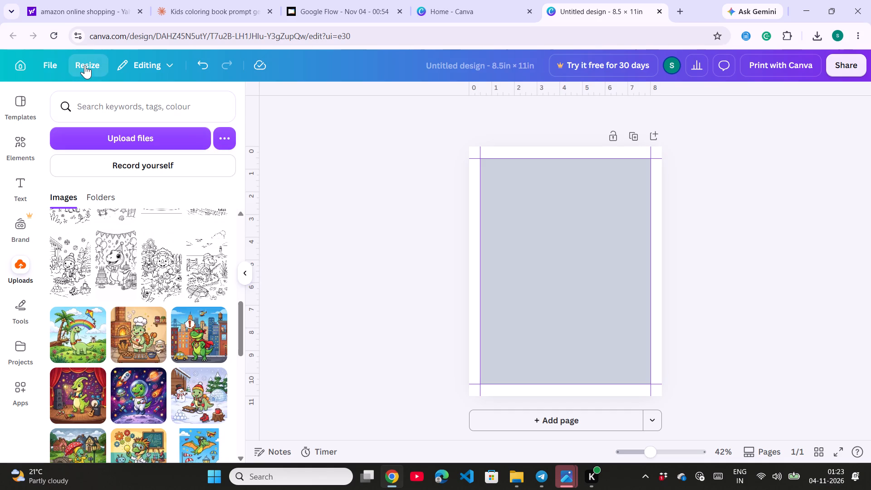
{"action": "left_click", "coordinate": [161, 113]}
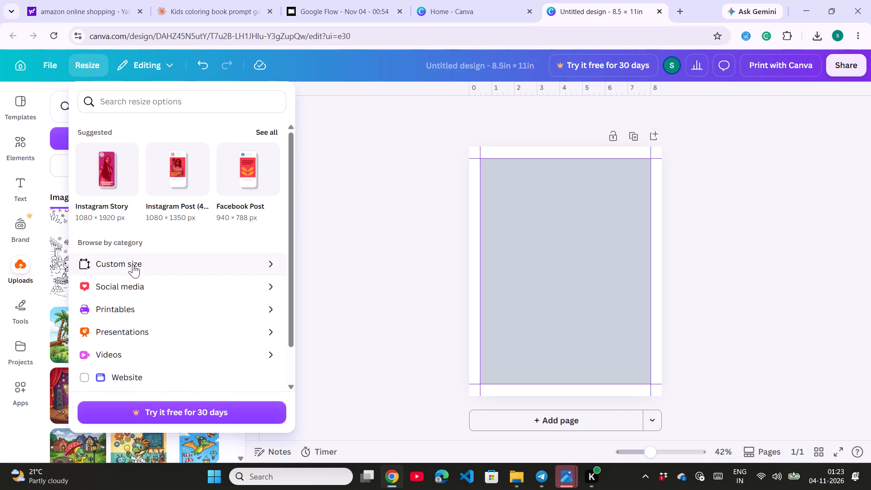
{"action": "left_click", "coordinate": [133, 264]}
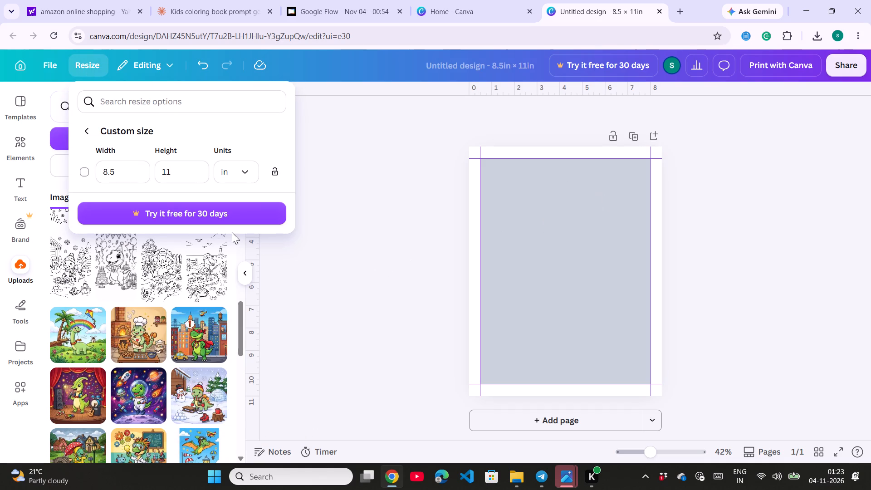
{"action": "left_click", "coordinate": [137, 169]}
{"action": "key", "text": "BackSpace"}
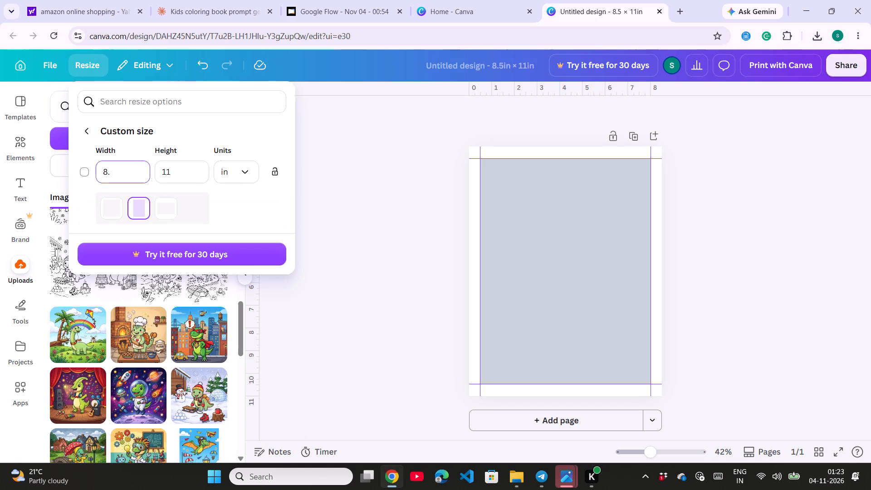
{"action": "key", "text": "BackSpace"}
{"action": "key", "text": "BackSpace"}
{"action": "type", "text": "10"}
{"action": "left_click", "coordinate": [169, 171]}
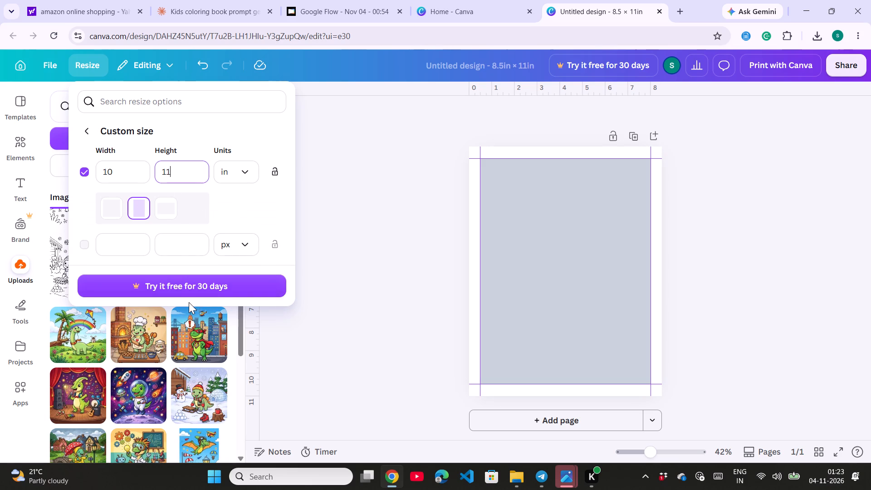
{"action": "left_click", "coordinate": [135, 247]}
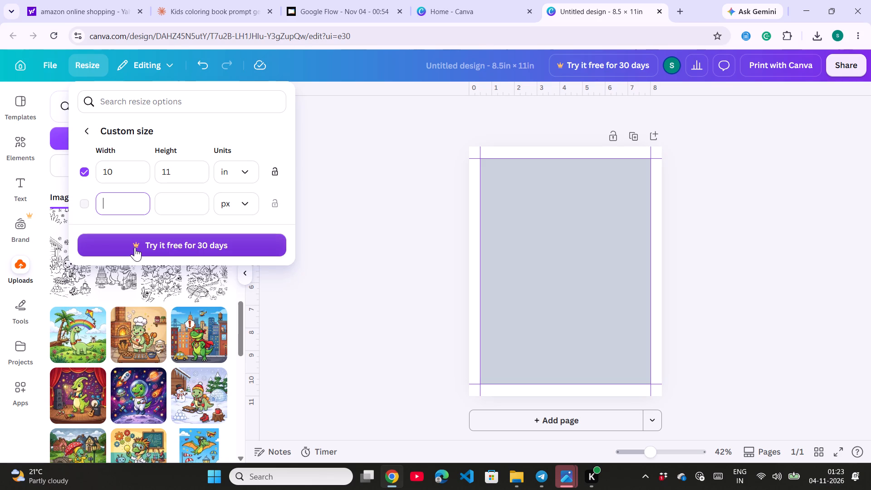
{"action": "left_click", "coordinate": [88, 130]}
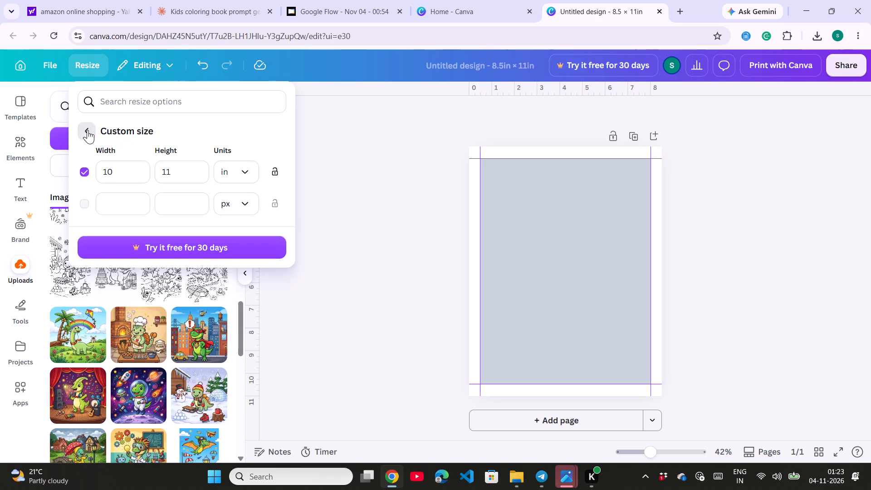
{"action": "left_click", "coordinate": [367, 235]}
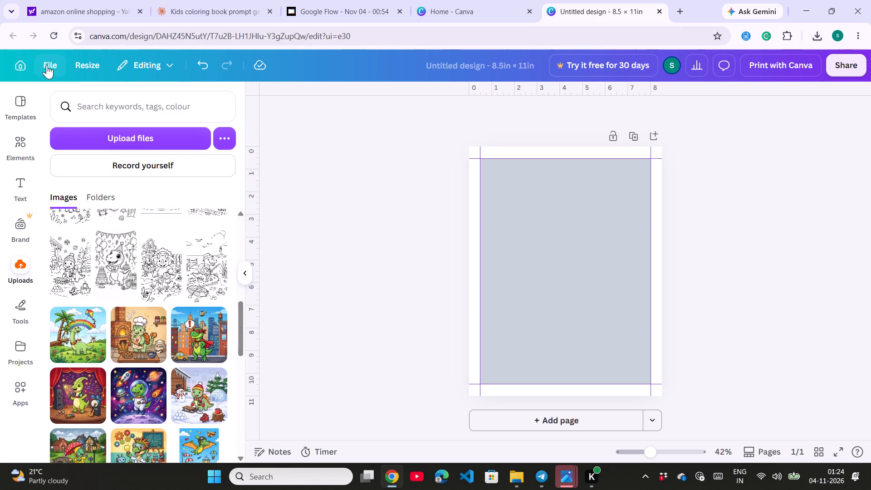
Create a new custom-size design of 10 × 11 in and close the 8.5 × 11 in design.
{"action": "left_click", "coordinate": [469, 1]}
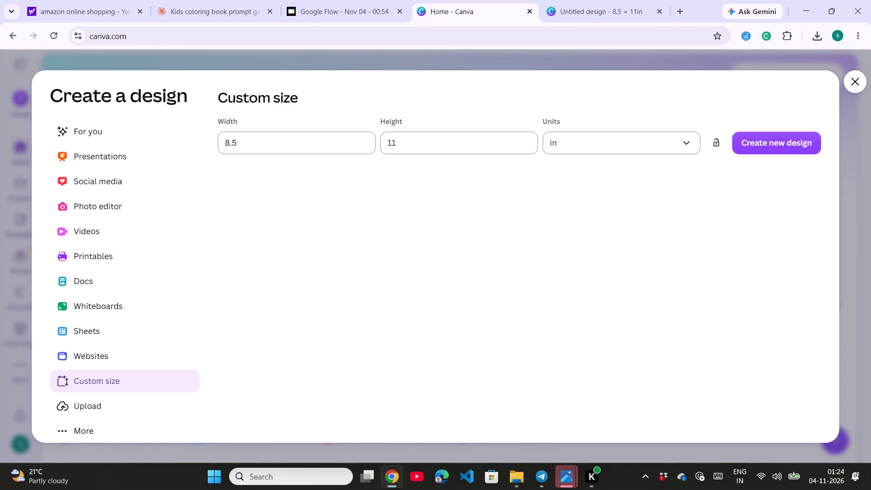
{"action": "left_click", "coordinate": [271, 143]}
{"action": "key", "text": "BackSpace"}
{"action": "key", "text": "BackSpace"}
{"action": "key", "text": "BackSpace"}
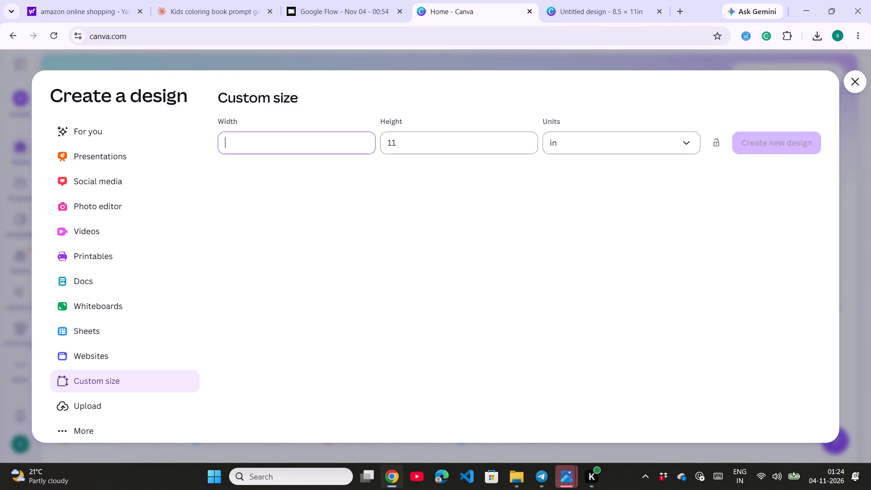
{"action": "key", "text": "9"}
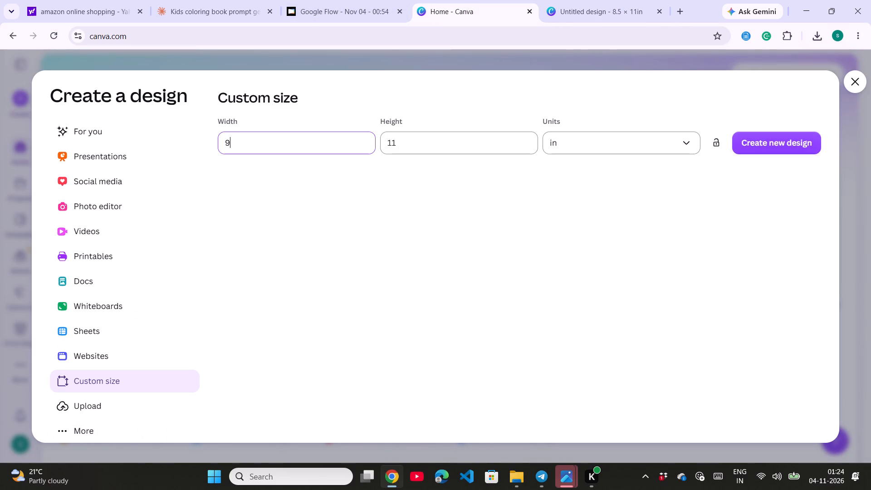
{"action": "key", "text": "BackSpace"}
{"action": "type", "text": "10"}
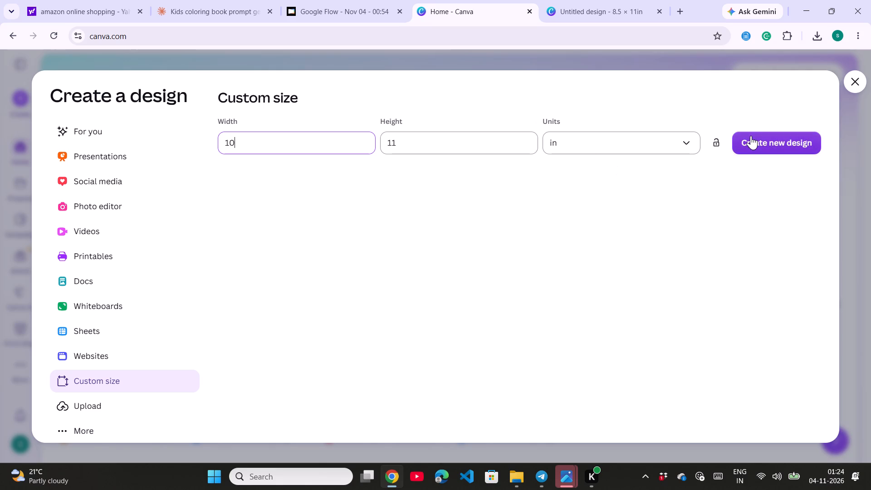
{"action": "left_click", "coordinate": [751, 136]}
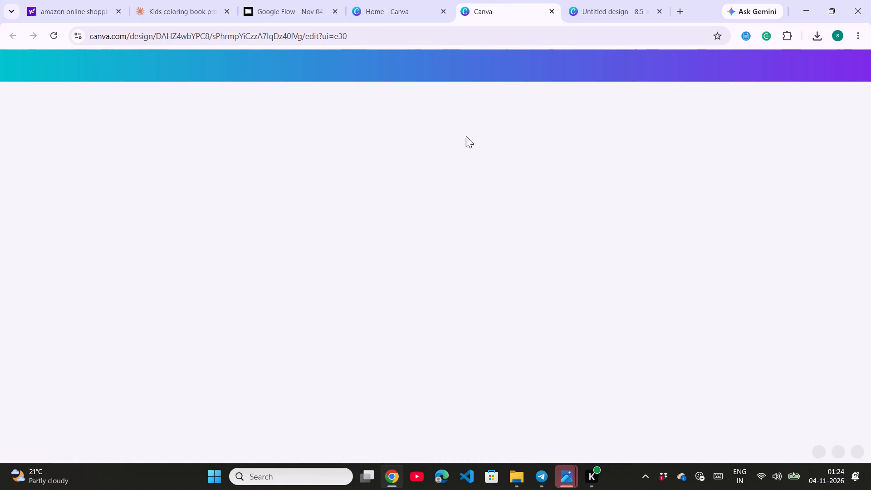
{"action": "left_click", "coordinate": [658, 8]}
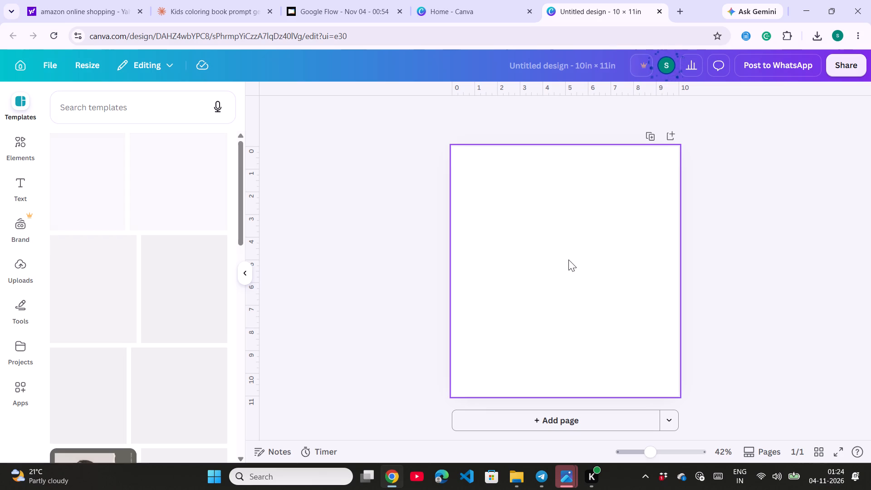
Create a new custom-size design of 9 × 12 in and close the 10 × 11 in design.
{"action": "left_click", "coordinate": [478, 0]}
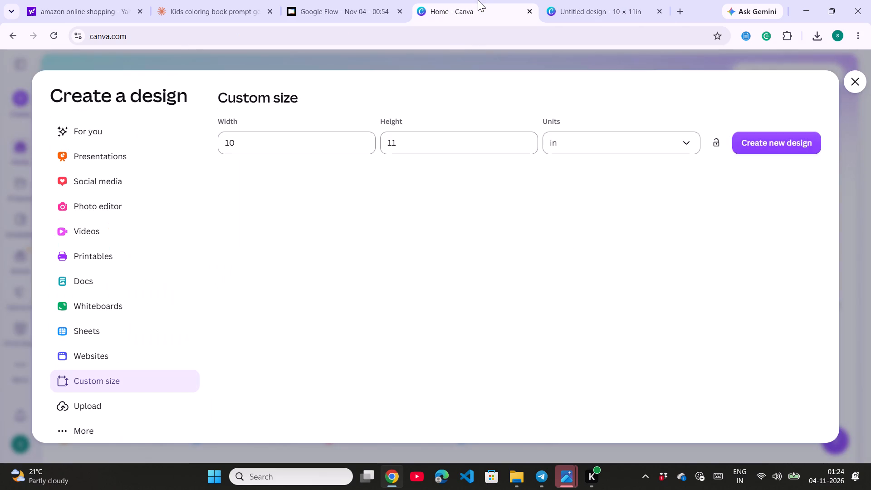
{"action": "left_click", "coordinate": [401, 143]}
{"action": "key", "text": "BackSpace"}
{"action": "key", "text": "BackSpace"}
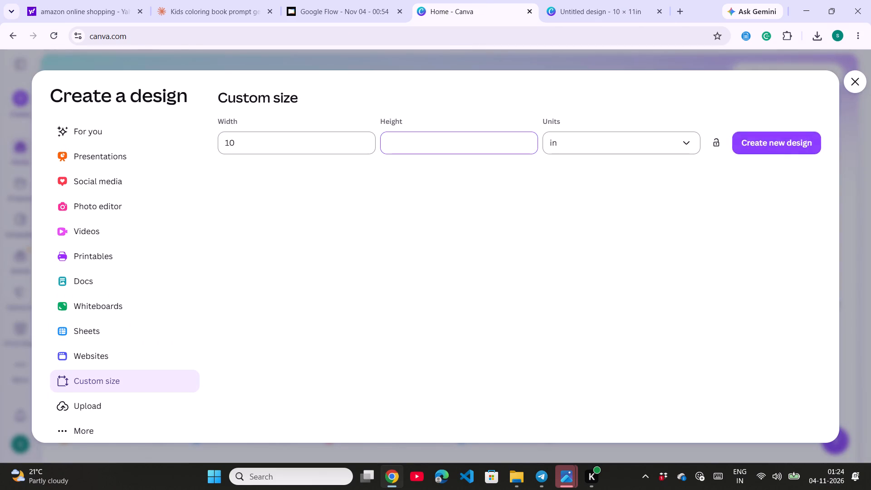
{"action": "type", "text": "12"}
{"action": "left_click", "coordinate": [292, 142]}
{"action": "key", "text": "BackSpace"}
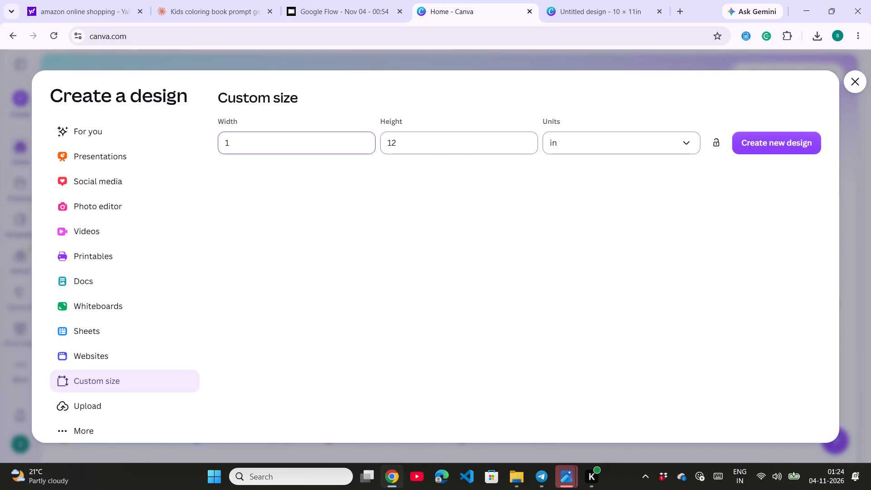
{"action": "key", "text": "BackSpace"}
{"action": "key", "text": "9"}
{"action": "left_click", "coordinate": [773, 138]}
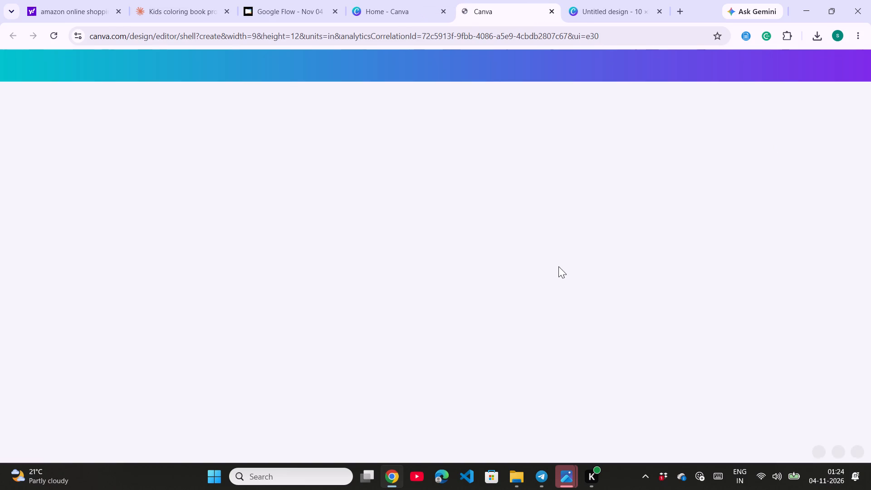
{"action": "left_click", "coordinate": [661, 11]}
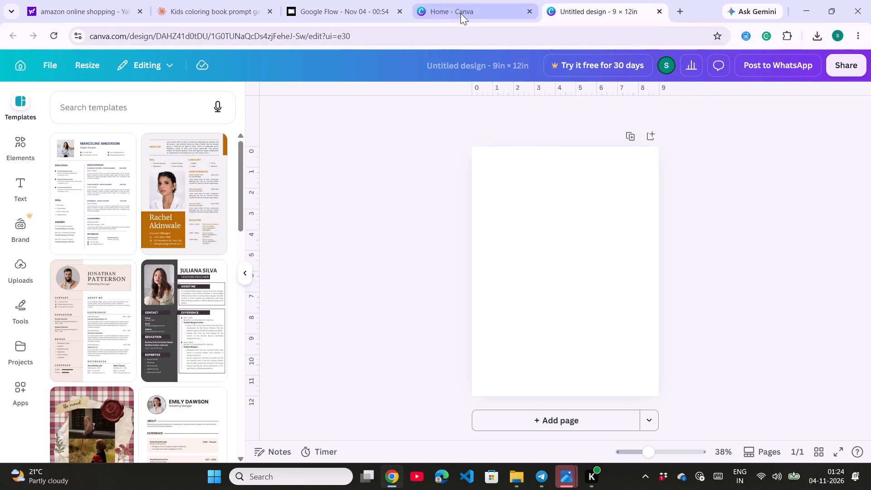
Create a new custom-size design of 9 × 14 in and close the 9 × 12 in design.
{"action": "left_click", "coordinate": [459, 13]}
{"action": "left_click", "coordinate": [435, 143]}
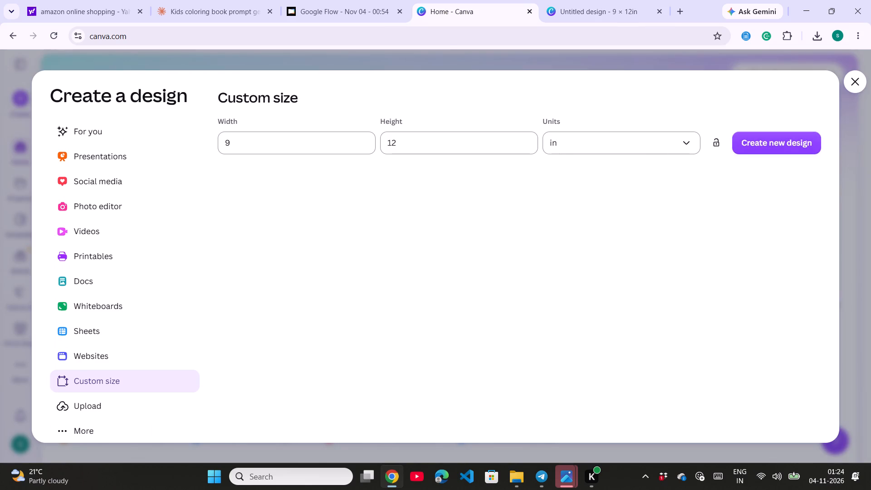
{"action": "key", "text": "BackSpace"}
{"action": "type", "text": "14"}
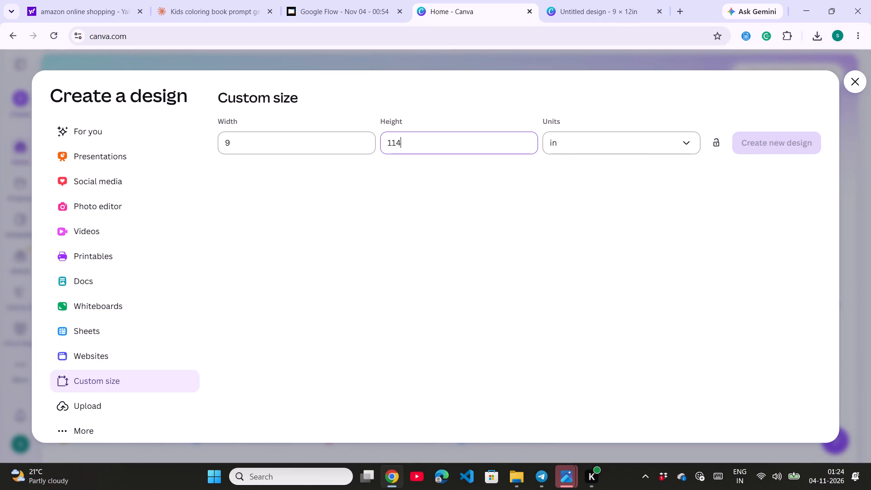
{"action": "key", "text": "BackSpace"}
{"action": "key", "text": "BackSpace"}
{"action": "key", "text": "BackSpace"}
{"action": "type", "text": "14"}
{"action": "left_click", "coordinate": [802, 142]}
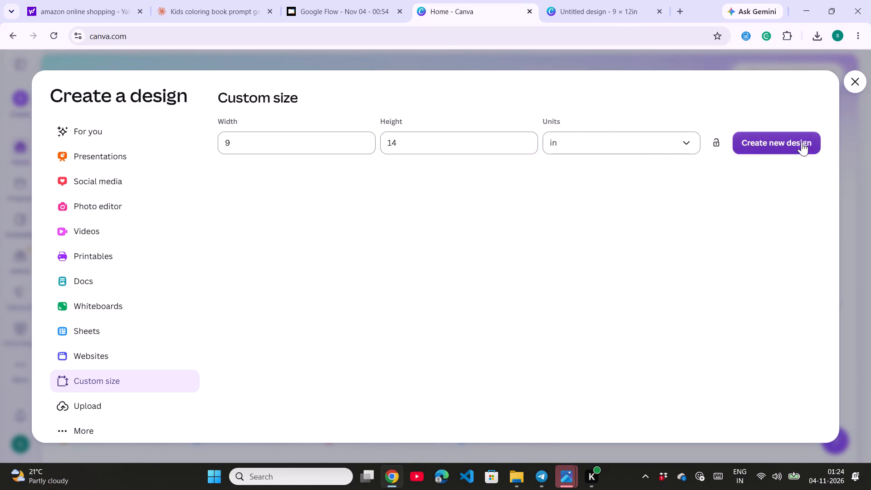
{"action": "left_click", "coordinate": [657, 10]}
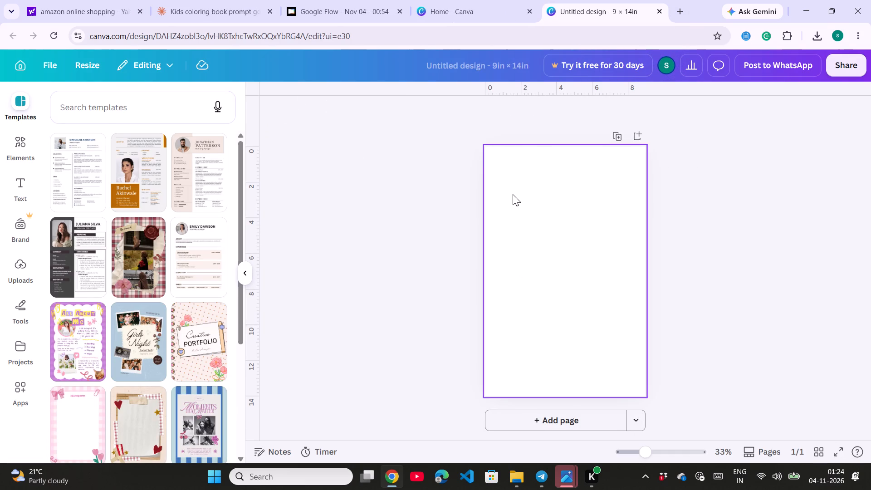
Add the recently used square shape and stretch it to the page's top-left corner, about 8.3 in high.
{"action": "left_click", "coordinate": [26, 144]}
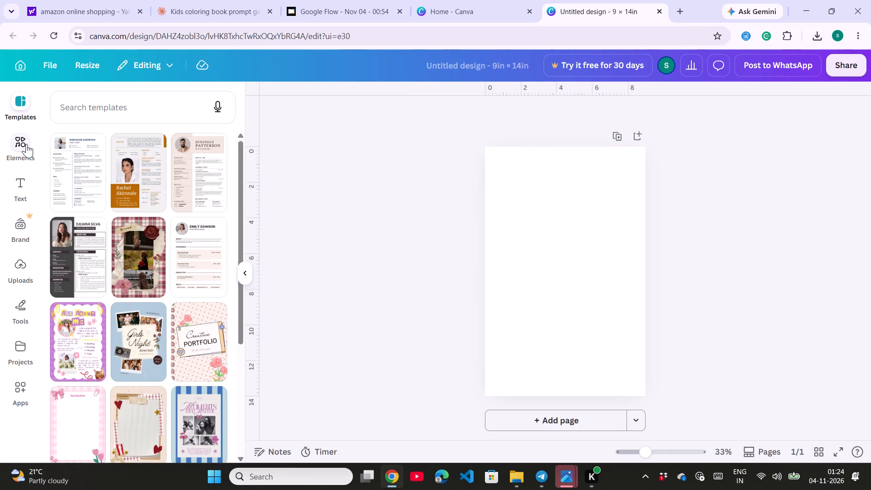
{"action": "left_click", "coordinate": [71, 171]}
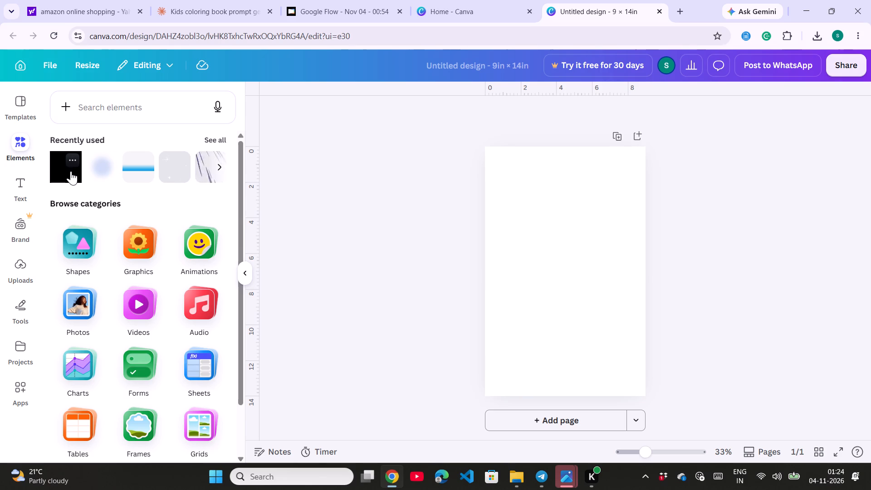
{"action": "left_click_drag", "start_coordinate": [542, 247], "coordinate": [492, 156]}
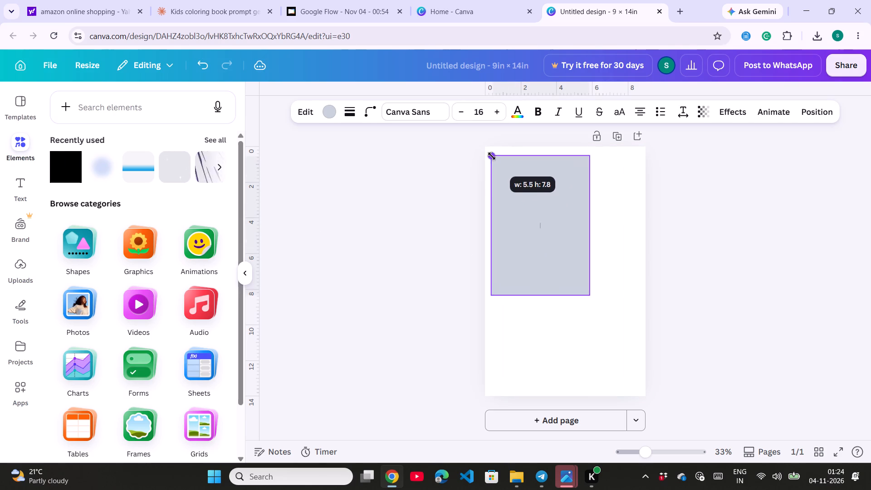
{"action": "left_click_drag", "start_coordinate": [492, 156], "coordinate": [487, 150]}
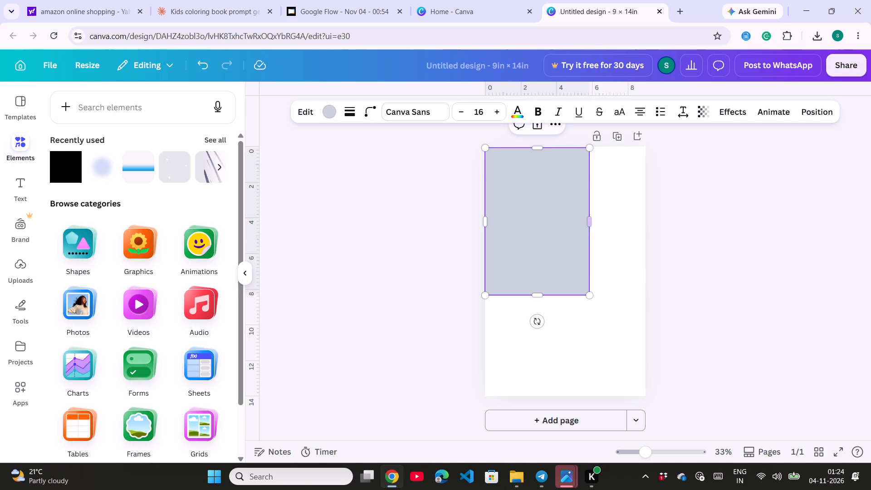
Stretch the grey block to about 8.1 in wide and extend its bottom edge down close to the page's bottom.
{"action": "left_click_drag", "start_coordinate": [586, 222], "coordinate": [612, 233]}
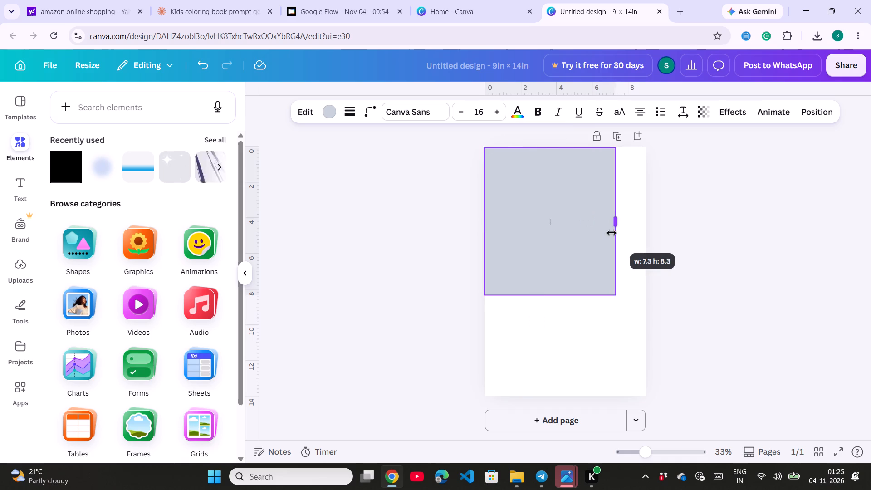
{"action": "left_click_drag", "start_coordinate": [612, 233], "coordinate": [623, 235]}
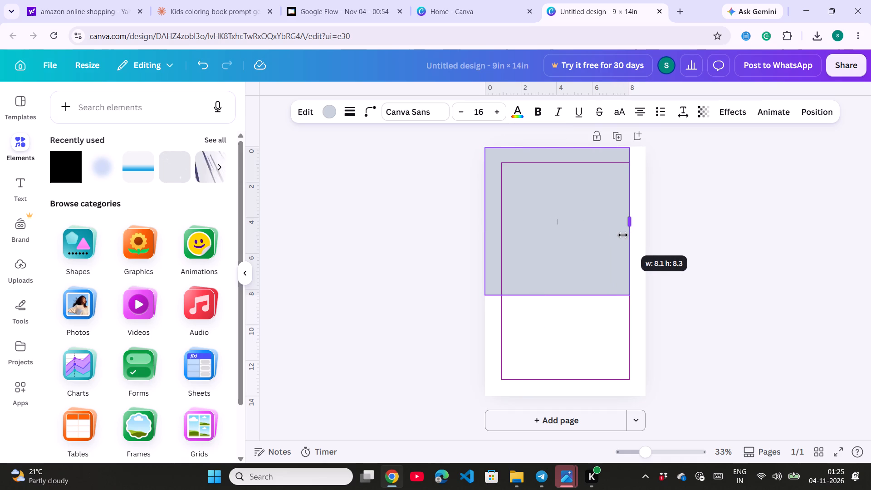
{"action": "left_click_drag", "start_coordinate": [623, 235], "coordinate": [620, 237]}
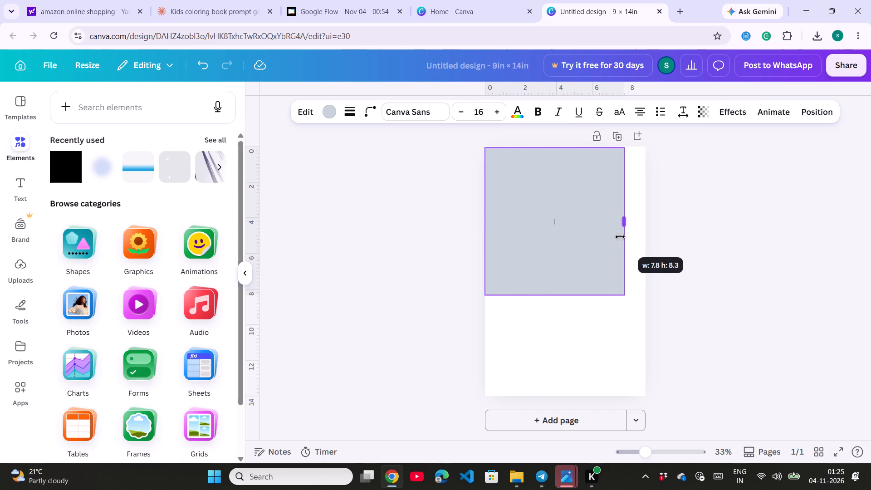
{"action": "left_click_drag", "start_coordinate": [620, 237], "coordinate": [624, 236]}
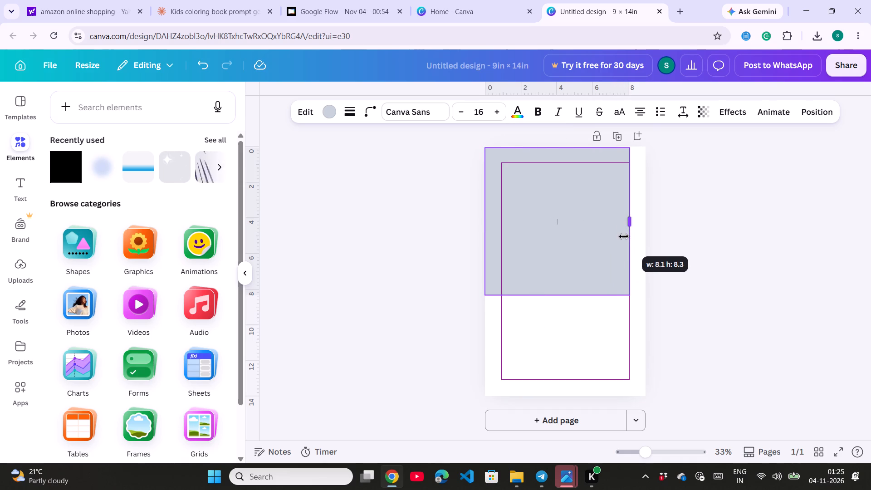
{"action": "left_click_drag", "start_coordinate": [624, 236], "coordinate": [623, 235]}
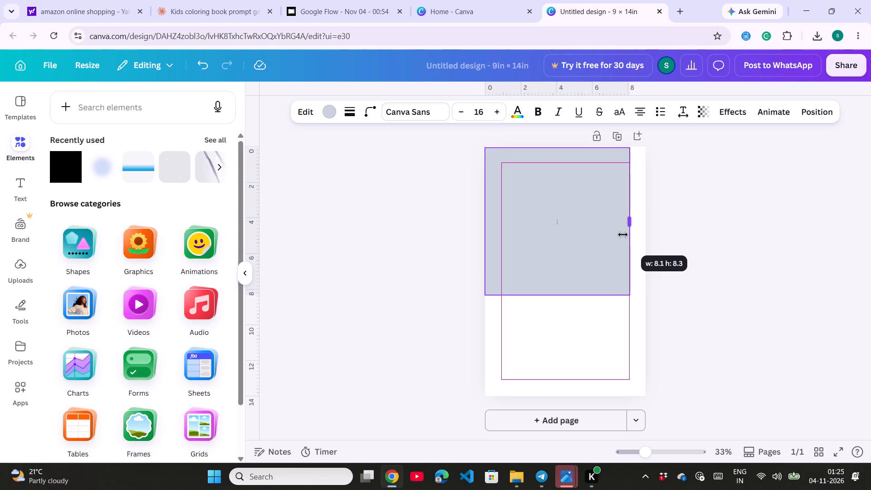
{"action": "left_click_drag", "start_coordinate": [623, 235], "coordinate": [621, 238]}
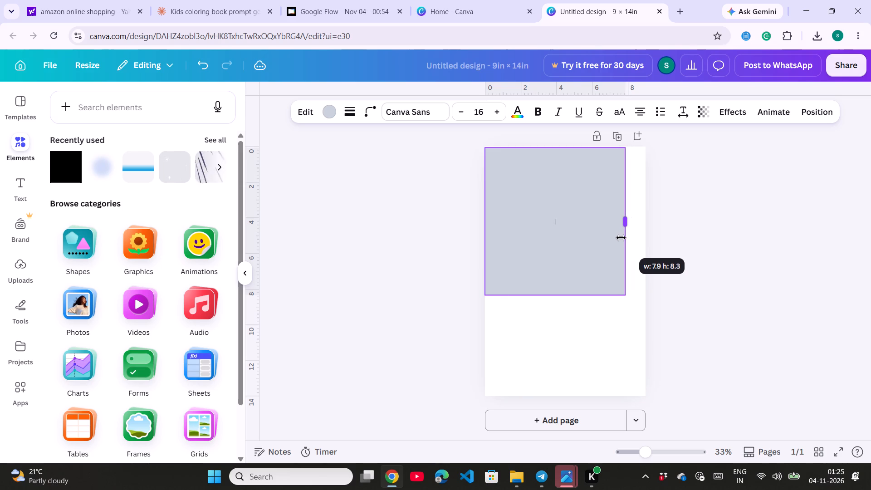
{"action": "left_click_drag", "start_coordinate": [621, 238], "coordinate": [622, 235]}
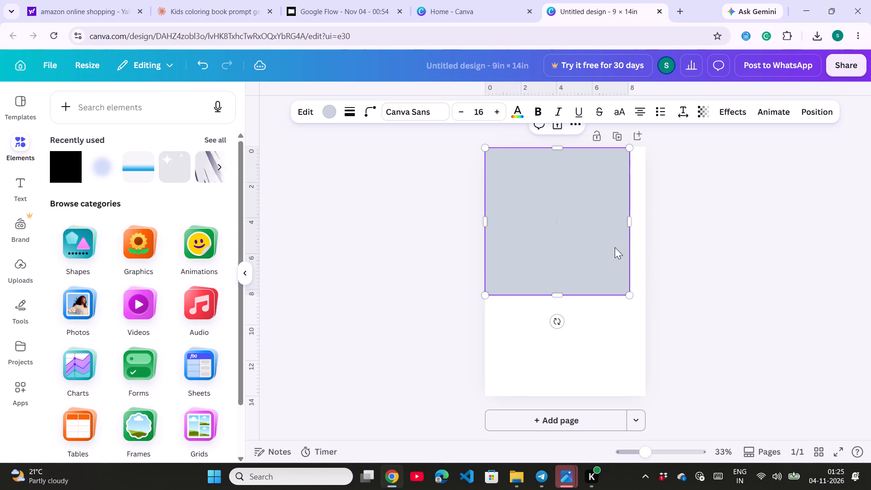
{"action": "left_click_drag", "start_coordinate": [560, 296], "coordinate": [554, 367]}
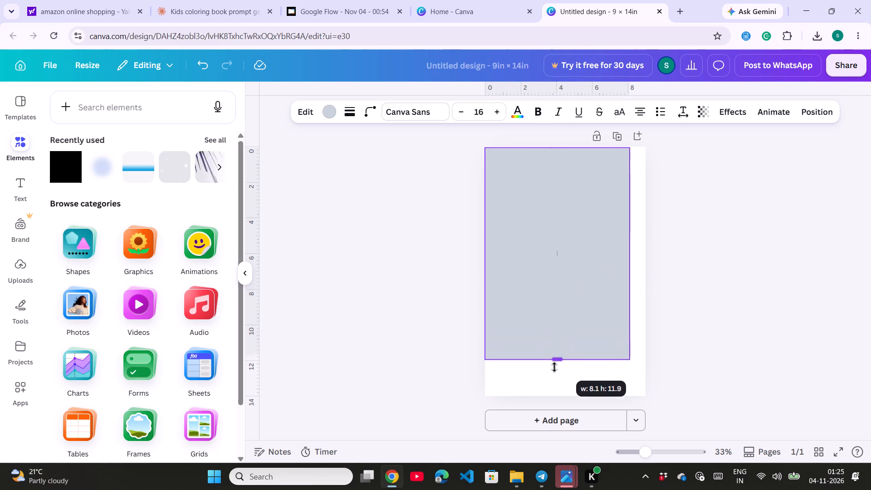
{"action": "left_click_drag", "start_coordinate": [554, 367], "coordinate": [550, 381]}
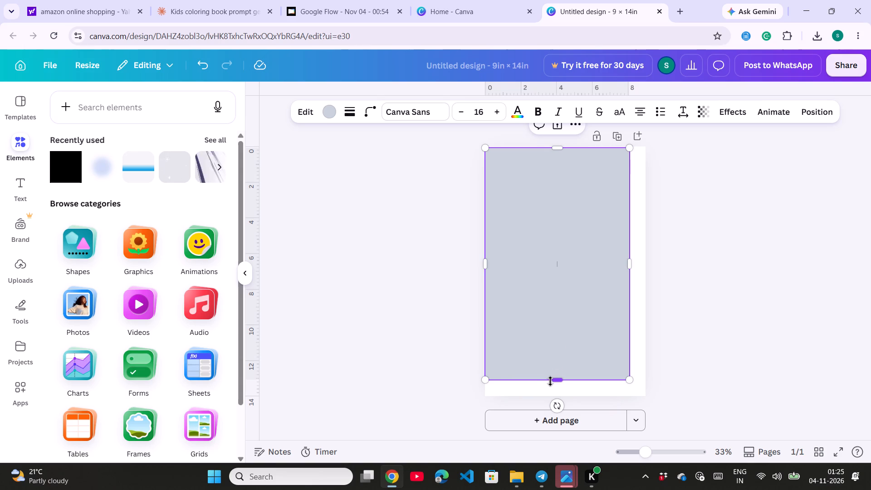
Centre the grey block on the page so an even white margin surrounds it.
{"action": "left_click_drag", "start_coordinate": [556, 300], "coordinate": [563, 310]}
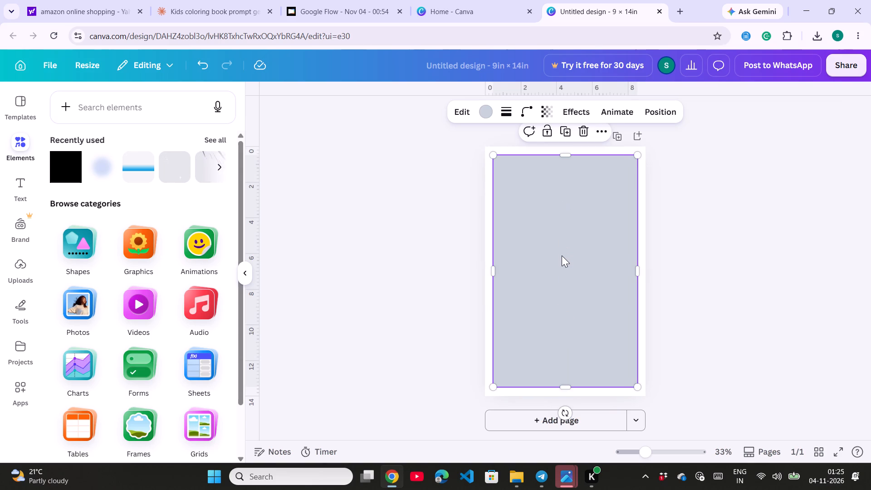
{"action": "left_click", "coordinate": [595, 129]}
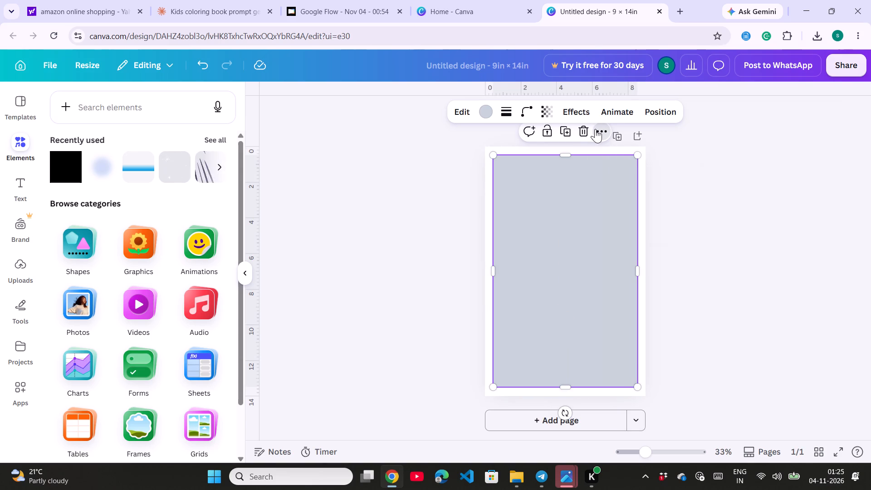
{"action": "left_click", "coordinate": [659, 235]}
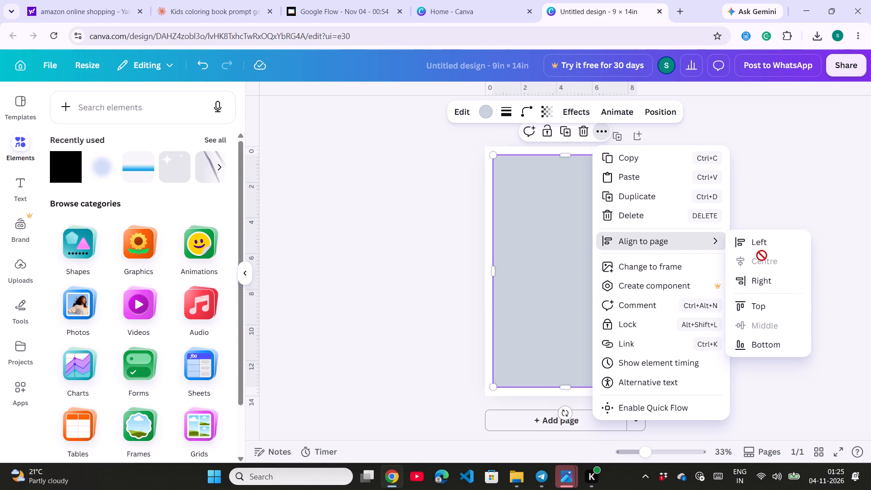
{"action": "left_click", "coordinate": [509, 303]}
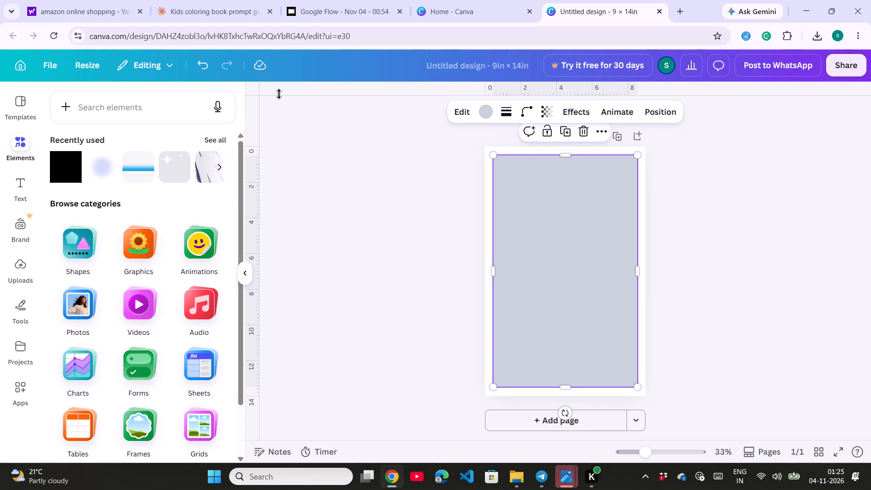
Add two horizontal and two vertical ruler guides aligned with the four edges of the grey block.
{"action": "left_click_drag", "start_coordinate": [281, 94], "coordinate": [315, 156]}
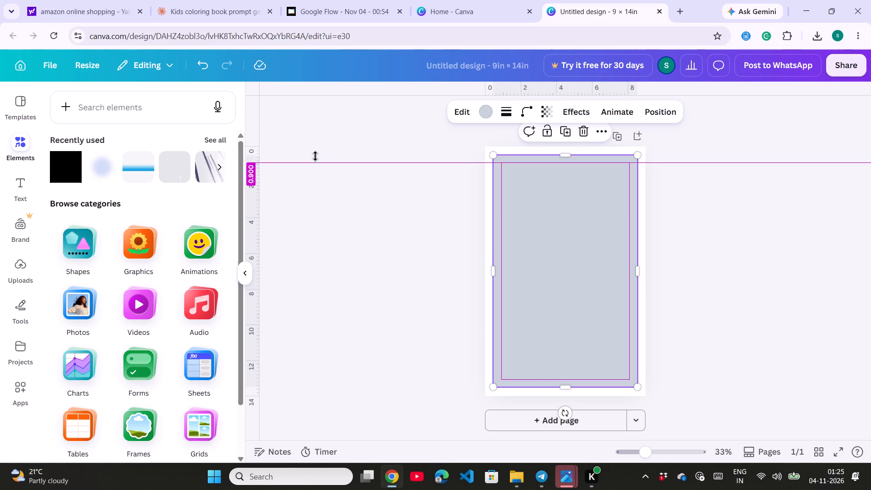
{"action": "left_click_drag", "start_coordinate": [315, 156], "coordinate": [314, 153]}
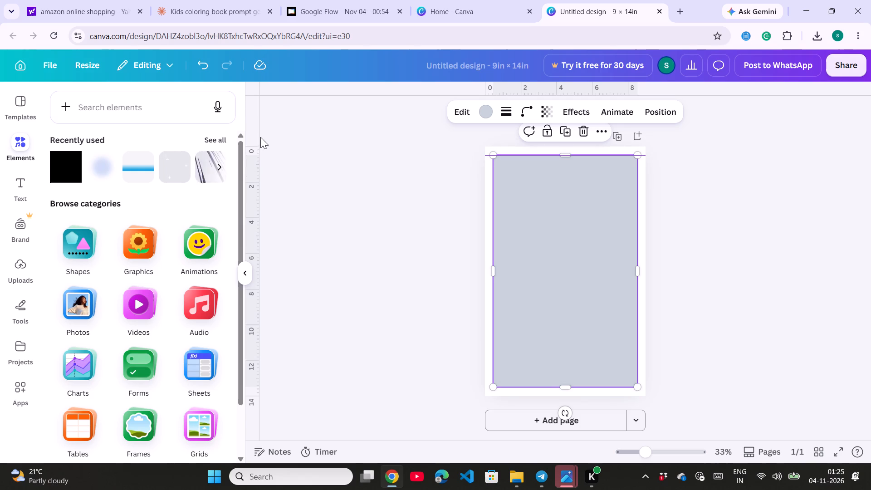
{"action": "left_click_drag", "start_coordinate": [258, 133], "coordinate": [490, 145]}
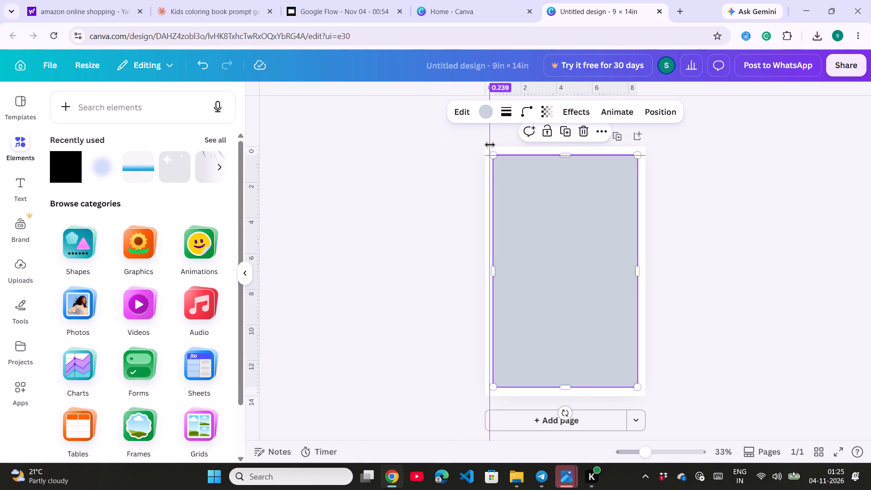
{"action": "left_click_drag", "start_coordinate": [490, 145], "coordinate": [492, 145]}
{"action": "left_click", "coordinate": [335, 96]}
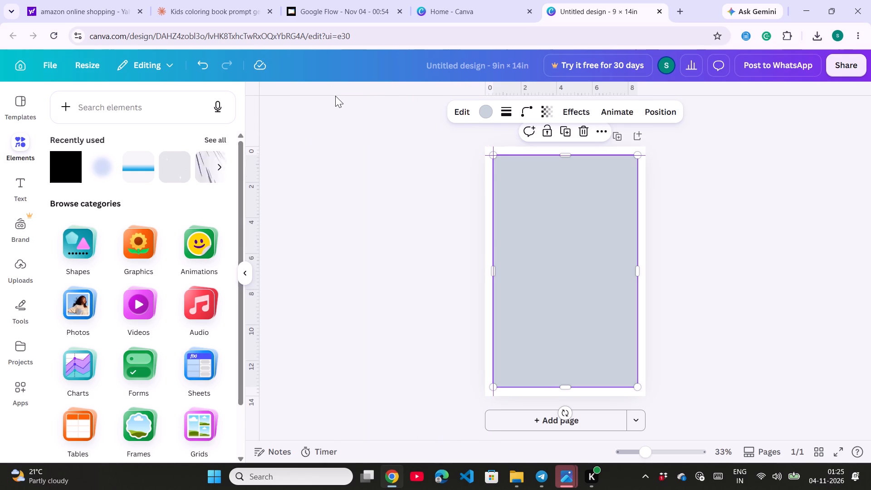
{"action": "left_click_drag", "start_coordinate": [333, 94], "coordinate": [413, 367]}
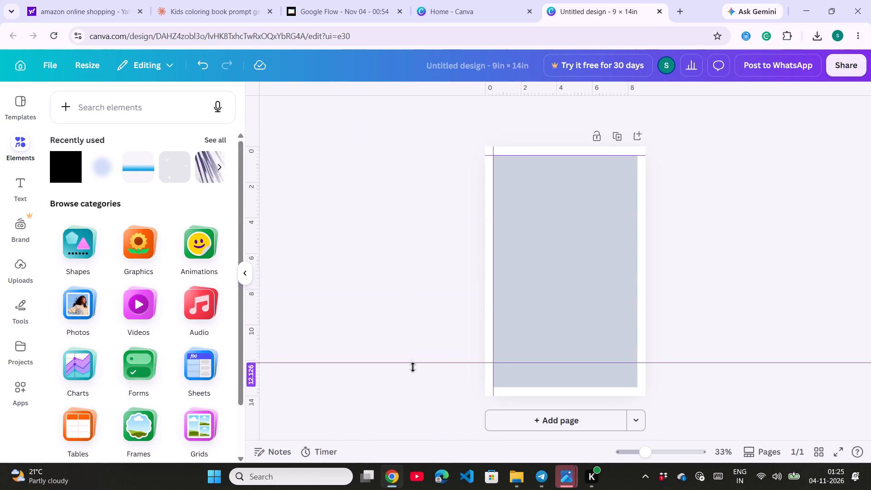
{"action": "left_click_drag", "start_coordinate": [413, 367], "coordinate": [414, 387]}
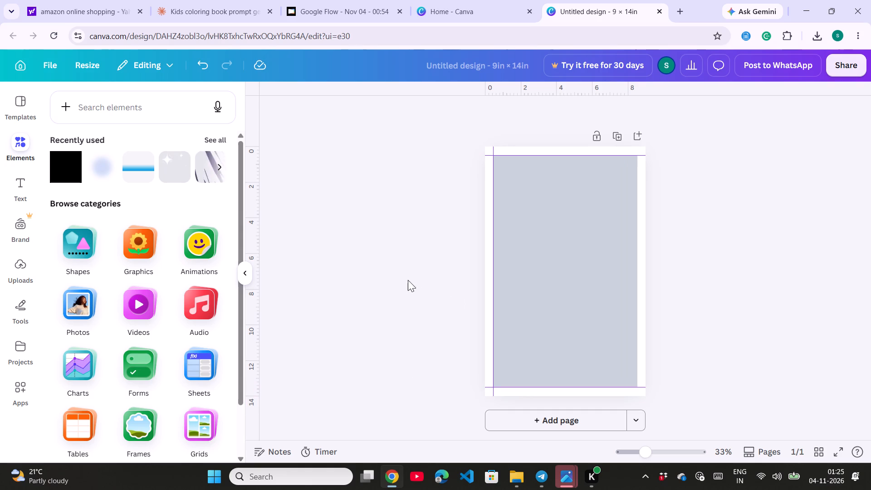
{"action": "left_click_drag", "start_coordinate": [259, 141], "coordinate": [720, 224]}
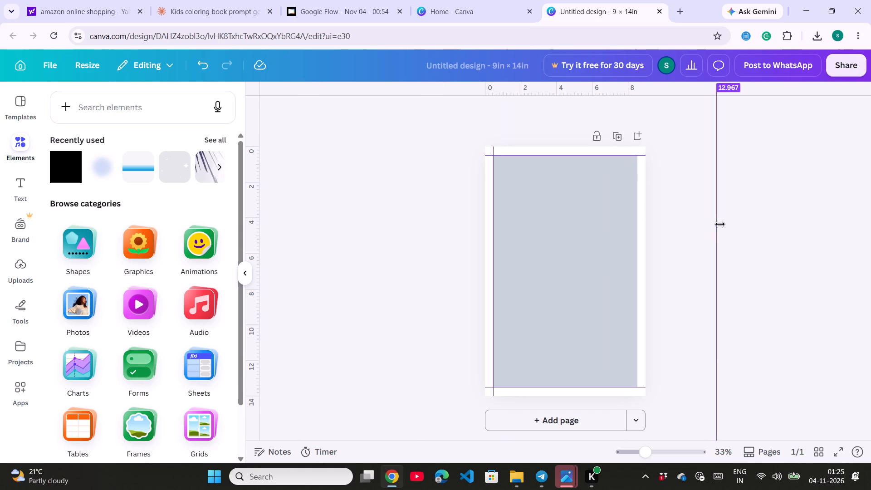
{"action": "left_click_drag", "start_coordinate": [720, 224], "coordinate": [640, 220]}
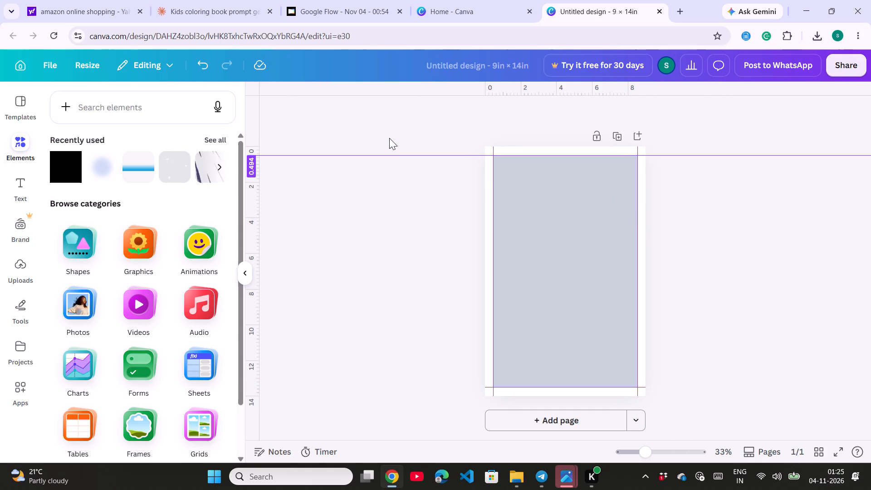
Lock all the guides on the page.
{"action": "left_click", "coordinate": [46, 65]}
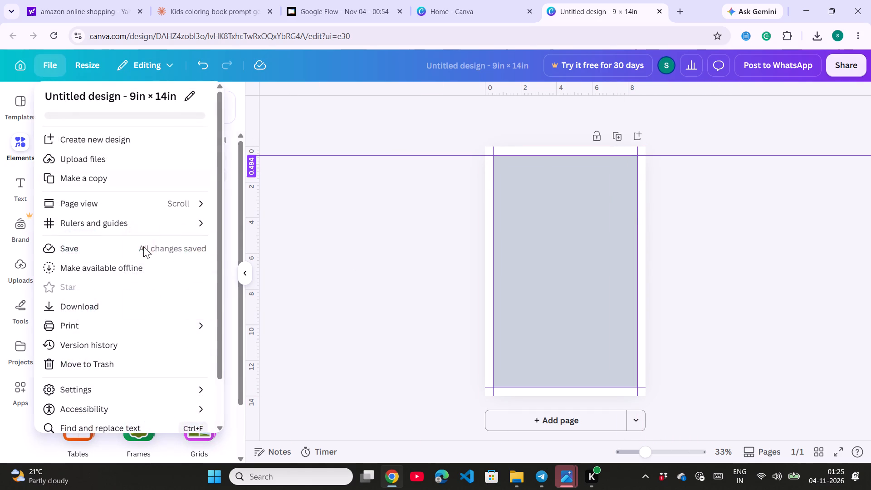
{"action": "left_click", "coordinate": [142, 225]}
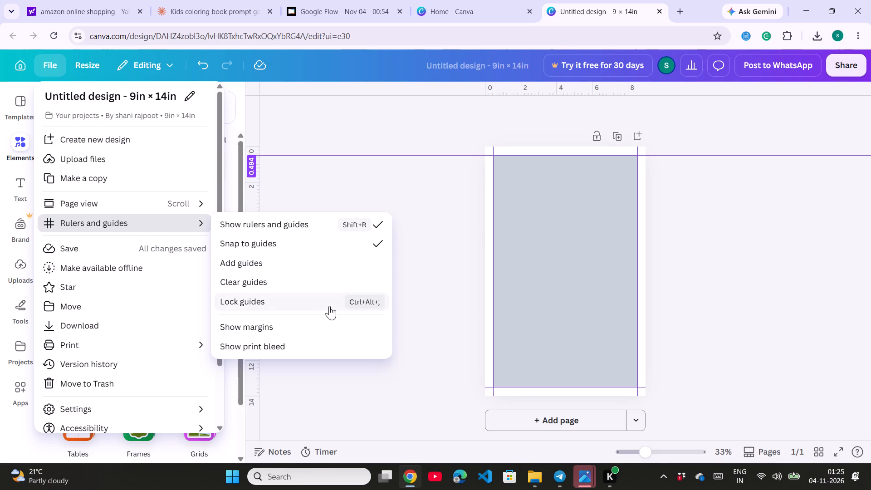
{"action": "left_click", "coordinate": [329, 306]}
{"action": "left_click", "coordinate": [441, 243]}
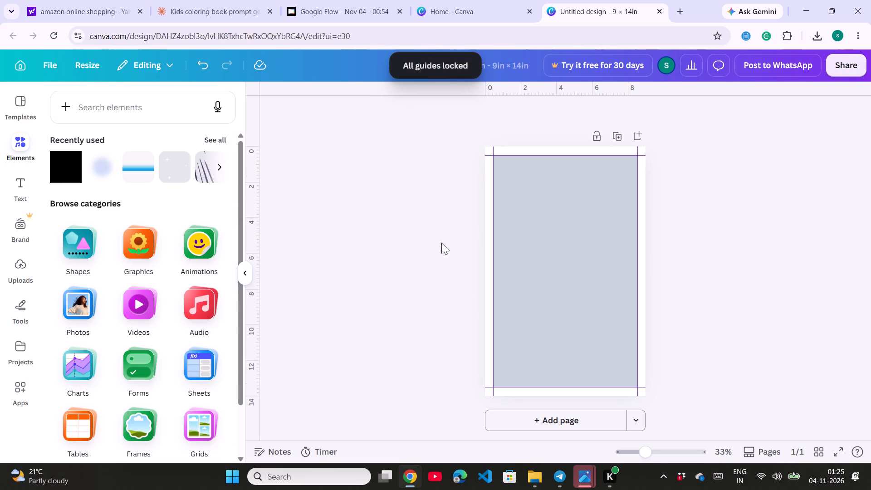
Insert the uploaded coloured birthday dinosaur picture, shrink it and place it in the grey block's top-left corner.
{"action": "left_click", "coordinate": [17, 273]}
{"action": "scroll", "coordinate": [102, 261], "scroll_direction": "down", "scroll_amount": 5}
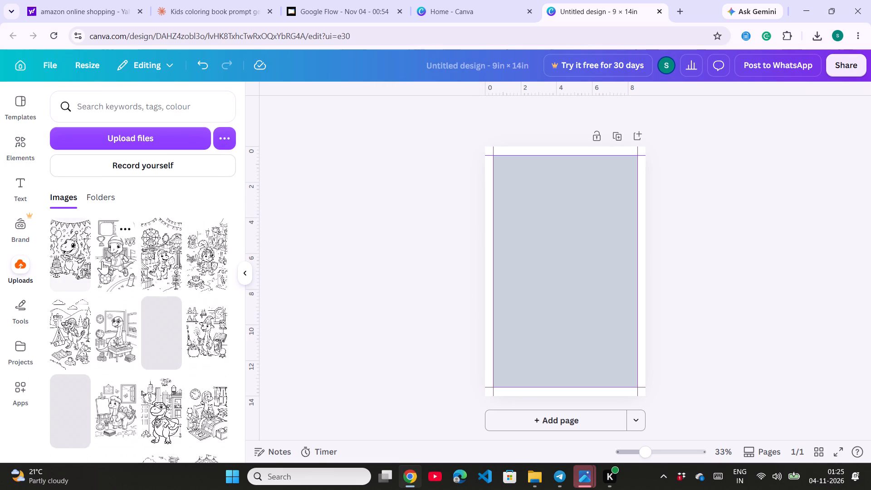
{"action": "scroll", "coordinate": [102, 261], "scroll_direction": "down", "scroll_amount": 7}
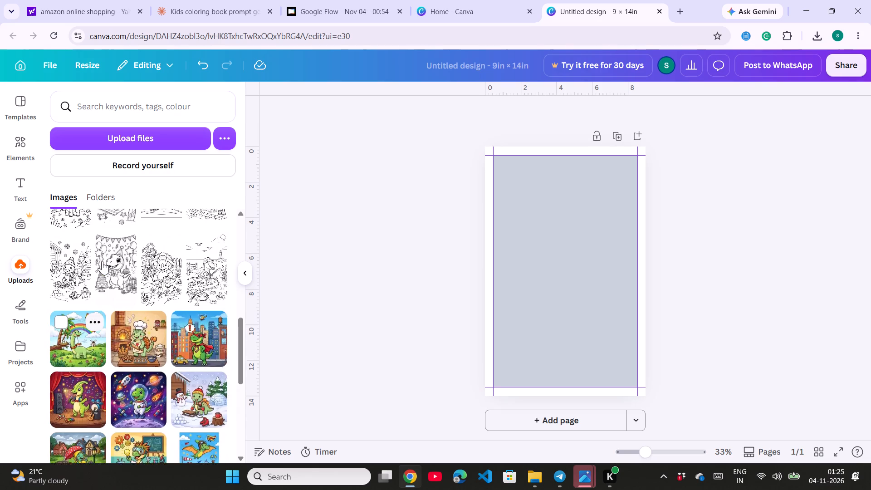
{"action": "scroll", "coordinate": [102, 261], "scroll_direction": "down", "scroll_amount": 1}
{"action": "scroll", "coordinate": [97, 378], "scroll_direction": "down", "scroll_amount": 1}
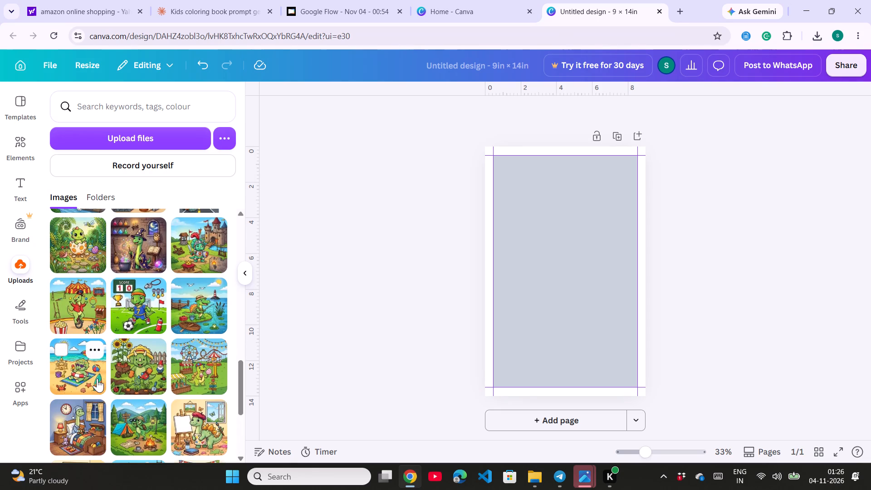
{"action": "scroll", "coordinate": [97, 378], "scroll_direction": "down", "scroll_amount": 1}
{"action": "left_click", "coordinate": [196, 398]}
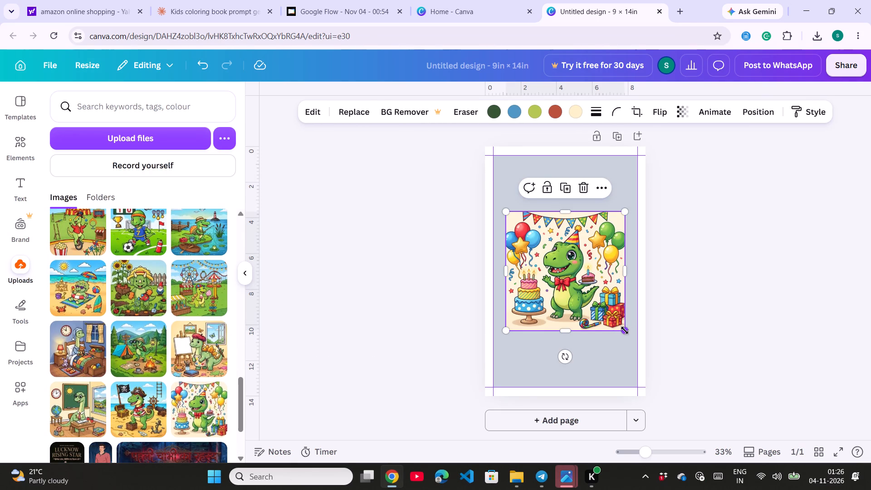
{"action": "left_click_drag", "start_coordinate": [625, 329], "coordinate": [573, 282]}
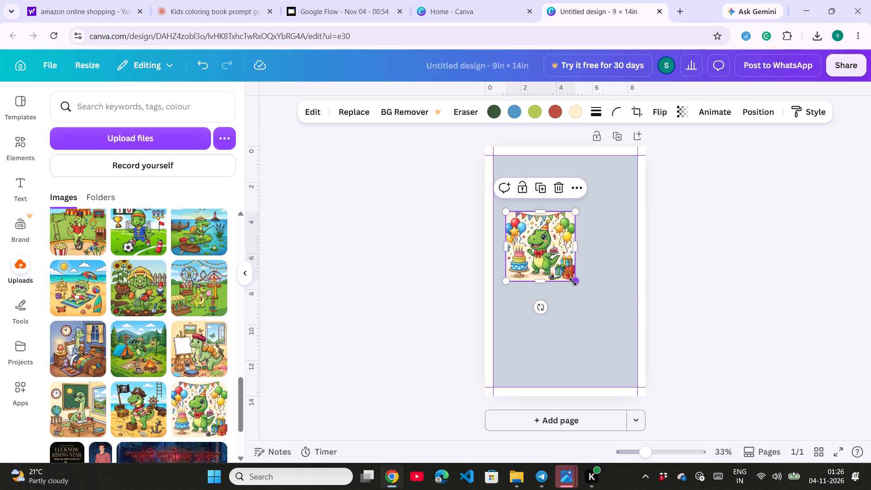
{"action": "left_click_drag", "start_coordinate": [529, 251], "coordinate": [516, 195]}
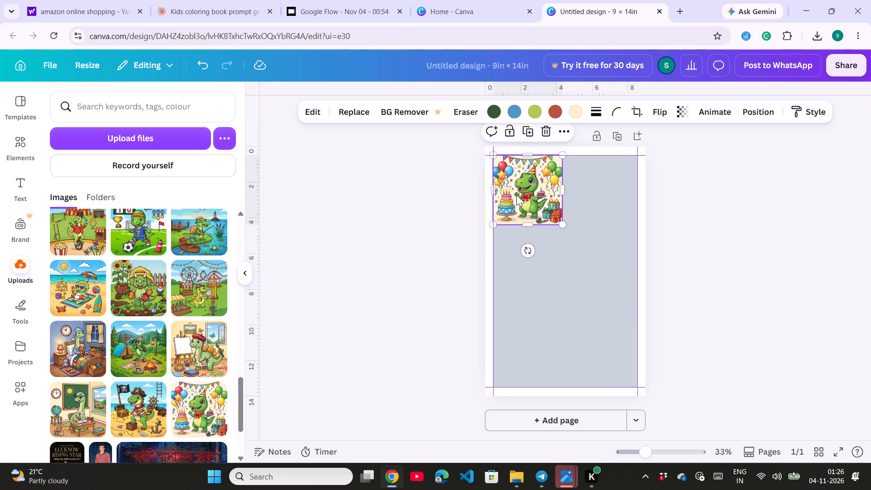
Insert the uploaded birthday dinosaur line art matching the coloured picture and rest its lower edge on the bottom margin guide.
{"action": "scroll", "coordinate": [114, 281], "scroll_direction": "up", "scroll_amount": 5}
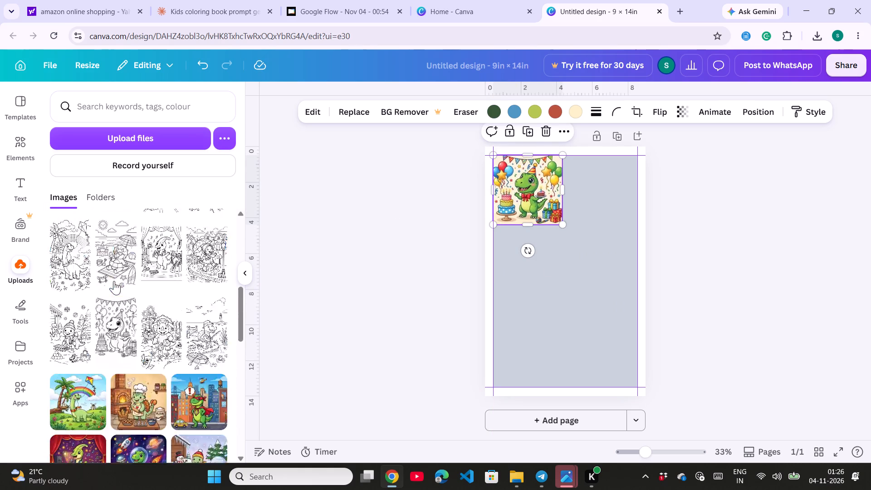
{"action": "scroll", "coordinate": [114, 281], "scroll_direction": "up", "scroll_amount": 3}
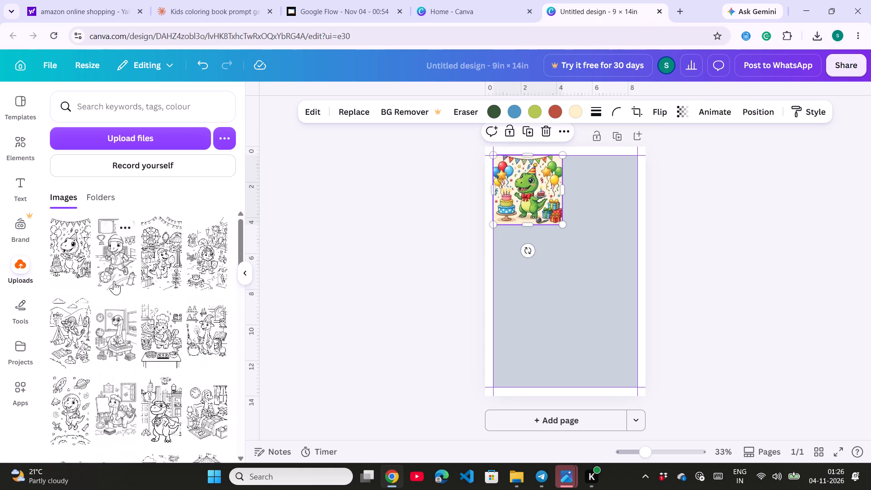
{"action": "scroll", "coordinate": [186, 323], "scroll_direction": "down", "scroll_amount": 5}
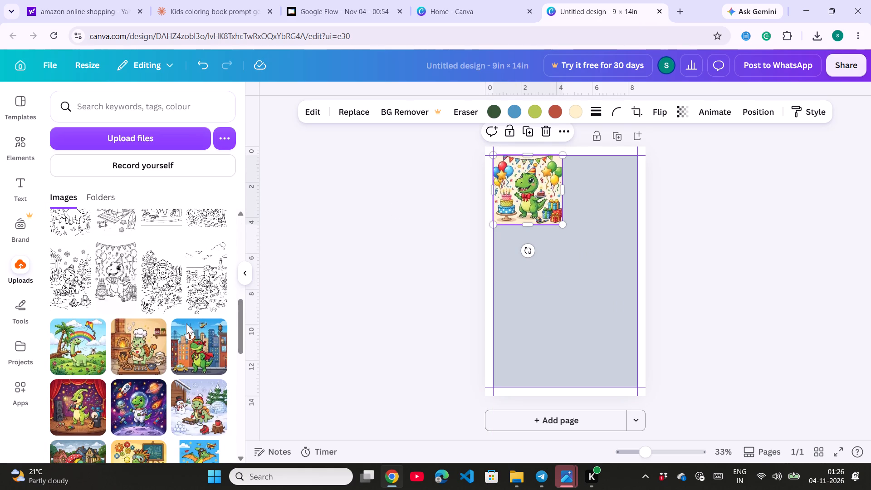
{"action": "left_click", "coordinate": [120, 289]}
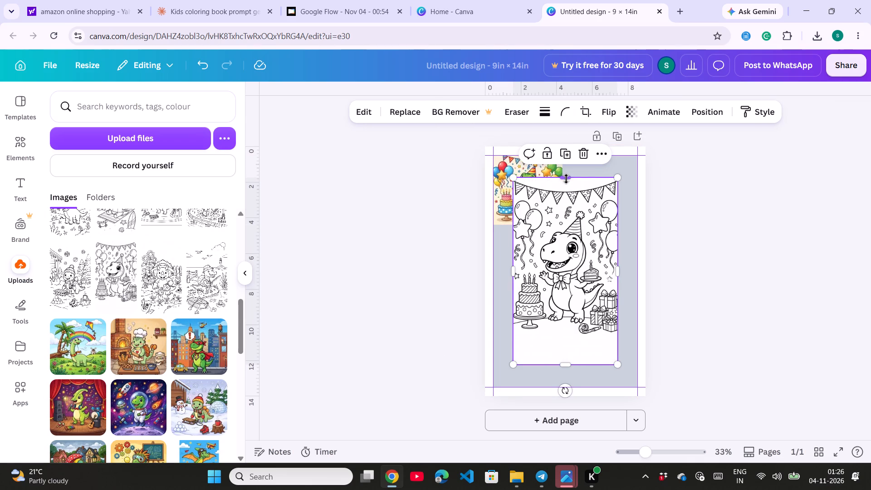
{"action": "left_click_drag", "start_coordinate": [575, 255], "coordinate": [587, 288]}
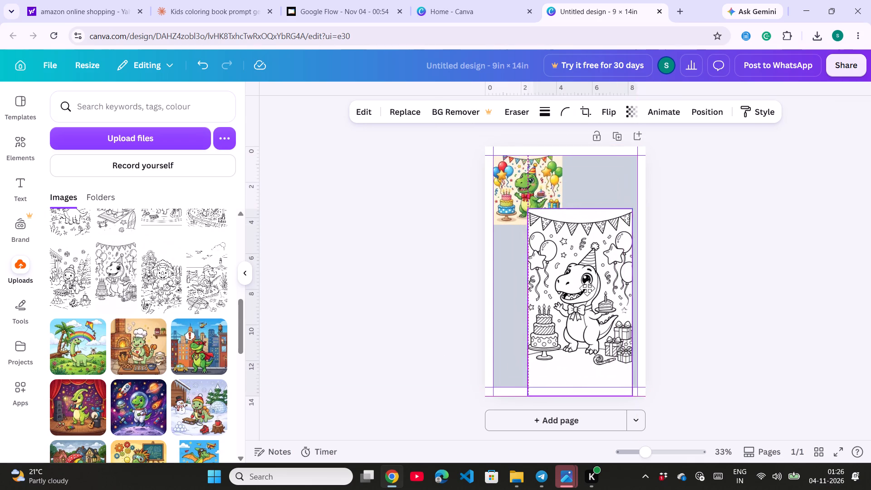
{"action": "left_click_drag", "start_coordinate": [587, 288], "coordinate": [586, 280]}
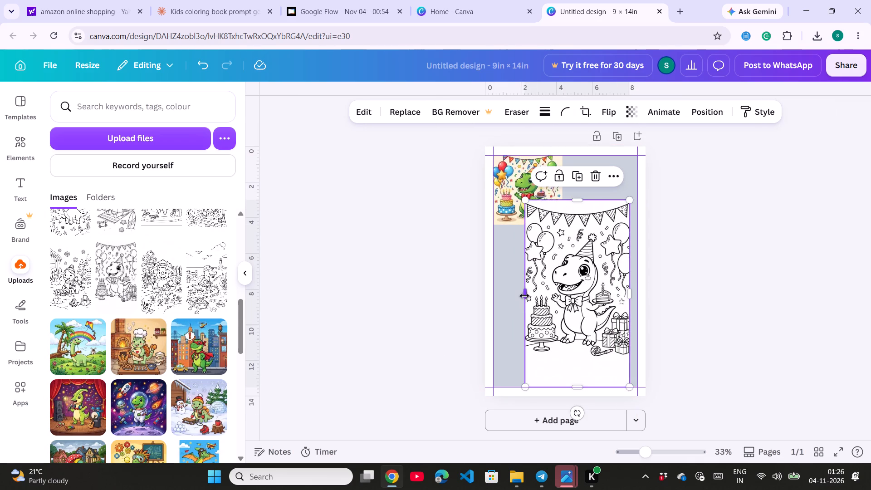
Resize the line art to about 8.1 × 9.1 in, spanning both side guides and meeting the coloured picture's lower edge.
{"action": "left_click_drag", "start_coordinate": [525, 294], "coordinate": [495, 305]}
{"action": "left_click_drag", "start_coordinate": [565, 200], "coordinate": [571, 227]}
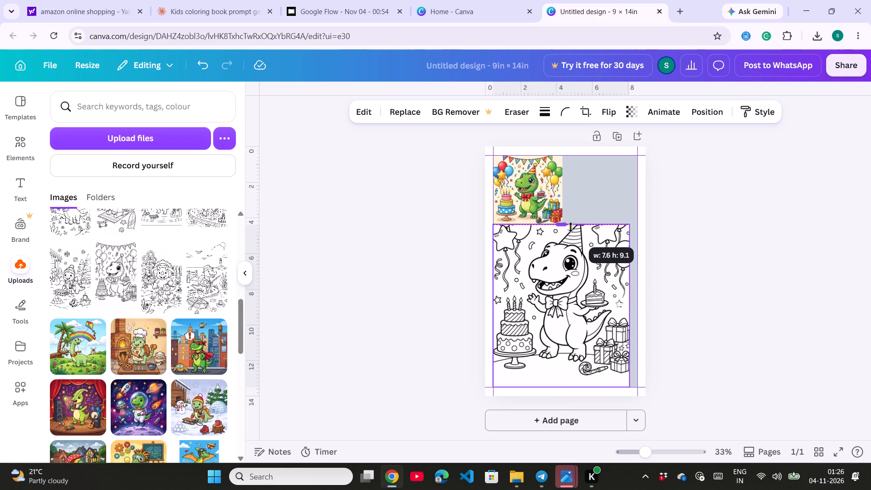
{"action": "left_click_drag", "start_coordinate": [571, 227], "coordinate": [571, 230]}
{"action": "left_click_drag", "start_coordinate": [631, 307], "coordinate": [637, 307]}
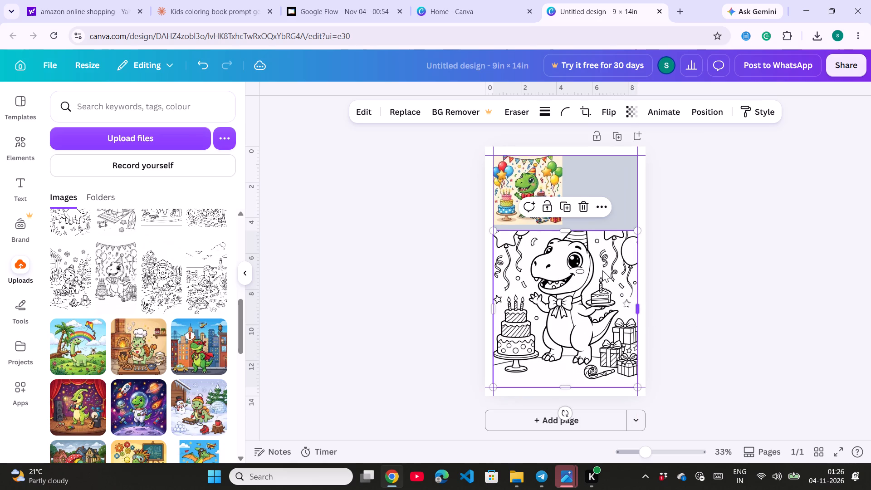
{"action": "left_click", "coordinate": [563, 230]}
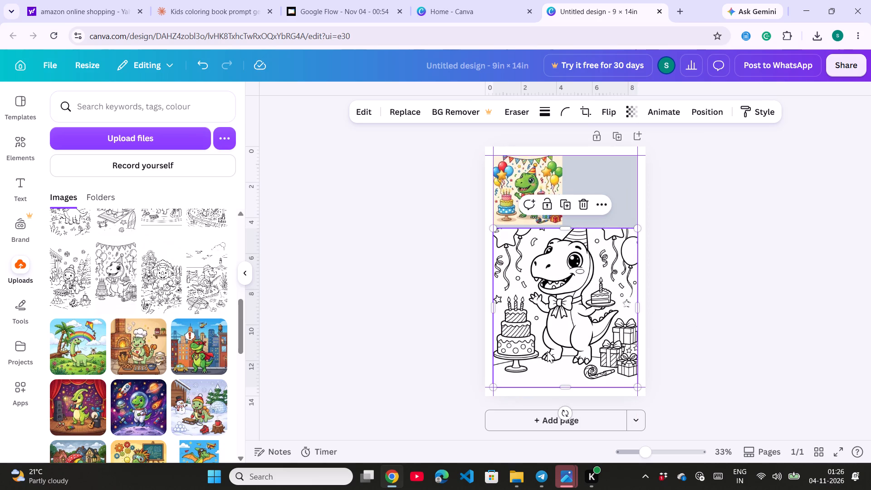
{"action": "left_click", "coordinate": [562, 226]}
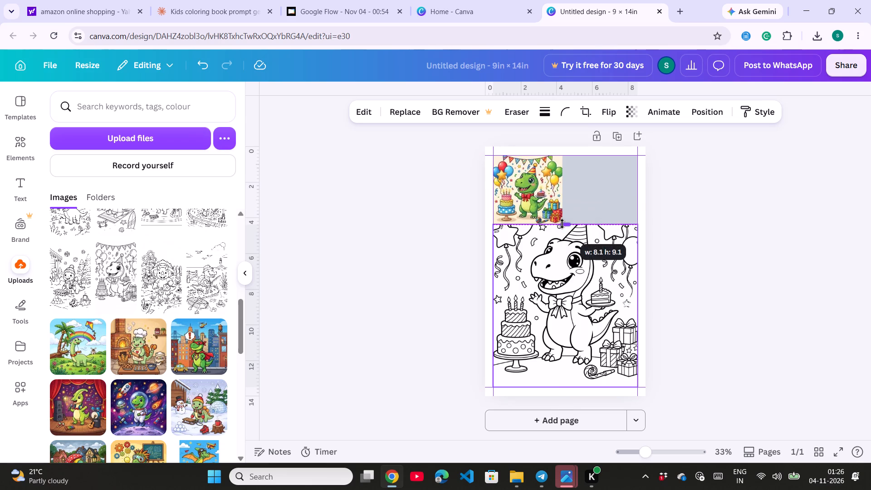
Crop the top of the coloured dinosaur picture to about 3.3 in high and move it back up to the top margin guide.
{"action": "left_click", "coordinate": [611, 176]}
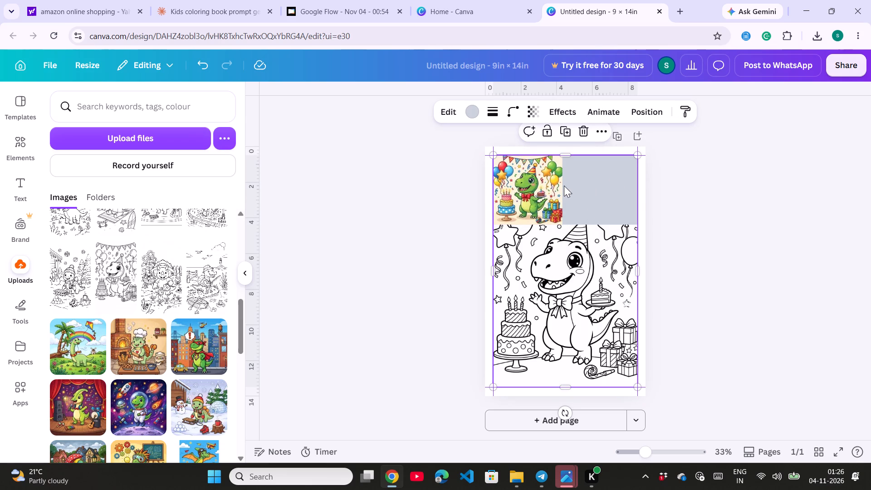
{"action": "left_click", "coordinate": [533, 168]}
{"action": "left_click_drag", "start_coordinate": [527, 154], "coordinate": [528, 160]}
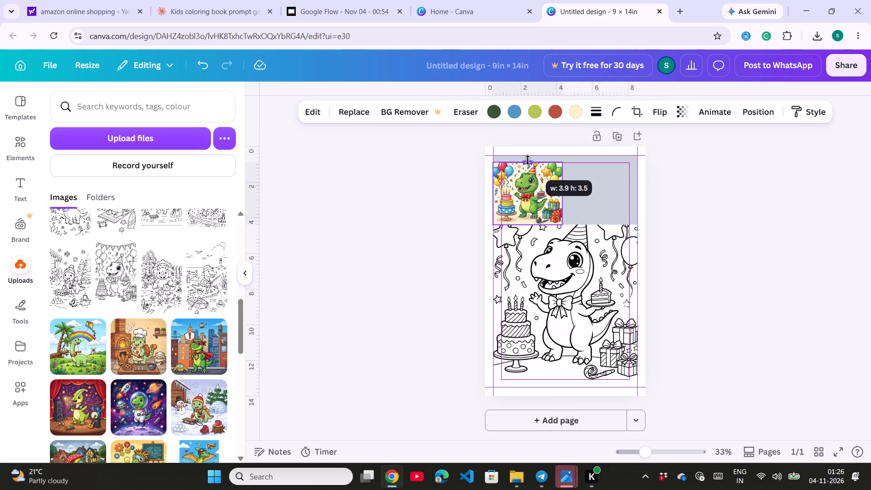
{"action": "left_click_drag", "start_coordinate": [528, 160], "coordinate": [526, 162]}
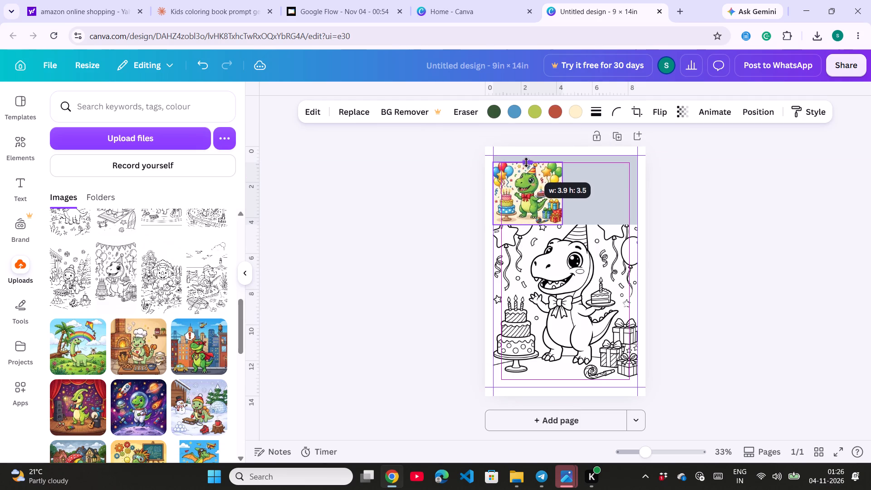
{"action": "left_click_drag", "start_coordinate": [526, 162], "coordinate": [527, 165]}
{"action": "left_click_drag", "start_coordinate": [527, 194], "coordinate": [528, 188]}
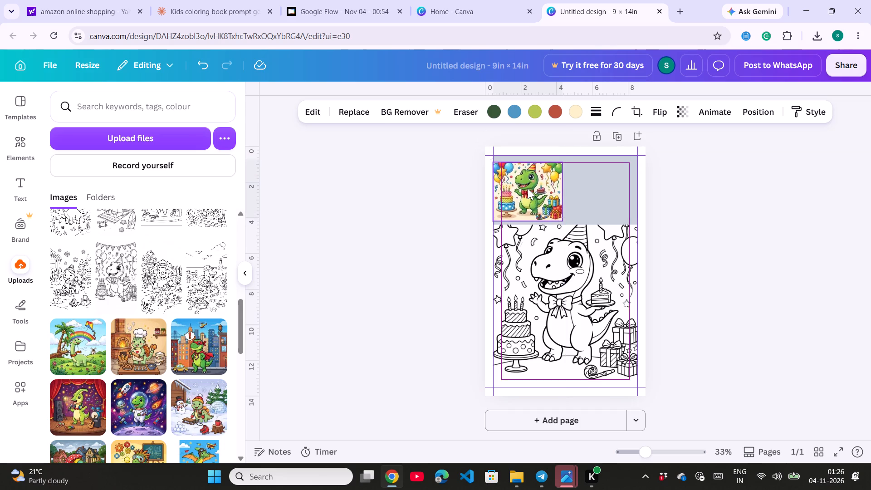
{"action": "left_click_drag", "start_coordinate": [527, 190], "coordinate": [526, 184]}
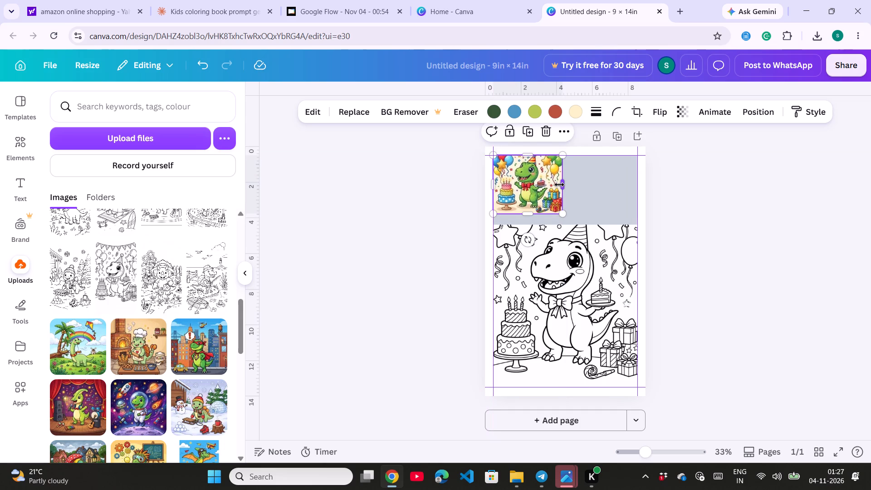
Trim the line art's blank bottom strip, extend its top to about 9 in high, and rest it on the bottom margin guide.
{"action": "left_click", "coordinate": [563, 231]}
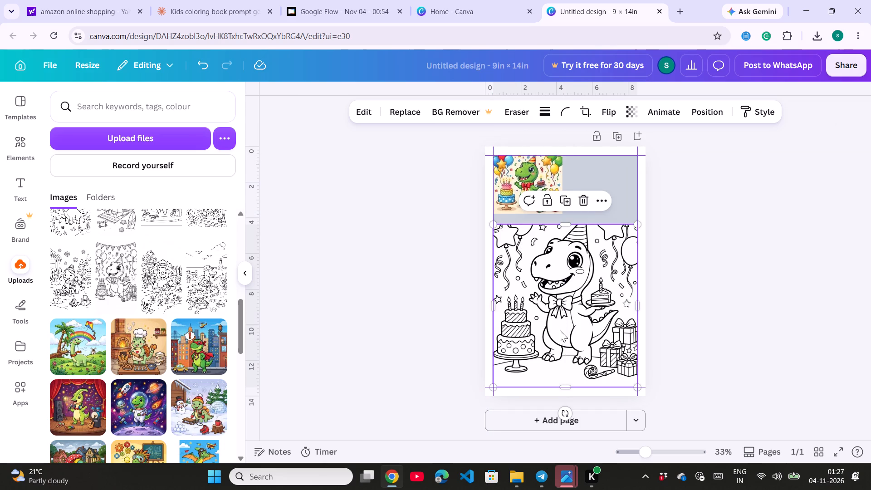
{"action": "left_click_drag", "start_coordinate": [565, 385], "coordinate": [567, 378]}
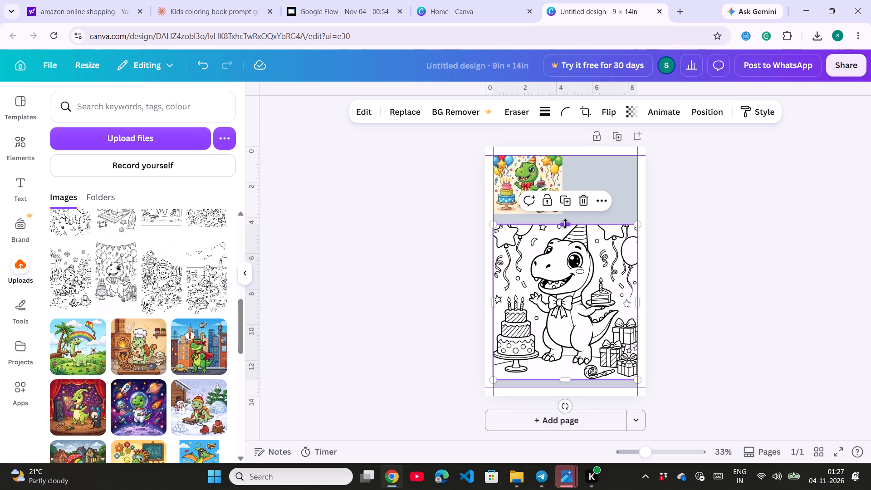
{"action": "left_click_drag", "start_coordinate": [565, 225], "coordinate": [564, 219]}
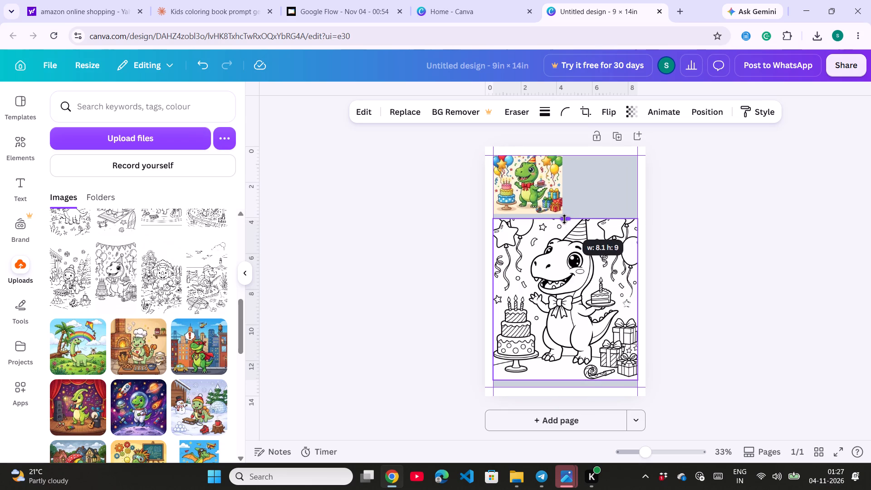
{"action": "left_click_drag", "start_coordinate": [564, 219], "coordinate": [564, 219]}
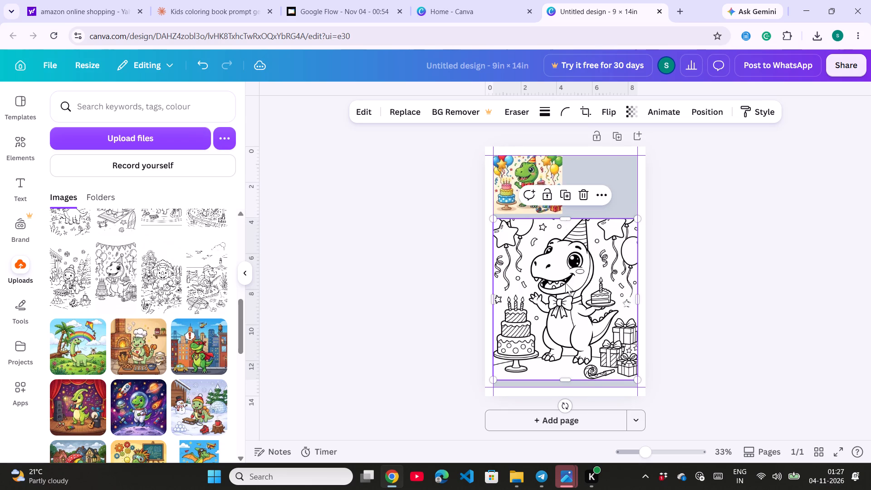
{"action": "left_click_drag", "start_coordinate": [565, 283], "coordinate": [567, 294]}
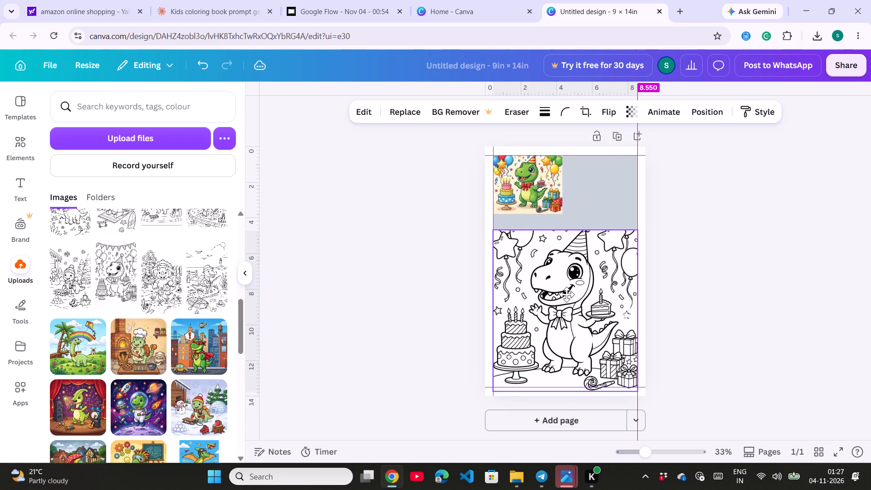
{"action": "left_click_drag", "start_coordinate": [567, 294], "coordinate": [566, 295]}
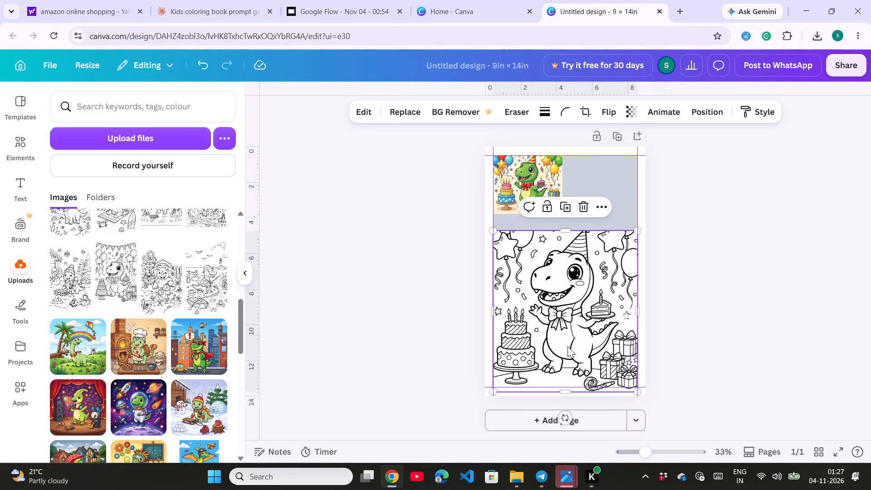
{"action": "left_click_drag", "start_coordinate": [568, 346], "coordinate": [570, 340]}
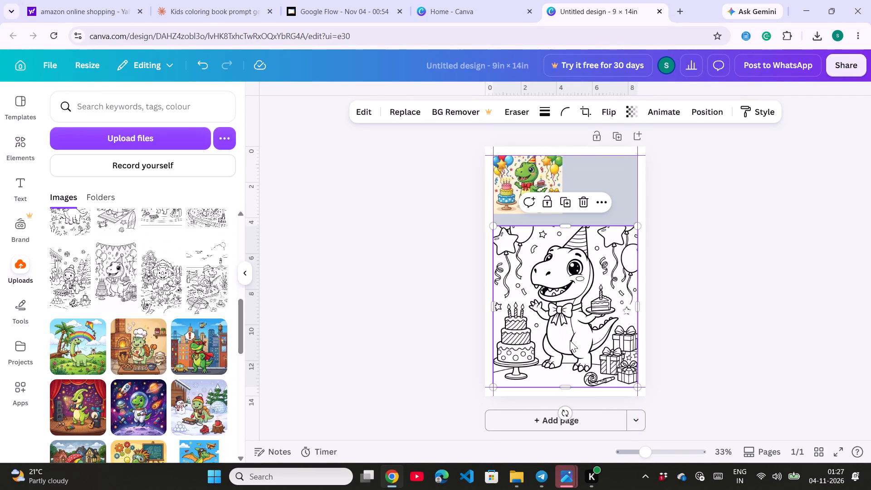
Extend the coloured picture's top to a height of about 3.6 in and align it with the top margin guide.
{"action": "left_click", "coordinate": [525, 186]}
{"action": "left_click_drag", "start_coordinate": [525, 186], "coordinate": [528, 198]}
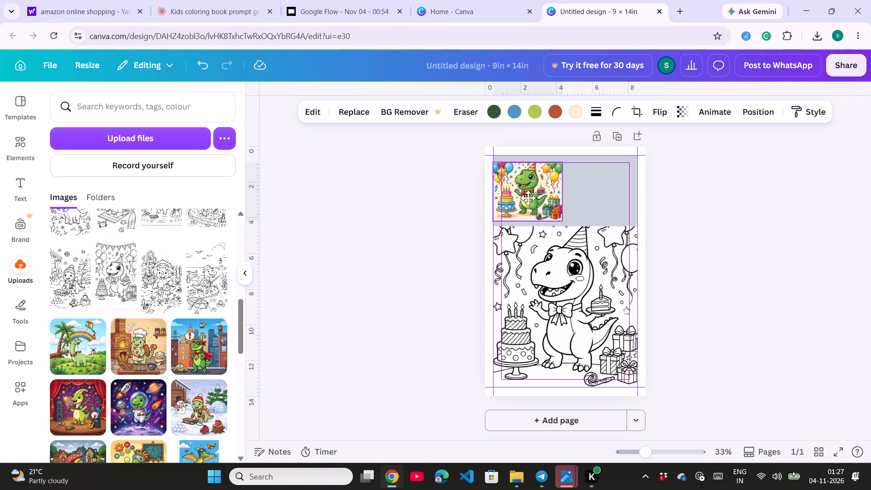
{"action": "left_click_drag", "start_coordinate": [528, 198], "coordinate": [527, 198]}
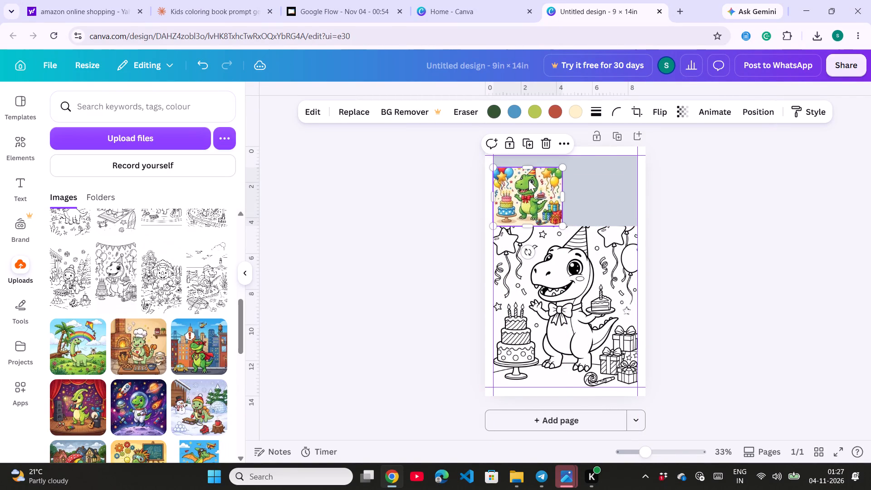
{"action": "left_click", "coordinate": [530, 170]}
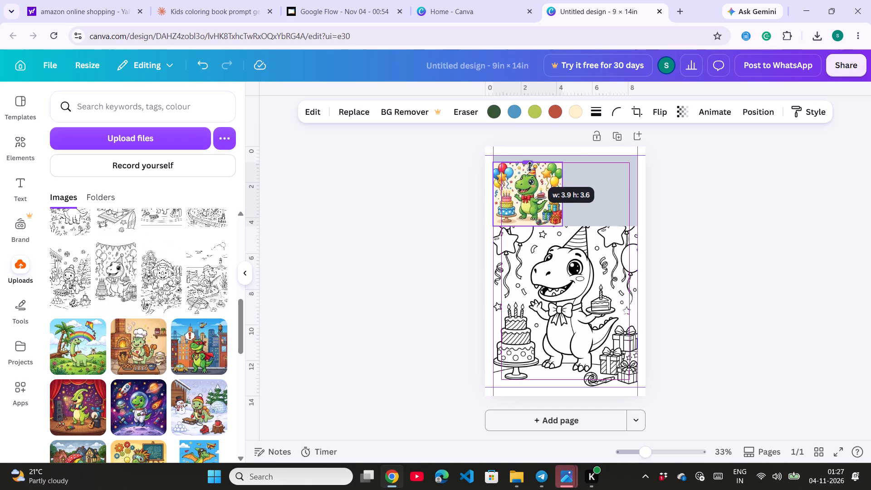
{"action": "left_click_drag", "start_coordinate": [538, 198], "coordinate": [538, 190]}
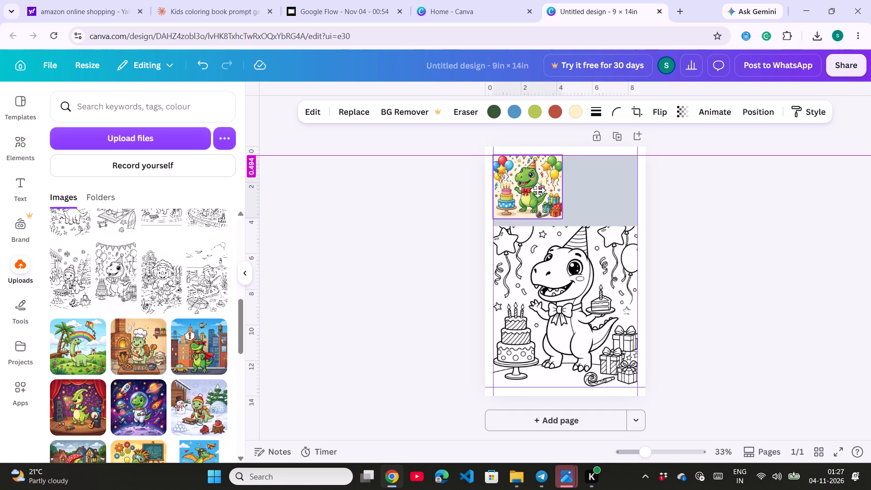
{"action": "left_click_drag", "start_coordinate": [538, 190], "coordinate": [537, 193]}
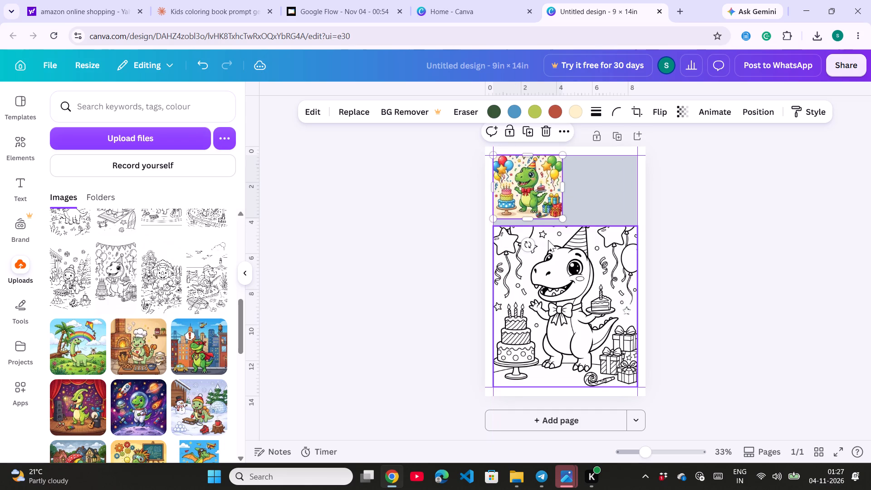
Extend the line art's top edge up to the coloured picture's lower edge, making it about 9.4 in high.
{"action": "left_click", "coordinate": [563, 238]}
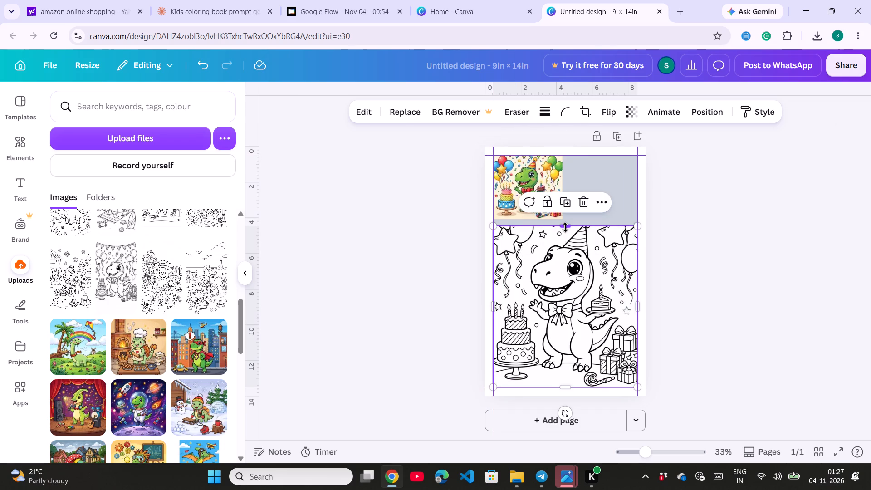
{"action": "left_click_drag", "start_coordinate": [565, 227], "coordinate": [565, 222]}
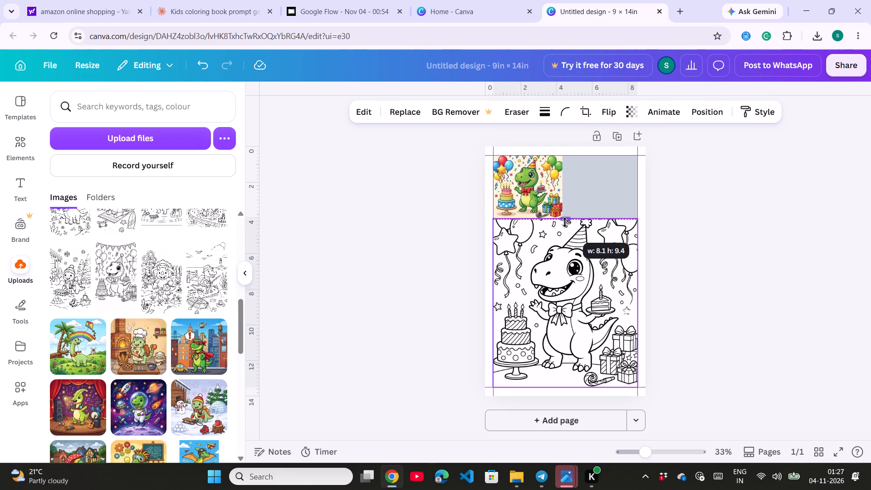
{"action": "left_click_drag", "start_coordinate": [565, 222], "coordinate": [564, 222]}
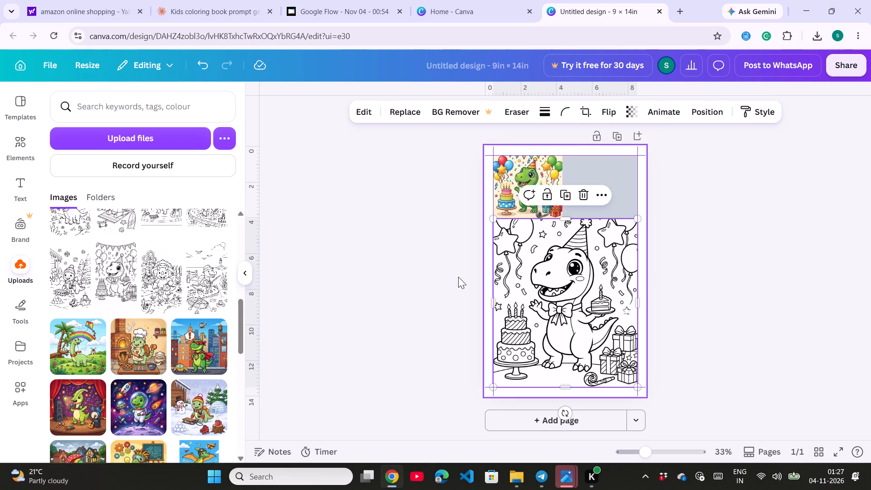
{"action": "left_click", "coordinate": [460, 276]}
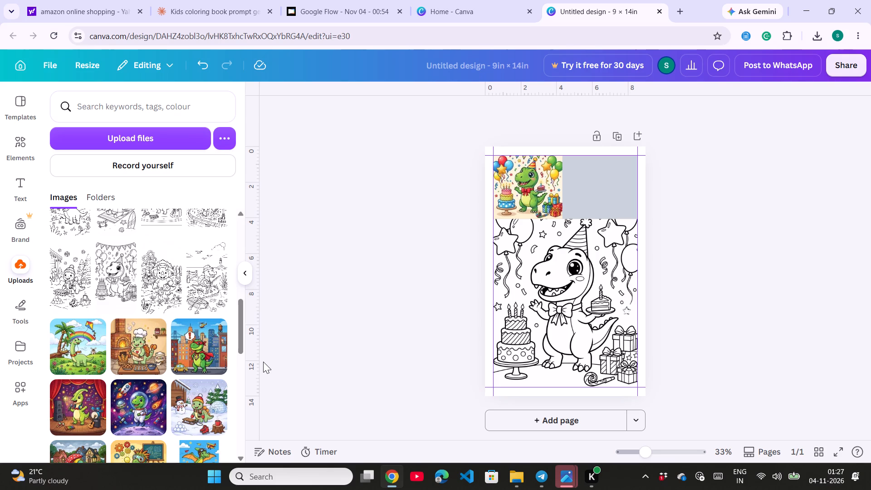
Add a subheading text box and place it on the grey block beside the coloured dinosaur picture.
{"action": "left_click", "coordinate": [10, 190]}
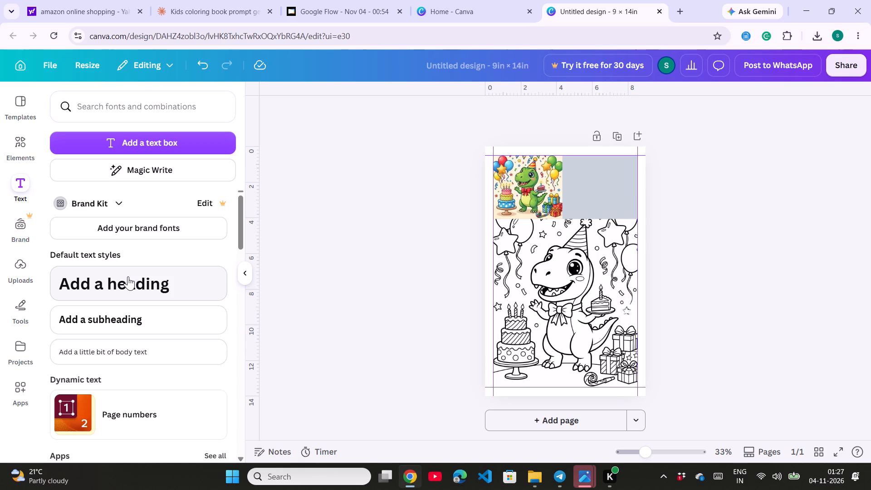
{"action": "left_click", "coordinate": [134, 314]}
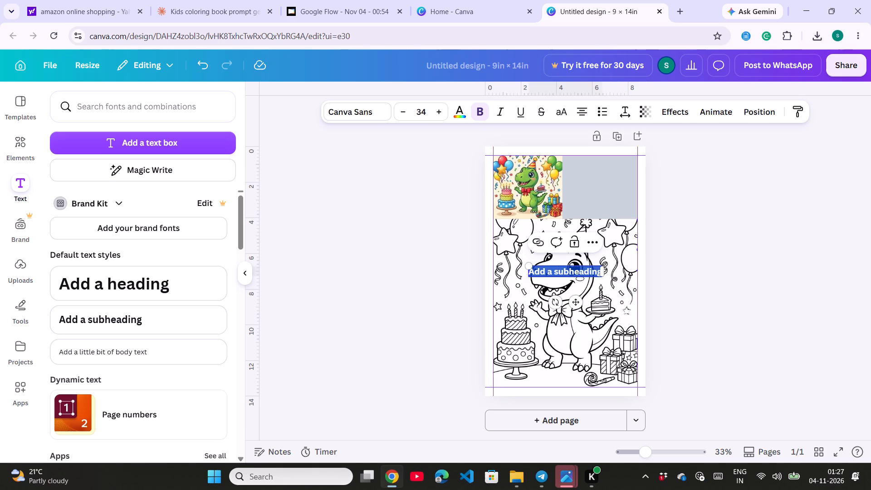
{"action": "left_click_drag", "start_coordinate": [562, 269], "coordinate": [587, 203]}
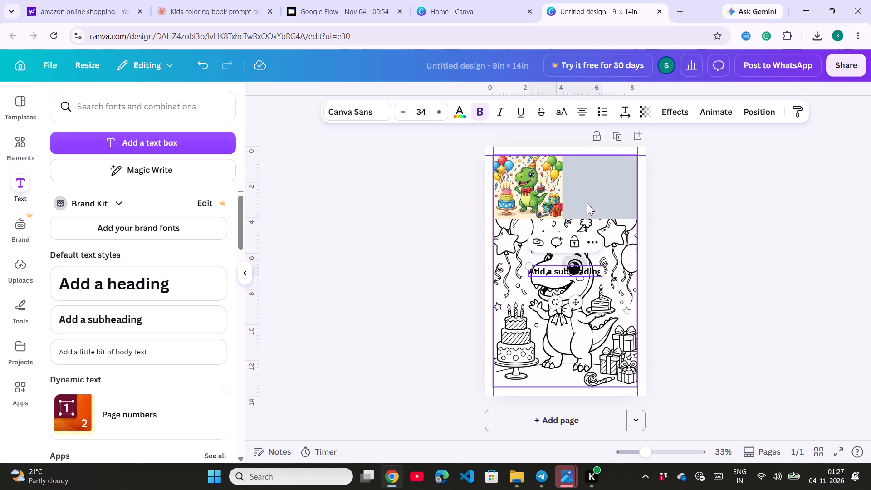
{"action": "left_click_drag", "start_coordinate": [587, 203], "coordinate": [590, 194]}
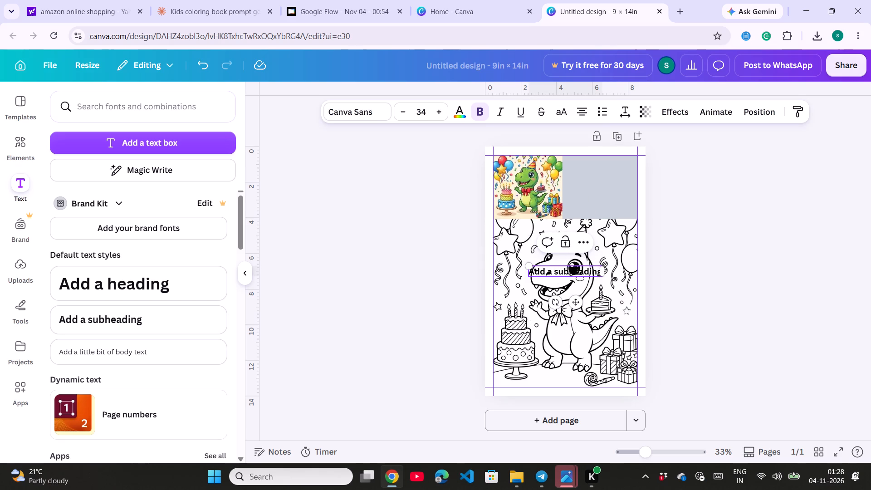
{"action": "left_click_drag", "start_coordinate": [572, 276], "coordinate": [600, 202]}
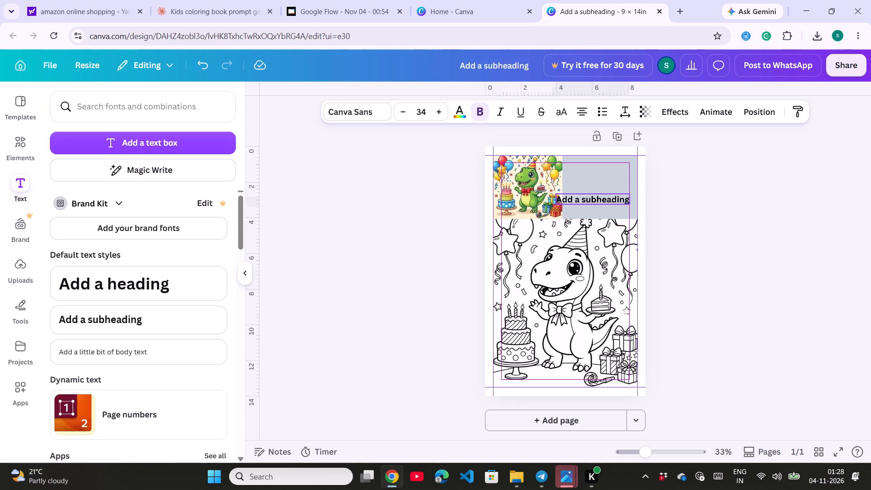
{"action": "left_click_drag", "start_coordinate": [600, 202], "coordinate": [605, 188]}
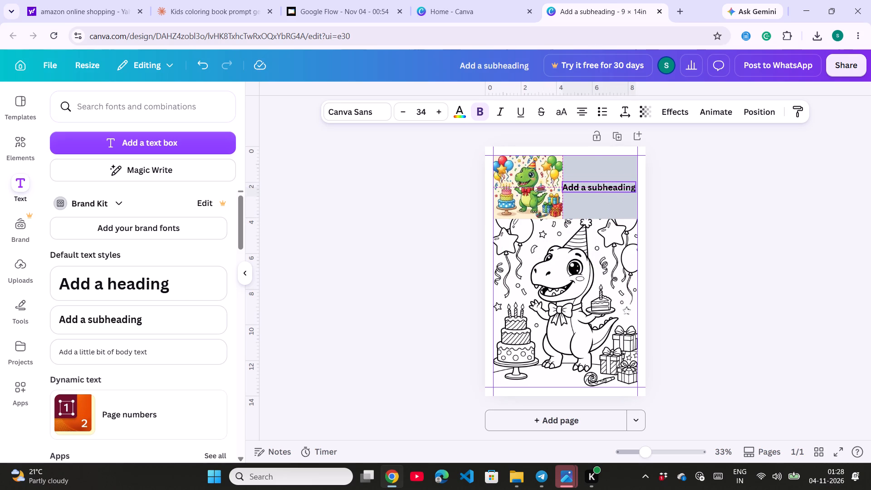
{"action": "left_click_drag", "start_coordinate": [605, 188], "coordinate": [605, 189]}
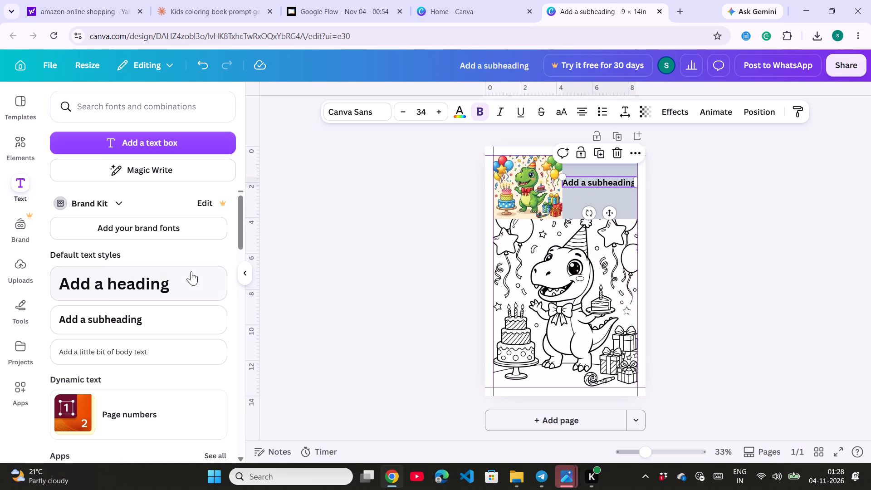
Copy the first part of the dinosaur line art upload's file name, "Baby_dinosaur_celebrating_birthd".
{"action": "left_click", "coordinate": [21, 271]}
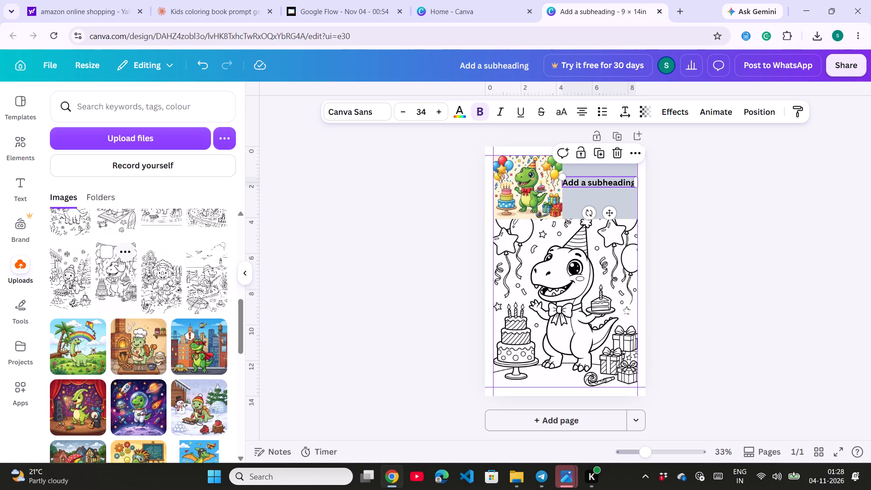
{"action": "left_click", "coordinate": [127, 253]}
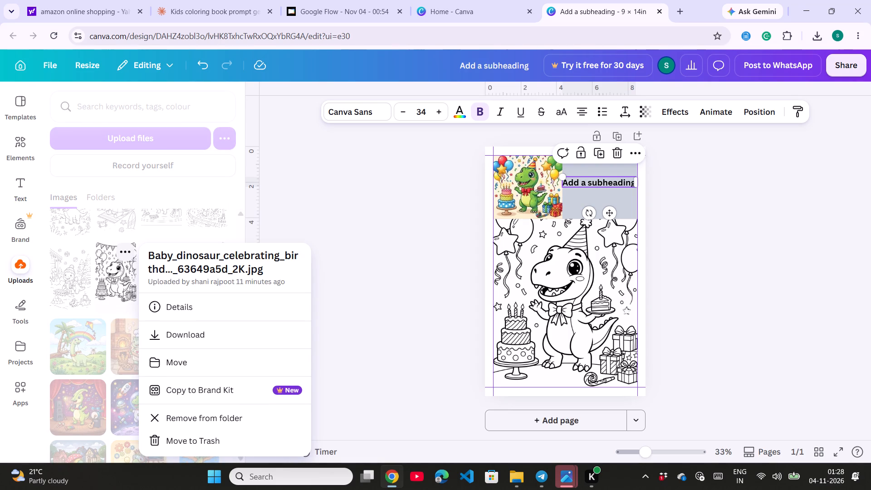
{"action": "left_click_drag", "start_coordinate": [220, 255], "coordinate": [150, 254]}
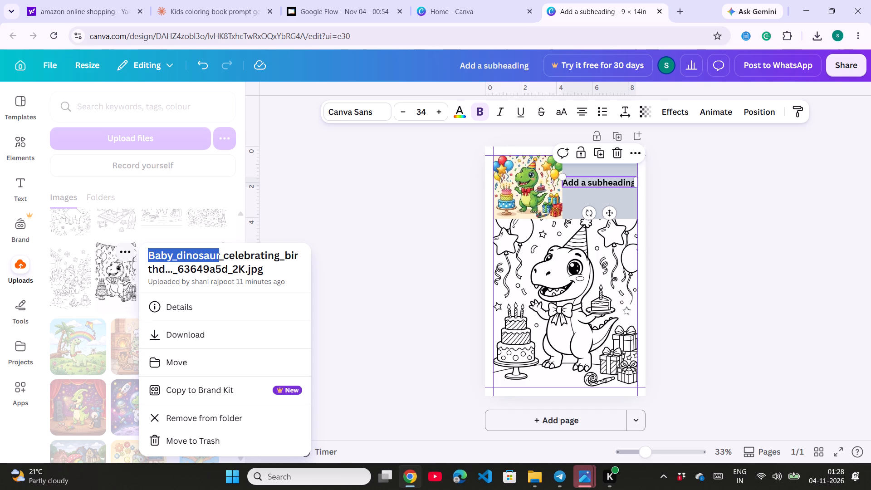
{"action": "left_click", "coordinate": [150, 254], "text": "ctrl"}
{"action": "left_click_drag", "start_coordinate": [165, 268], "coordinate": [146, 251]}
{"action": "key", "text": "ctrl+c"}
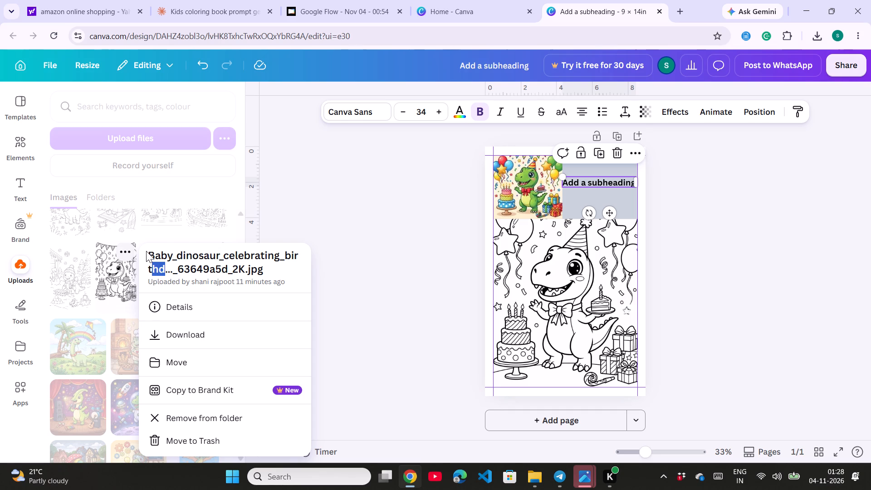
Move the subheading up near the top of the grey block and clear its placeholder text.
{"action": "left_click", "coordinate": [631, 182]}
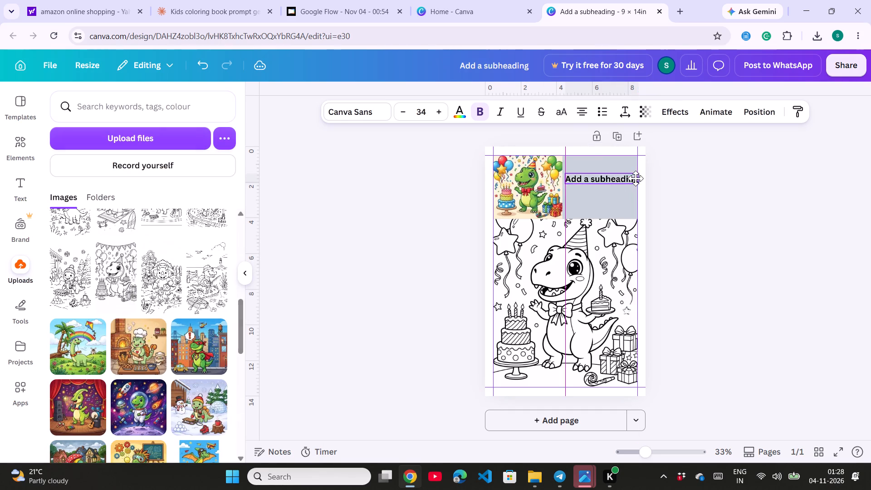
{"action": "left_click_drag", "start_coordinate": [605, 181], "coordinate": [605, 167]}
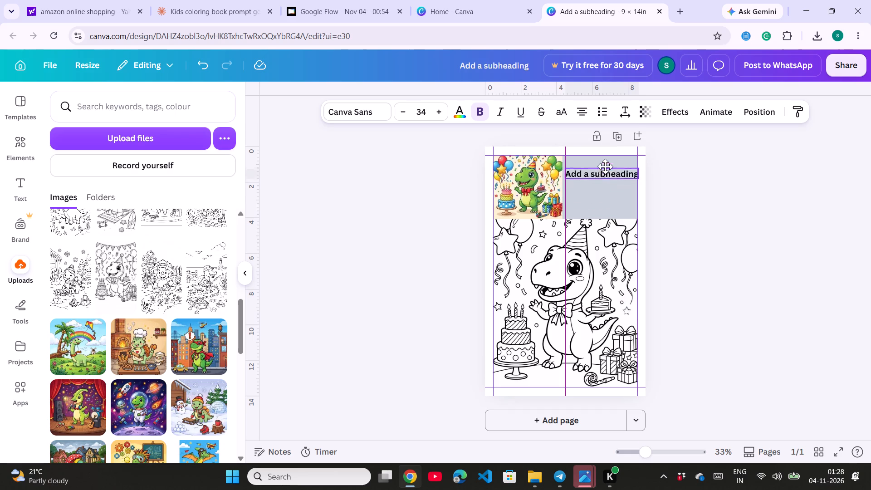
{"action": "left_click_drag", "start_coordinate": [605, 167], "coordinate": [604, 166]}
{"action": "left_click", "coordinate": [601, 166]}
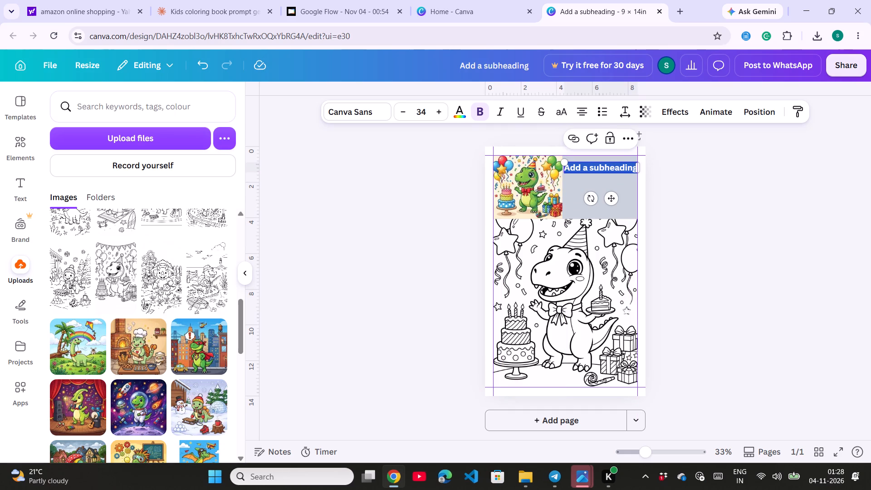
{"action": "key", "text": "BackSpace"}
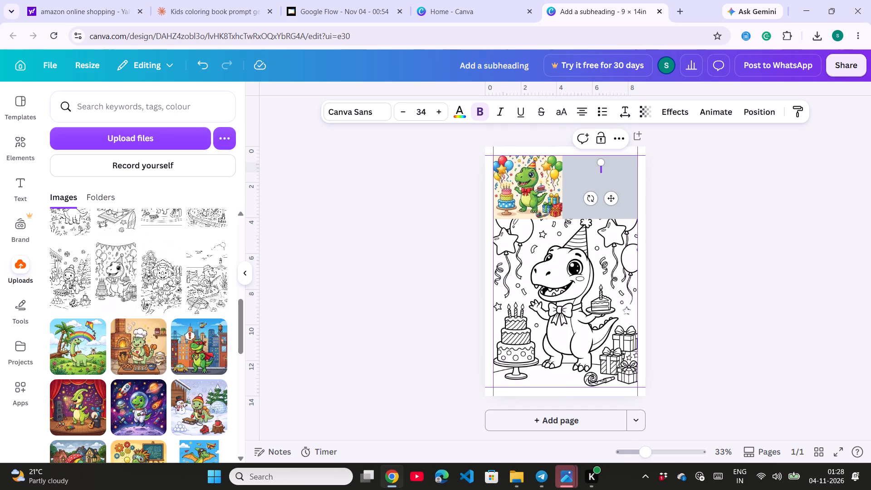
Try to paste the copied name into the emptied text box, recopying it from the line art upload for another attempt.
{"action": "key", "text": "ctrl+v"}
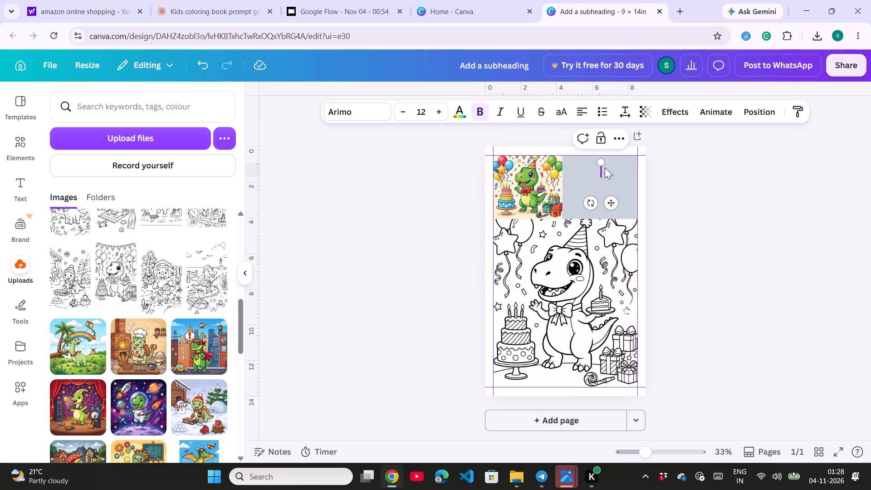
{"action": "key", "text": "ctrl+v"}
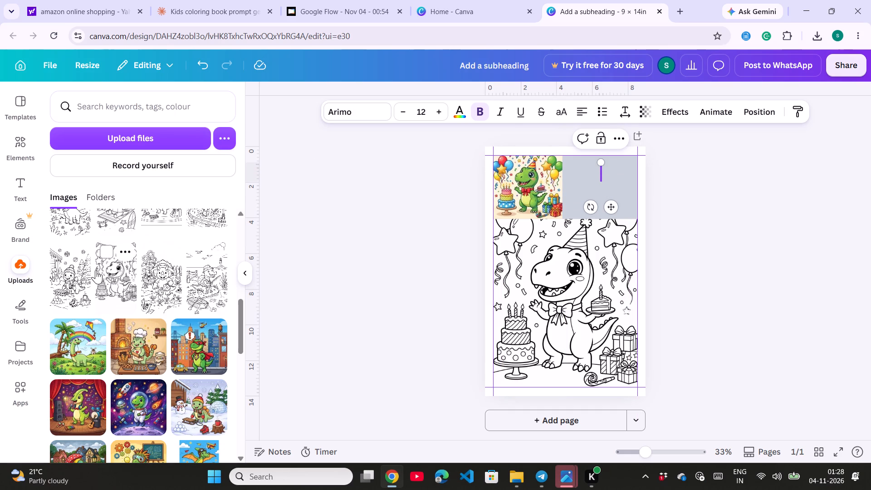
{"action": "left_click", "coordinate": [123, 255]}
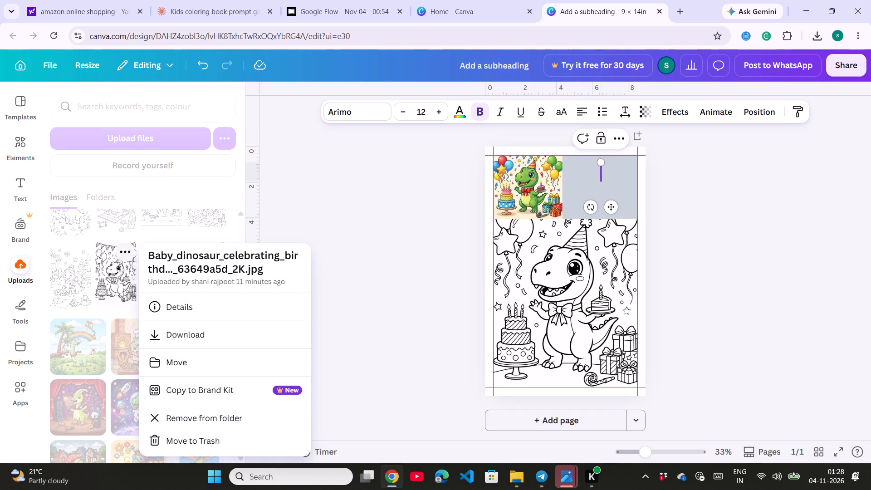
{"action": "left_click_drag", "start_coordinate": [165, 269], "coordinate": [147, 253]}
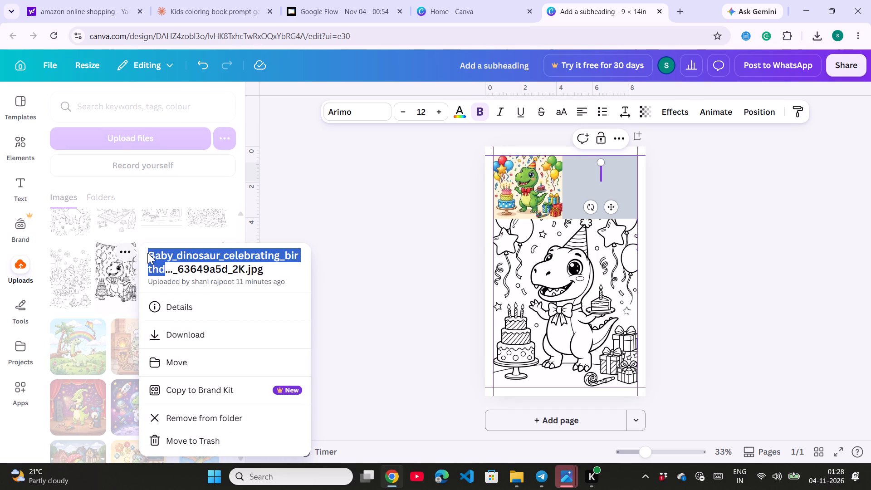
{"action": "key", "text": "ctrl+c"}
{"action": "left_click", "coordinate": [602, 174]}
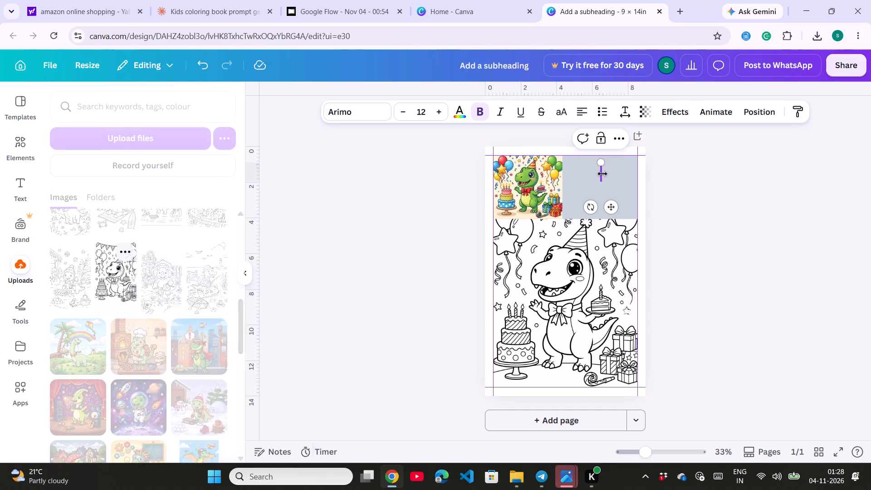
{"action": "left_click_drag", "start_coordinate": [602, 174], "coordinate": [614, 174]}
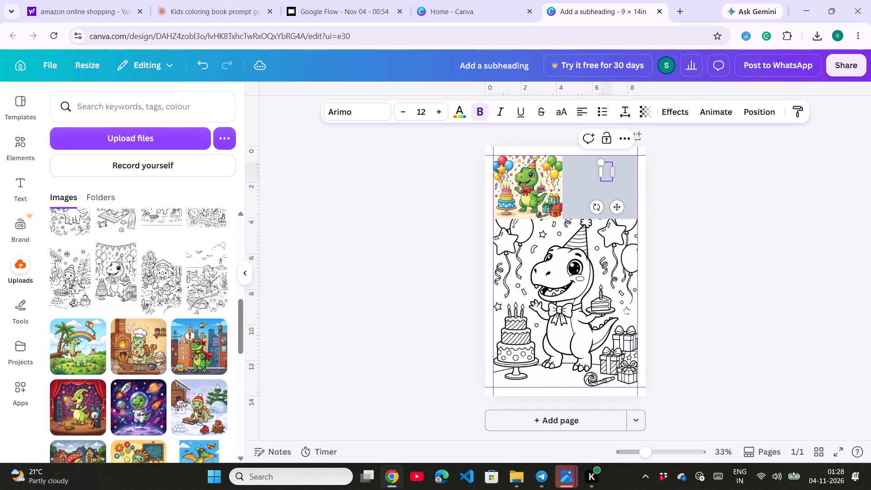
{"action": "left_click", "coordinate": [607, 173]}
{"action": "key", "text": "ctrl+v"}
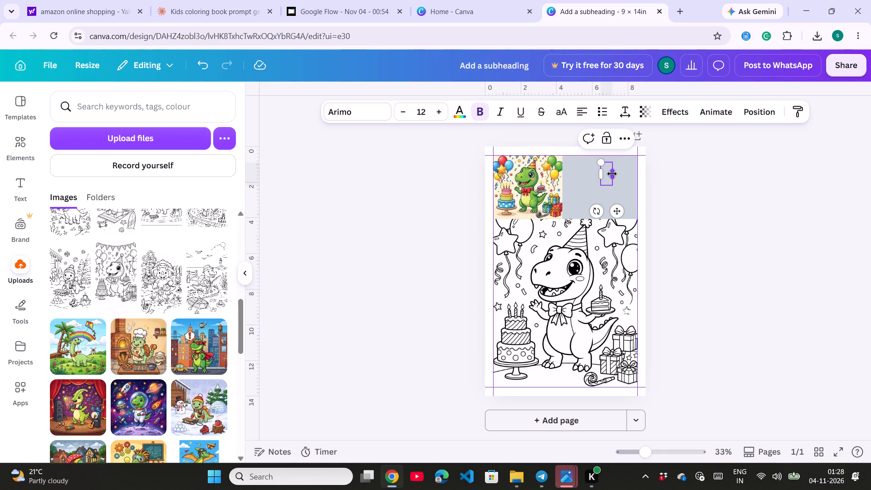
Widen the empty text box on both sides to about 3.8 in across the grey block.
{"action": "left_click_drag", "start_coordinate": [612, 174], "coordinate": [634, 178]}
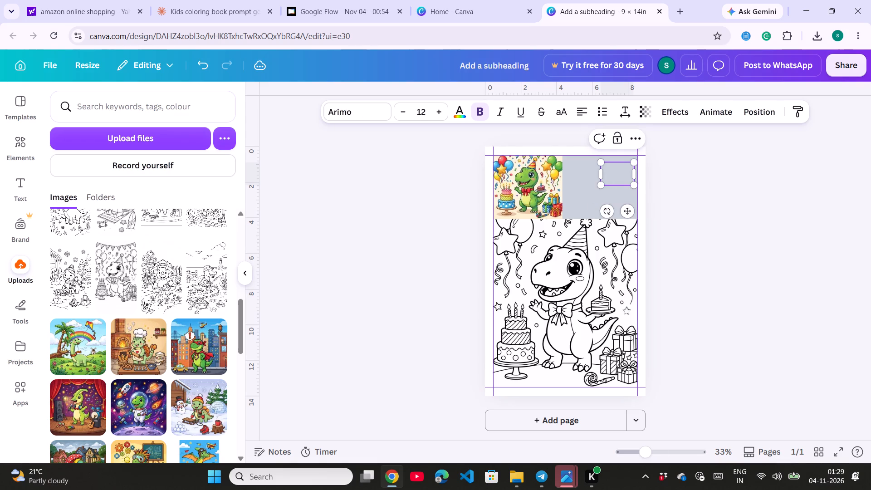
{"action": "left_click_drag", "start_coordinate": [599, 174], "coordinate": [565, 175]}
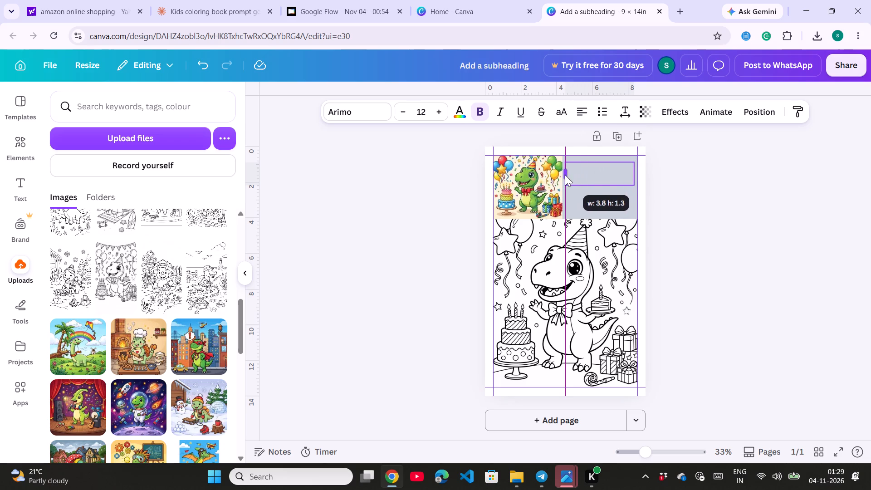
{"action": "left_click_drag", "start_coordinate": [565, 175], "coordinate": [565, 175]}
{"action": "left_click", "coordinate": [568, 175]}
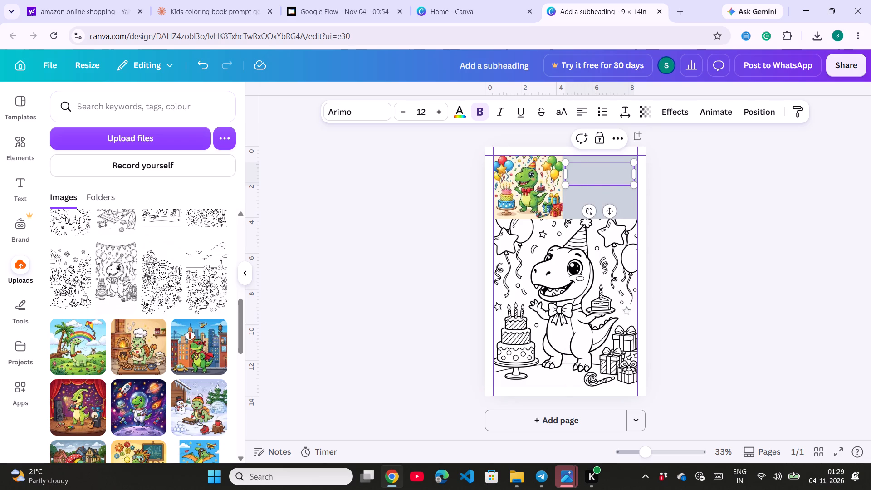
{"action": "left_click", "coordinate": [571, 172]}
Enter "Baby Dinosaur" as the first line of the empty title text box, checking the wording against the line art upload's name.
{"action": "key", "text": "b"}
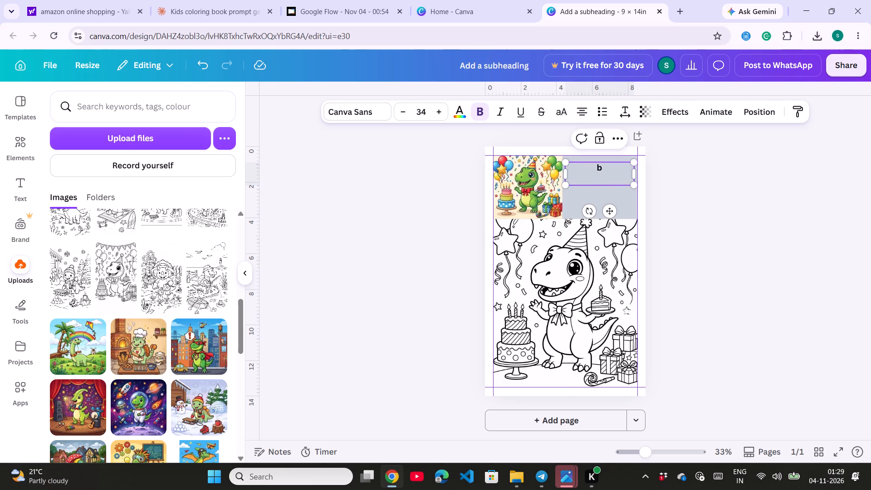
{"action": "key", "text": "BackSpace"}
{"action": "type", "text": "Ba"}
{"action": "key", "text": "b"}
{"action": "type", "text": "y"}
{"action": "key", "text": "space"}
{"action": "type", "text": "Dino"}
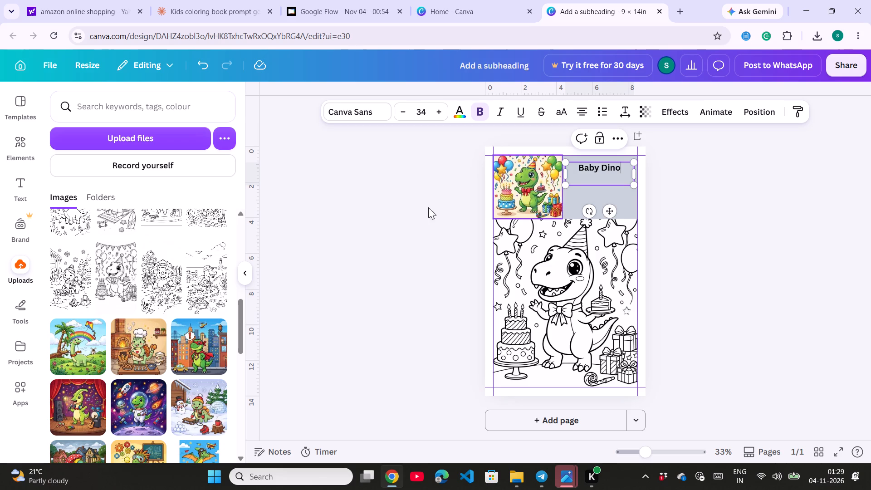
{"action": "left_click", "coordinate": [131, 247]}
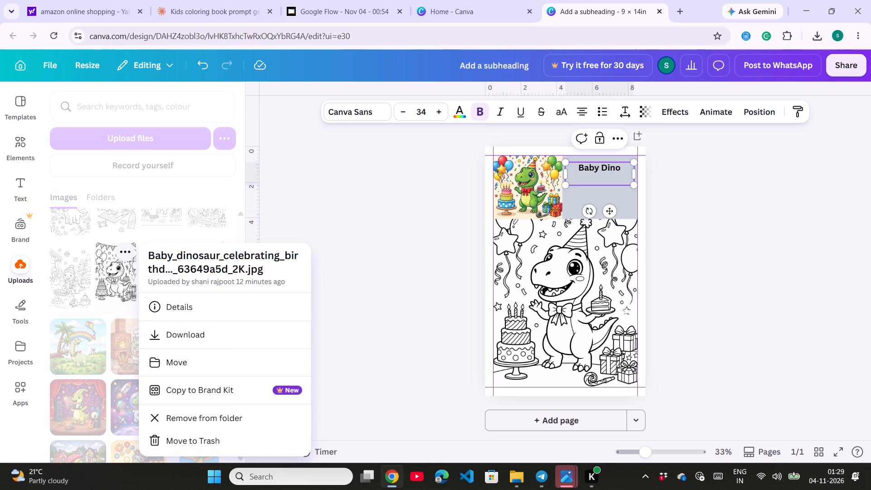
{"action": "left_click", "coordinate": [621, 165]}
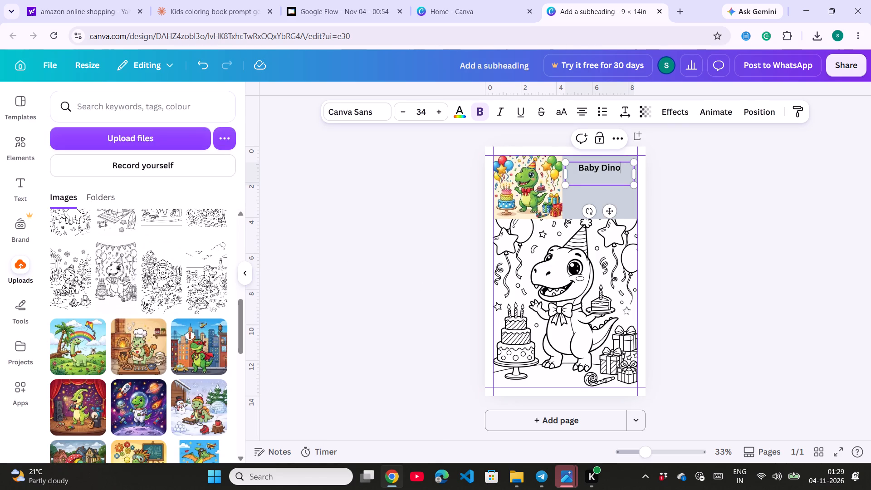
{"action": "type", "text": "saur"}
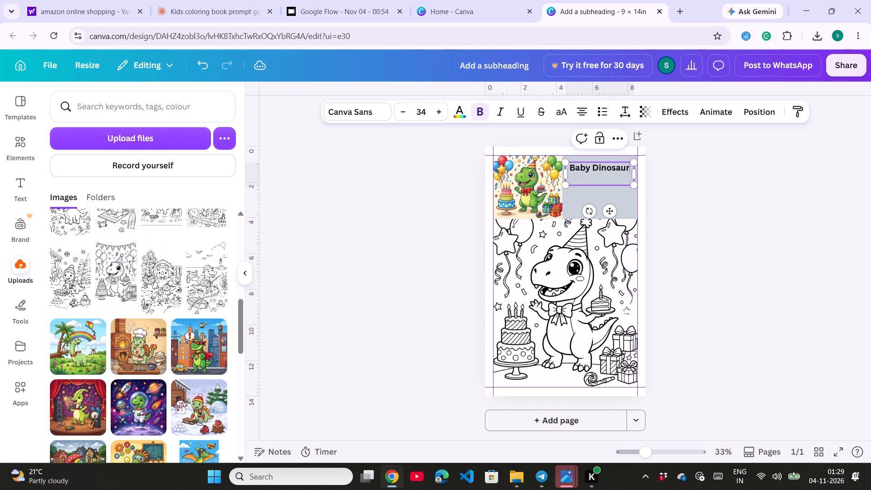
Add "celebrating" and "birthday party." as the second and third lines of the title.
{"action": "key", "text": "Return"}
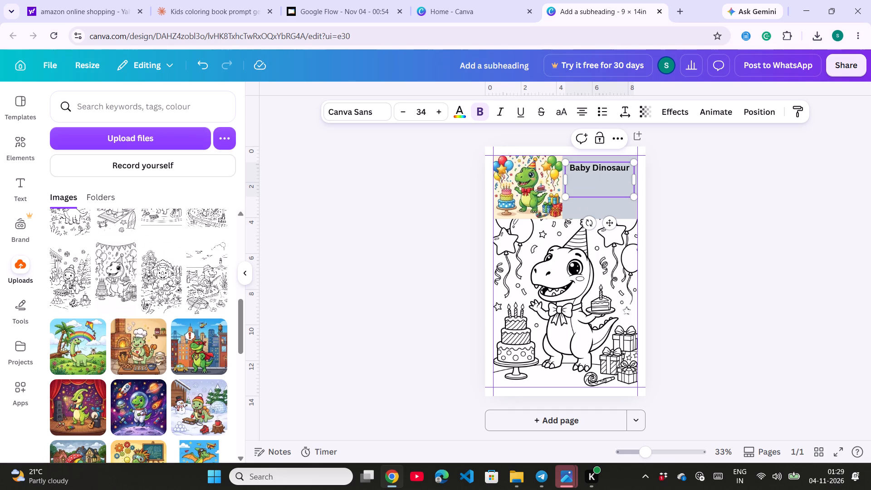
{"action": "type", "text": "cele"}
{"action": "key", "text": "b"}
{"action": "type", "text": "ratin"}
{"action": "key", "text": "g"}
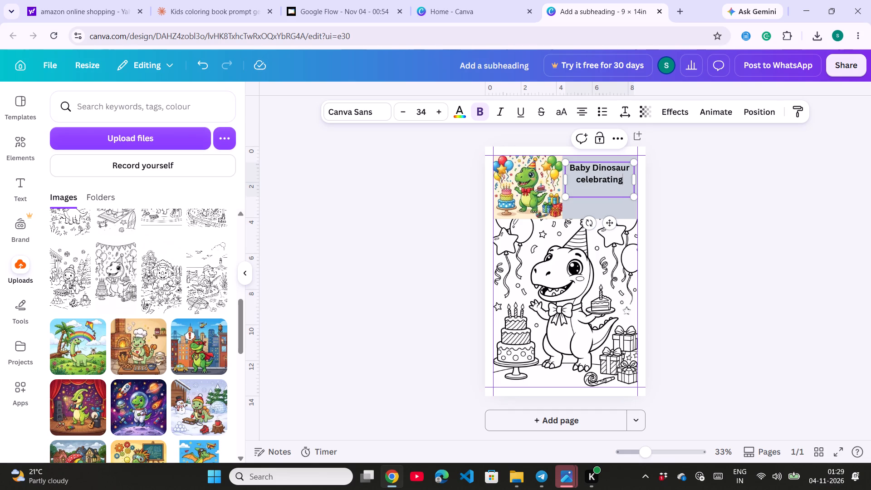
{"action": "key", "text": "space"}
{"action": "key", "text": "Return"}
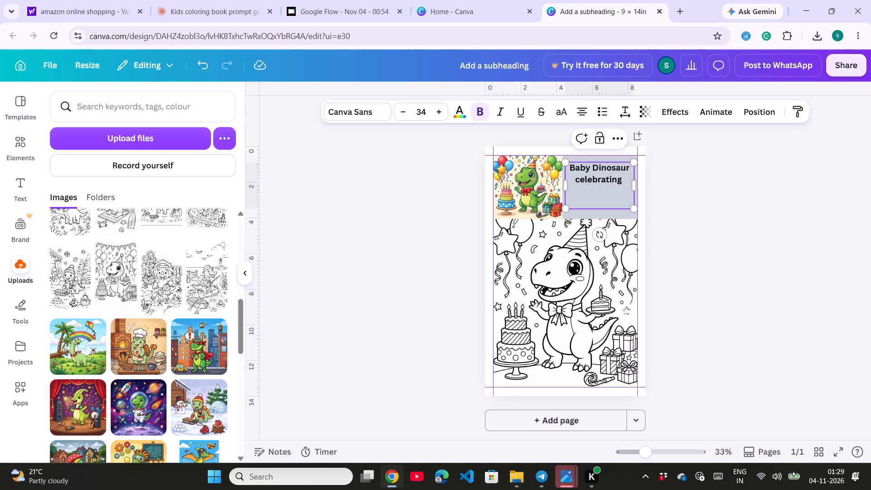
{"action": "key", "text": "b"}
{"action": "type", "text": "irth"}
{"action": "type", "text": "day"}
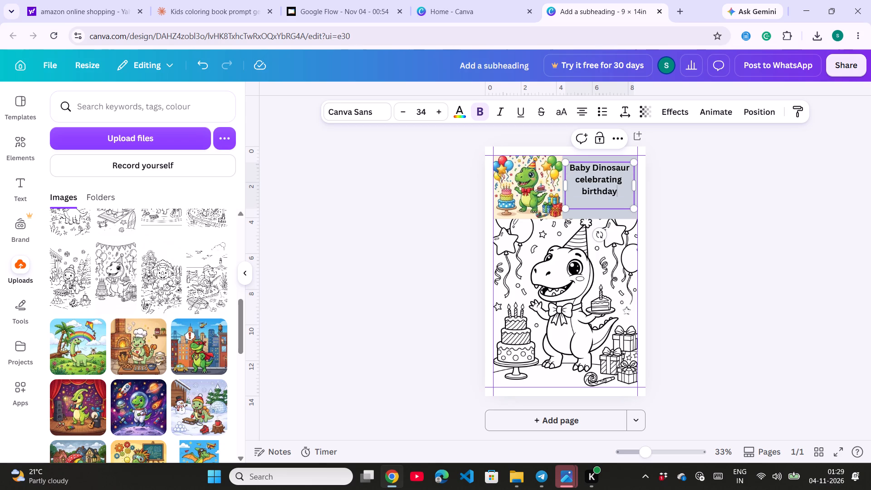
{"action": "key", "text": "space"}
{"action": "type", "text": "party"}
{"action": "key", "text": "period"}
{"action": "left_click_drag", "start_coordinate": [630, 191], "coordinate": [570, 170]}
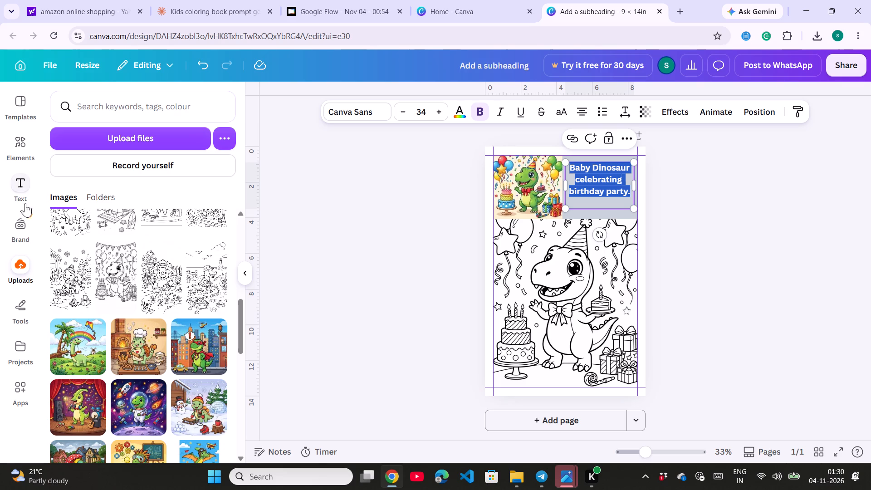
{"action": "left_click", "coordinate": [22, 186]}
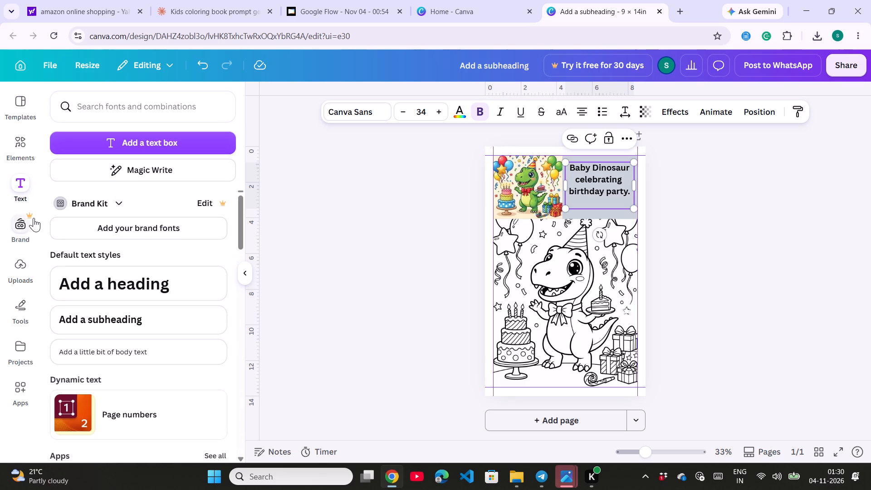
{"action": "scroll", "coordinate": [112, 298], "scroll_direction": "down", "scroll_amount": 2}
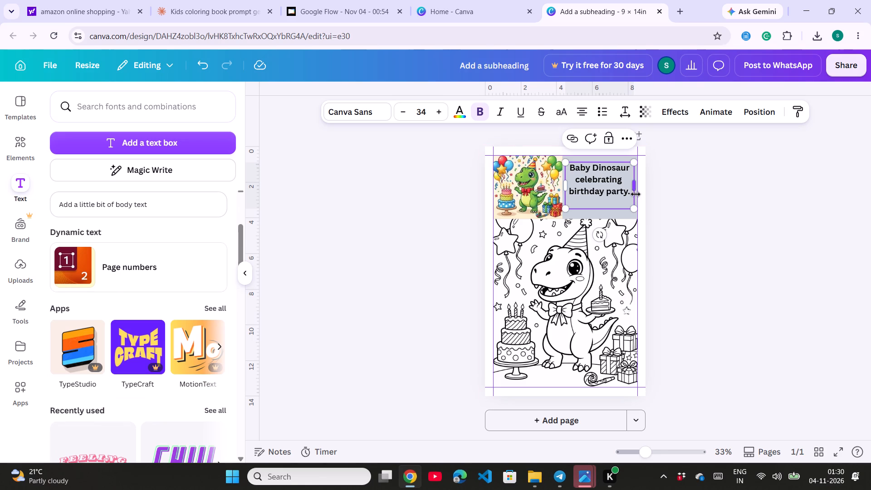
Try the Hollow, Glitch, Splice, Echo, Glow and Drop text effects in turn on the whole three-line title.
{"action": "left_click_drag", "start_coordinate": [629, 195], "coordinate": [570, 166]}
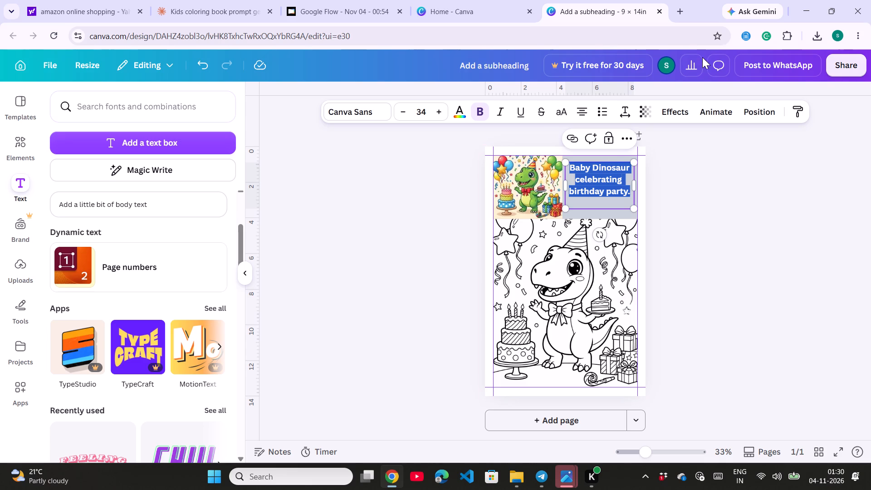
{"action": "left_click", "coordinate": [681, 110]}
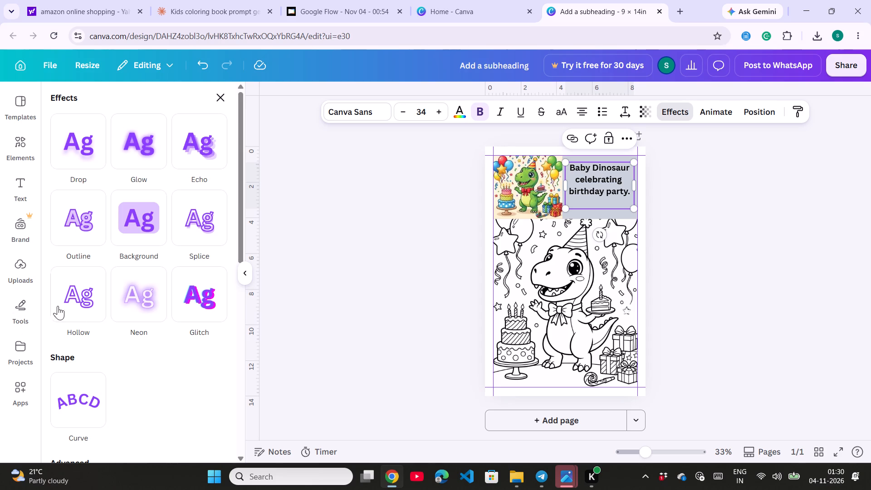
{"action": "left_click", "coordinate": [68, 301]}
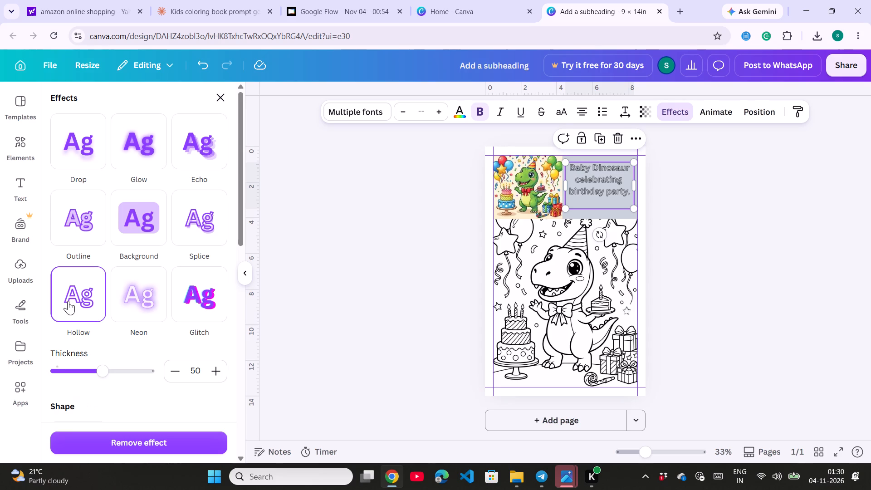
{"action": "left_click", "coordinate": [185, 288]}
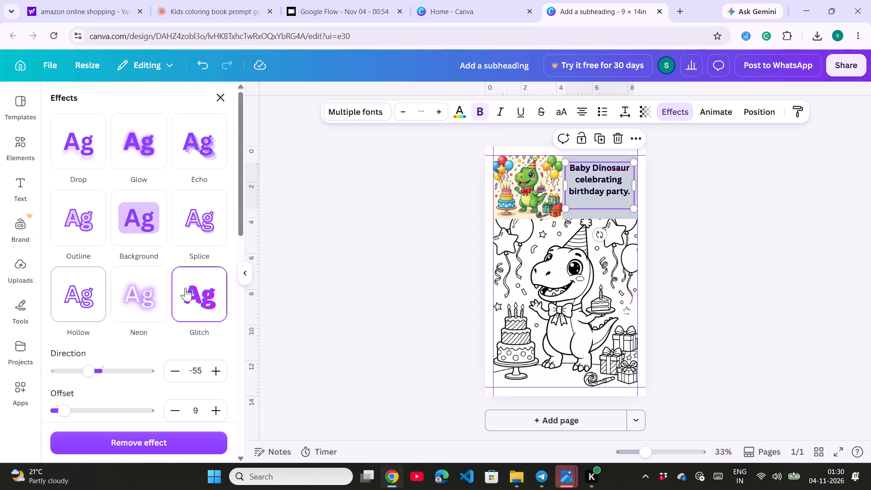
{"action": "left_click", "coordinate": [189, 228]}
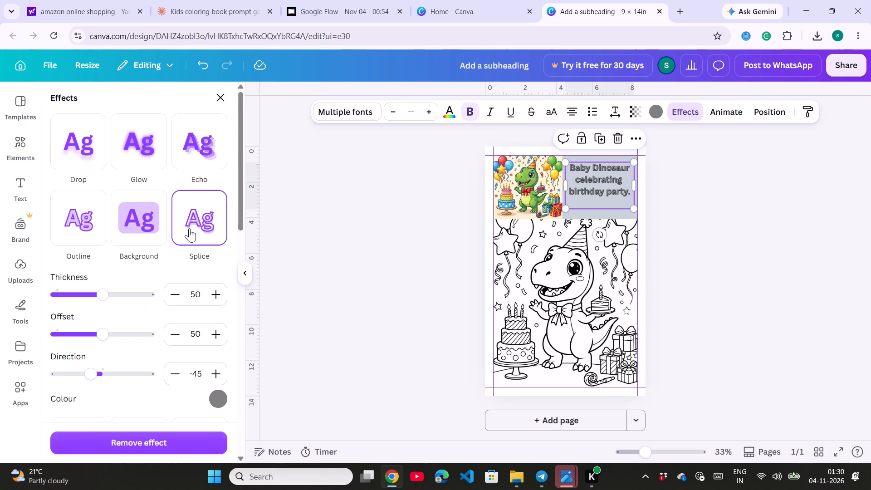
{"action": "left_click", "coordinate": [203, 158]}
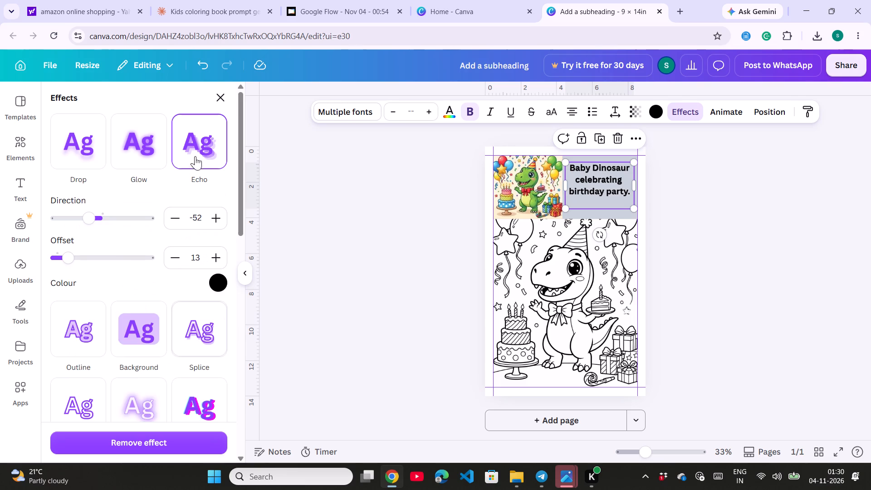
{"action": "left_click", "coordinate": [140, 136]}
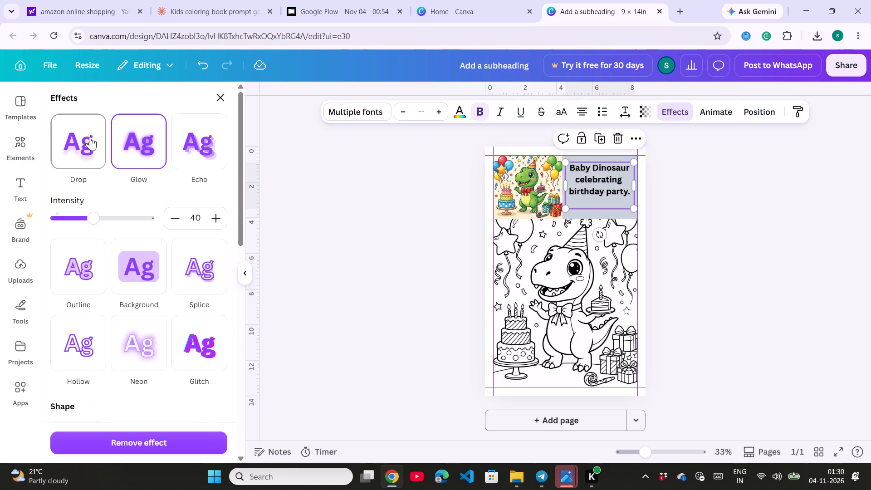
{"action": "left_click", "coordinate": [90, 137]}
Try the Screenprint and Sci-fi advanced effects on the title, settling on the Western effect.
{"action": "scroll", "coordinate": [99, 265], "scroll_direction": "down", "scroll_amount": 1}
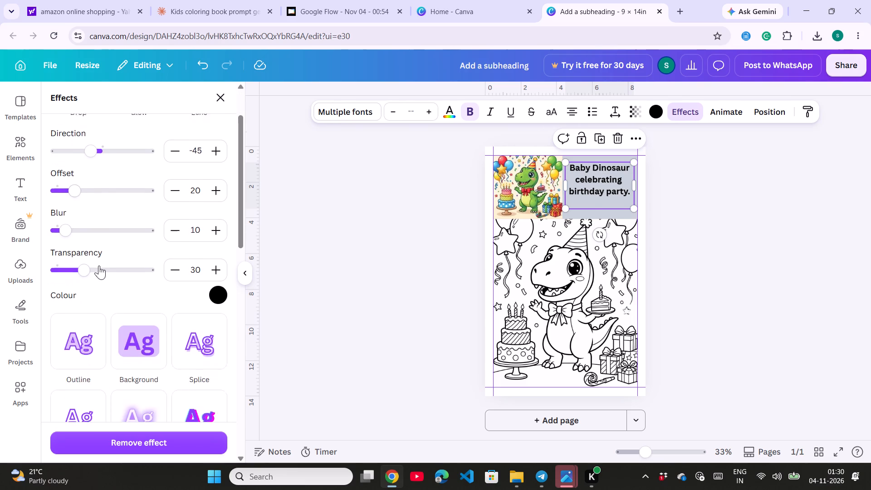
{"action": "scroll", "coordinate": [99, 265], "scroll_direction": "down", "scroll_amount": 1}
{"action": "scroll", "coordinate": [70, 364], "scroll_direction": "down", "scroll_amount": 1}
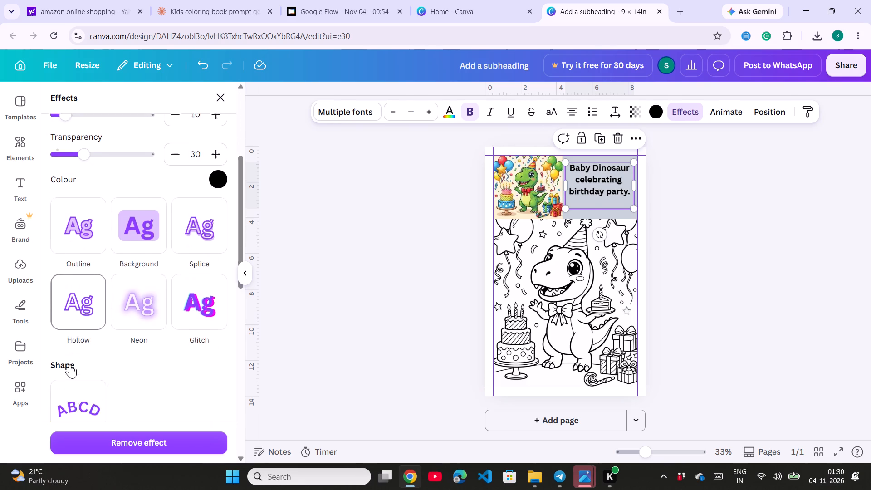
{"action": "scroll", "coordinate": [70, 364], "scroll_direction": "down", "scroll_amount": 3}
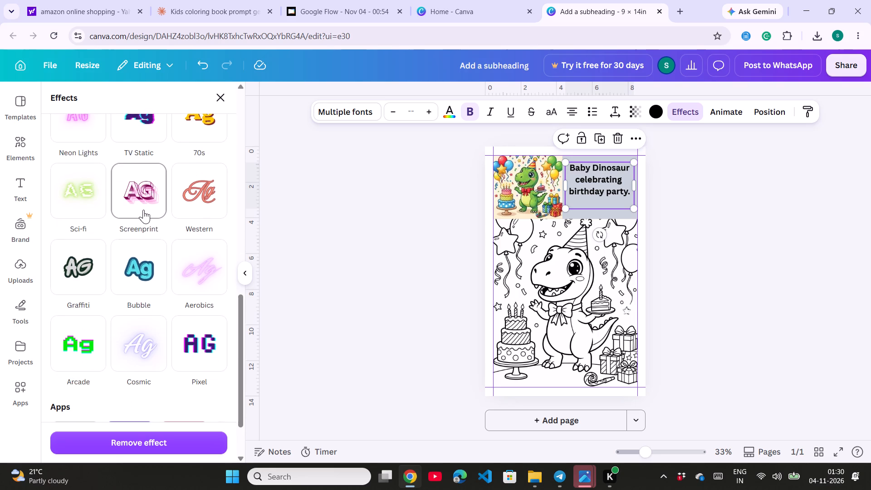
{"action": "left_click", "coordinate": [143, 210]}
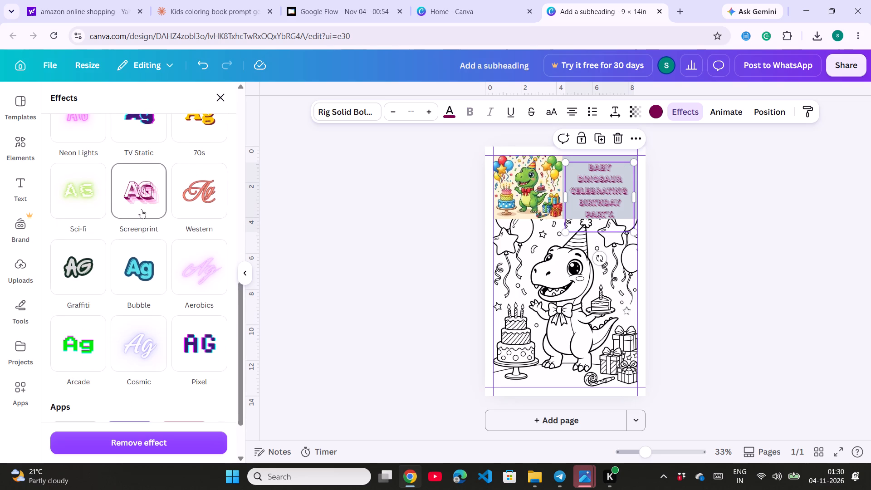
{"action": "left_click", "coordinate": [95, 193]}
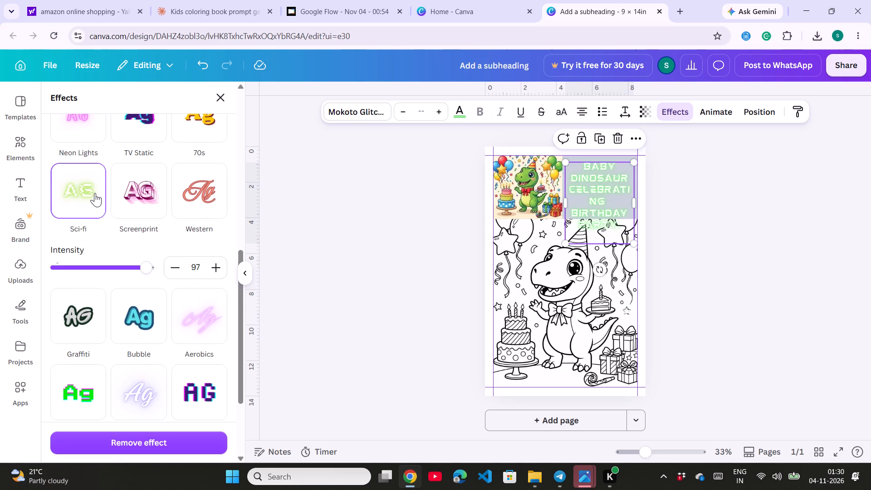
{"action": "left_click", "coordinate": [185, 190]}
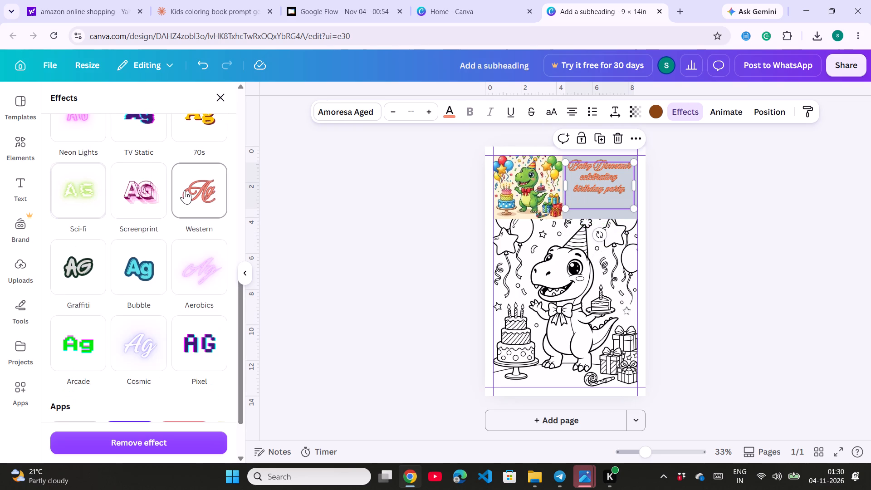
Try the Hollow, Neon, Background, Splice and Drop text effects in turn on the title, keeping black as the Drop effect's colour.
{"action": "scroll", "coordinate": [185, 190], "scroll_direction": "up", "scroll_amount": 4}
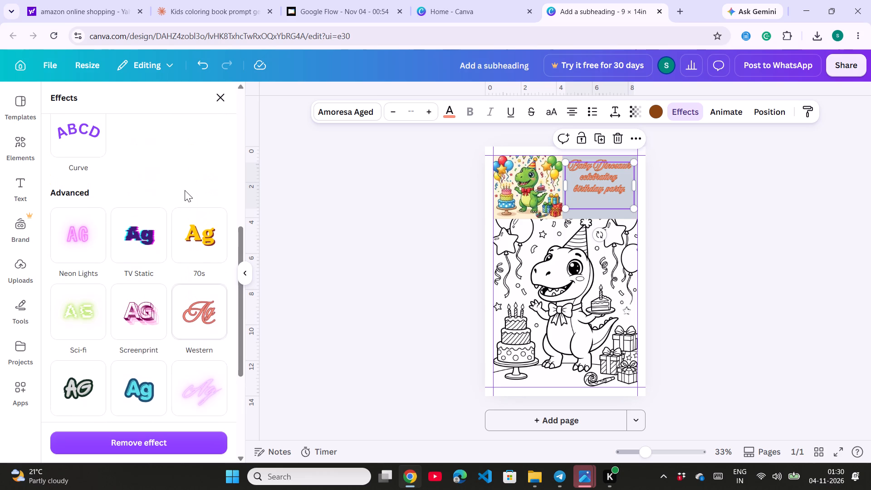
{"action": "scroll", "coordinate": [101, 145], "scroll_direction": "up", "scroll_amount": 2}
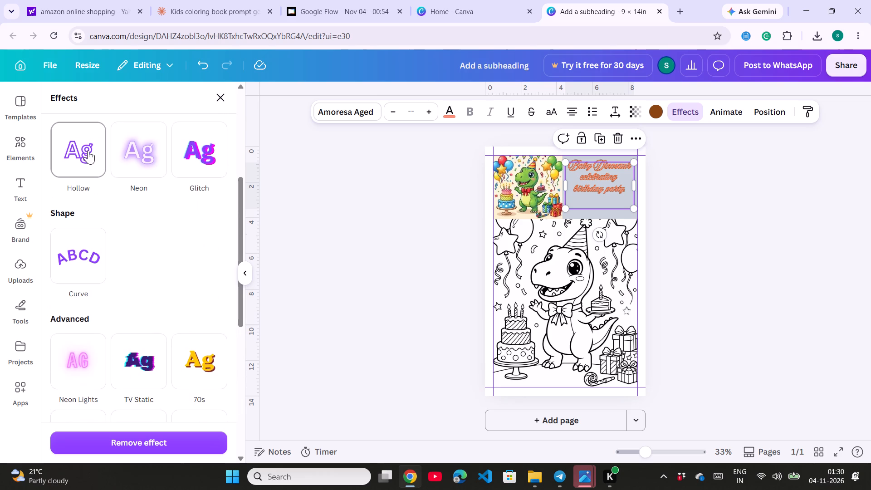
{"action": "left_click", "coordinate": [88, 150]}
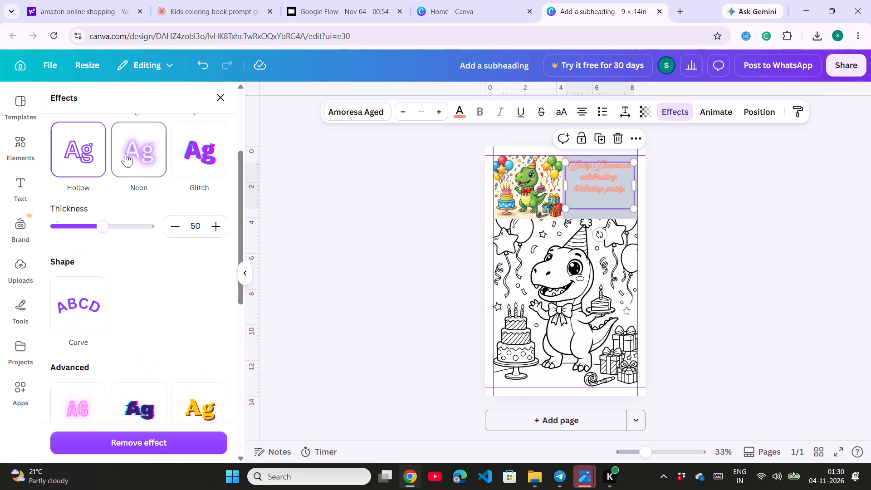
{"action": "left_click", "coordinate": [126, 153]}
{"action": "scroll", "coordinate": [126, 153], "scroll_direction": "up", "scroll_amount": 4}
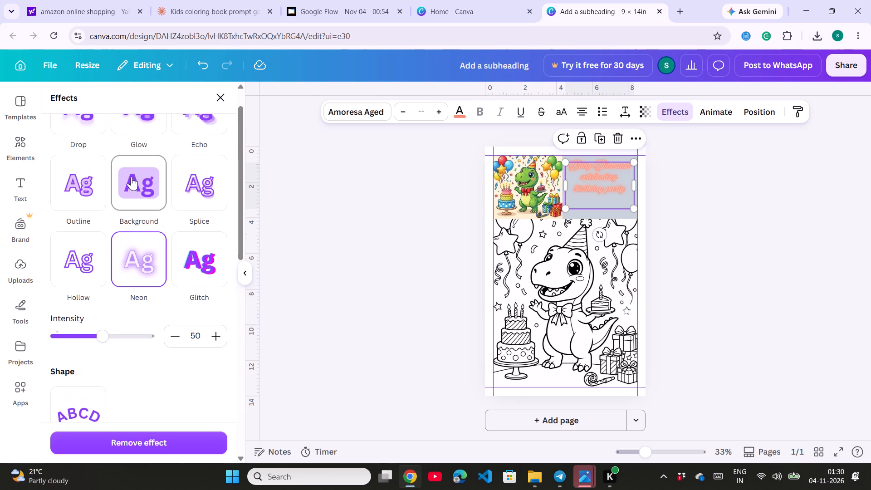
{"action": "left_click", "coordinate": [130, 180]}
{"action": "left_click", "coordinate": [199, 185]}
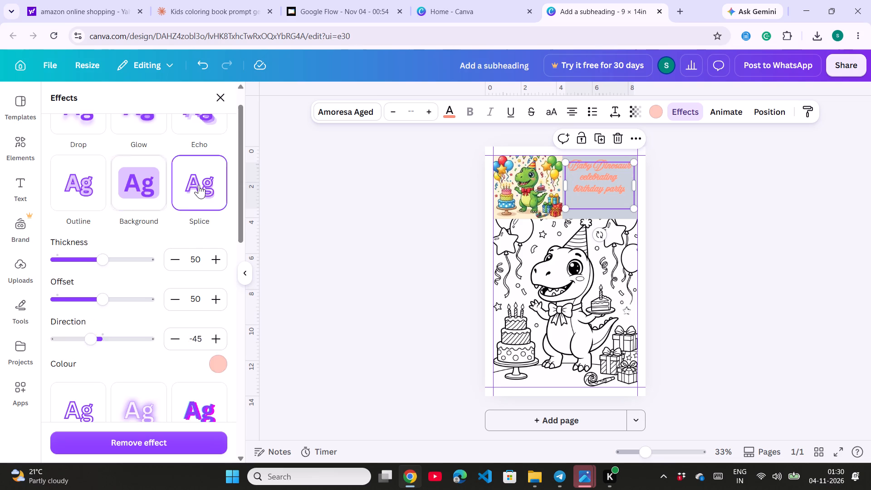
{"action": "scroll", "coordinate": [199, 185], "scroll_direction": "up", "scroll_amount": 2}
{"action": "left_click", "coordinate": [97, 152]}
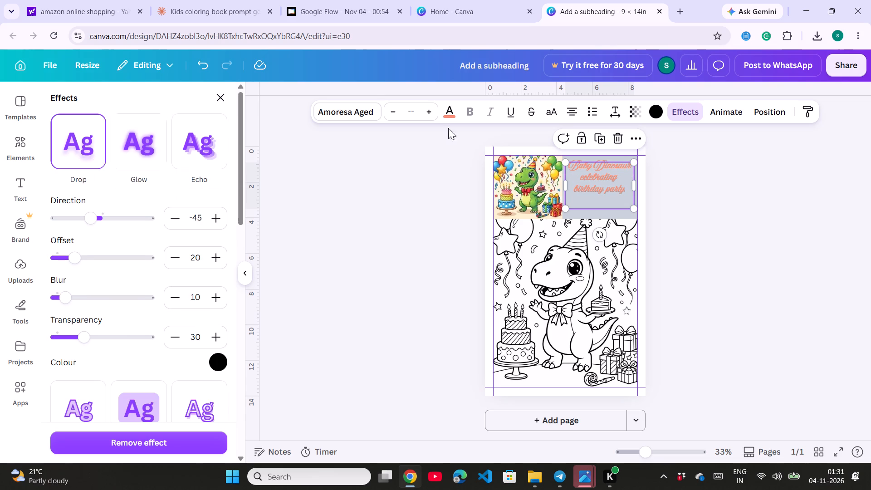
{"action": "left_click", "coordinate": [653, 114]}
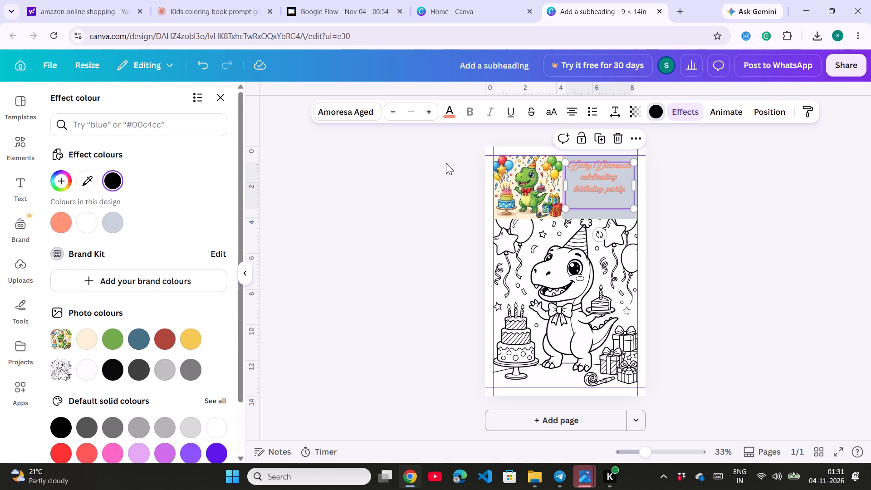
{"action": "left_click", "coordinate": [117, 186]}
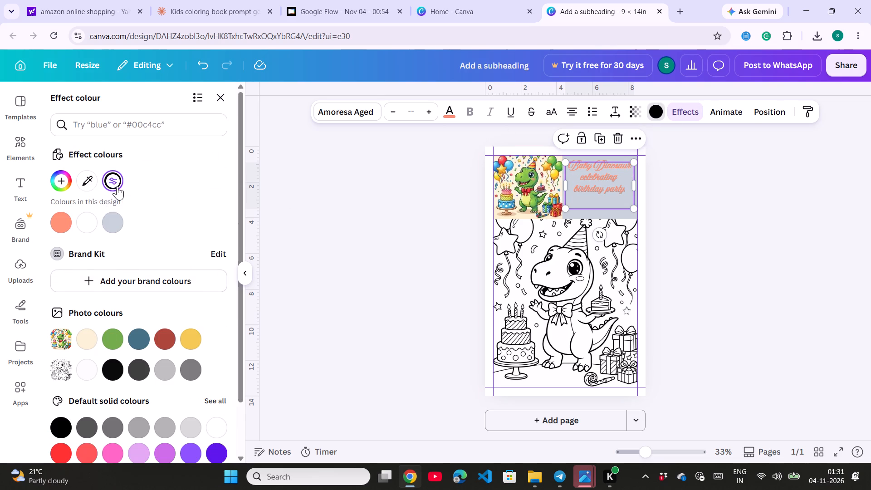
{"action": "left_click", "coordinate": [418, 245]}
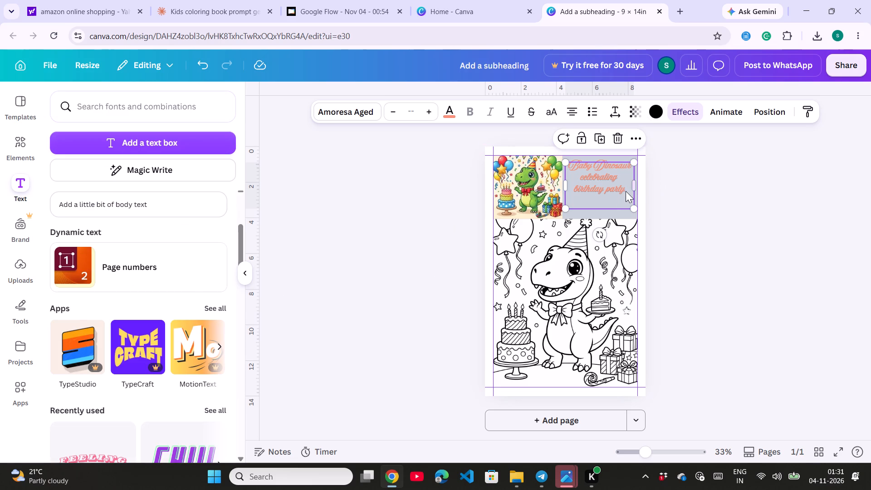
Shift the title box slightly up toward the page's top margin and apply the Bubble advanced effect to all three lines.
{"action": "left_click_drag", "start_coordinate": [626, 191], "coordinate": [620, 187]}
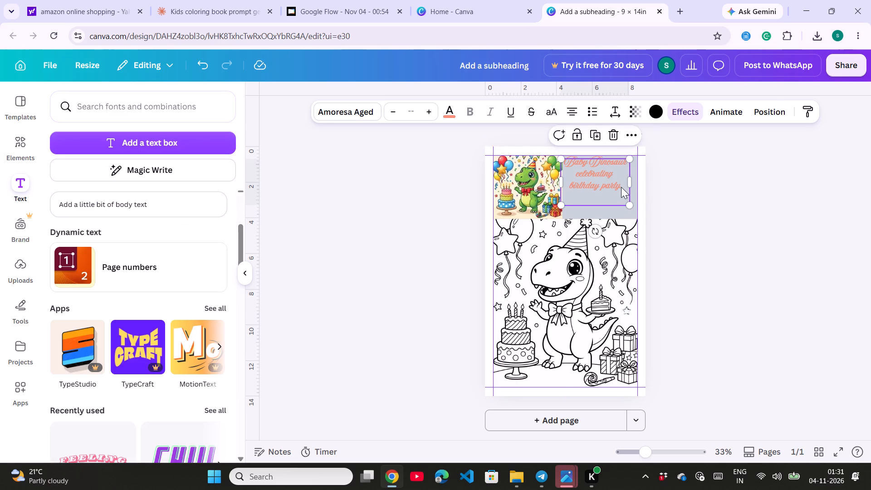
{"action": "left_click", "coordinate": [620, 187]}
{"action": "left_click_drag", "start_coordinate": [620, 187], "coordinate": [569, 163]}
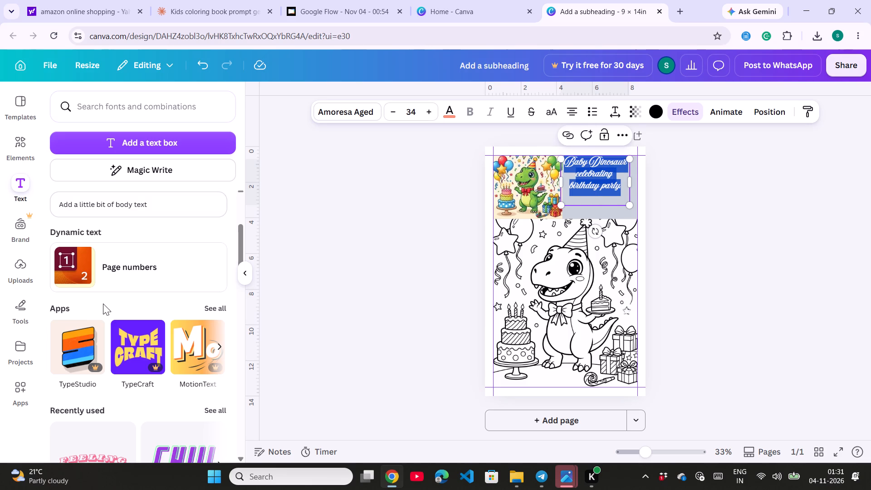
{"action": "left_click", "coordinate": [688, 106]}
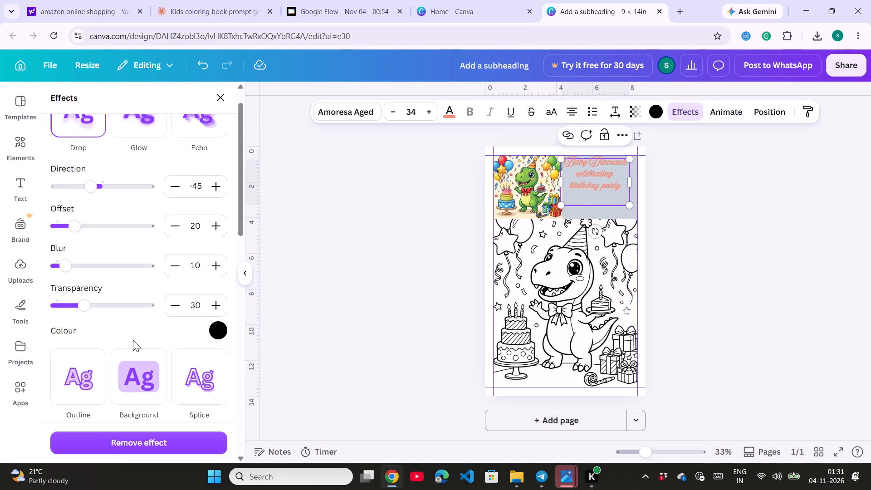
{"action": "scroll", "coordinate": [133, 340], "scroll_direction": "down", "scroll_amount": 8}
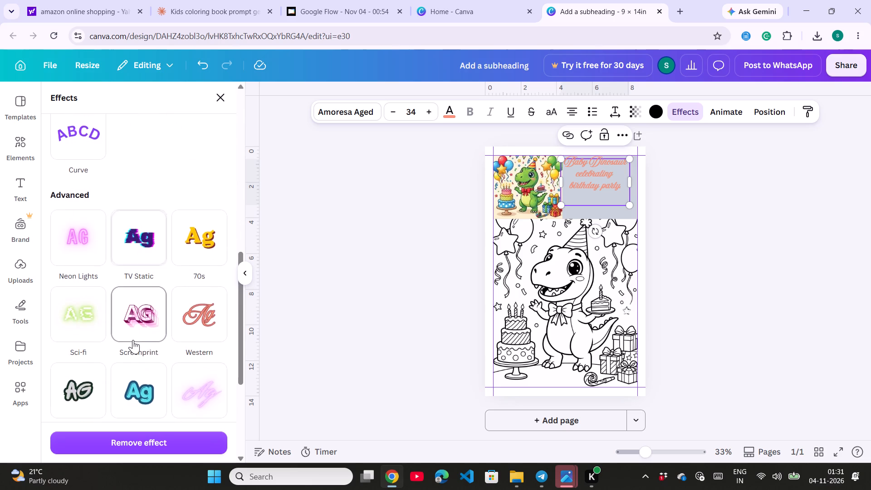
{"action": "scroll", "coordinate": [133, 340], "scroll_direction": "down", "scroll_amount": 2}
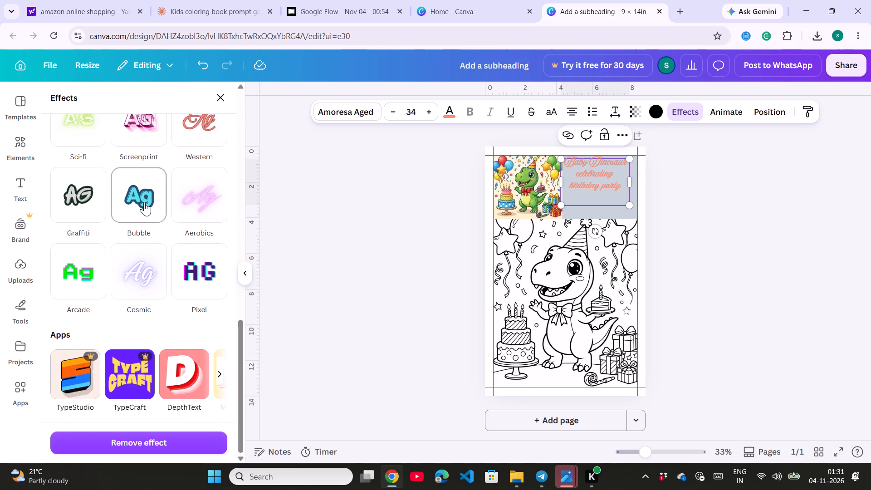
{"action": "left_click", "coordinate": [144, 202]}
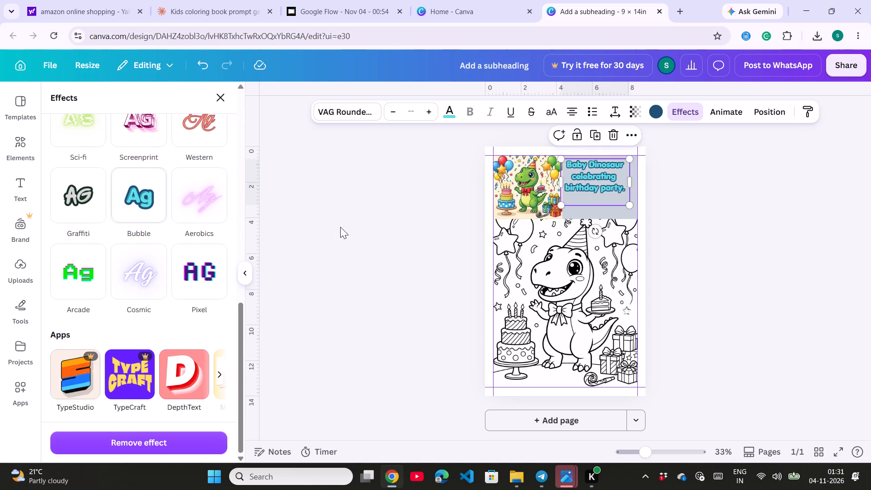
{"action": "left_click", "coordinate": [362, 275]}
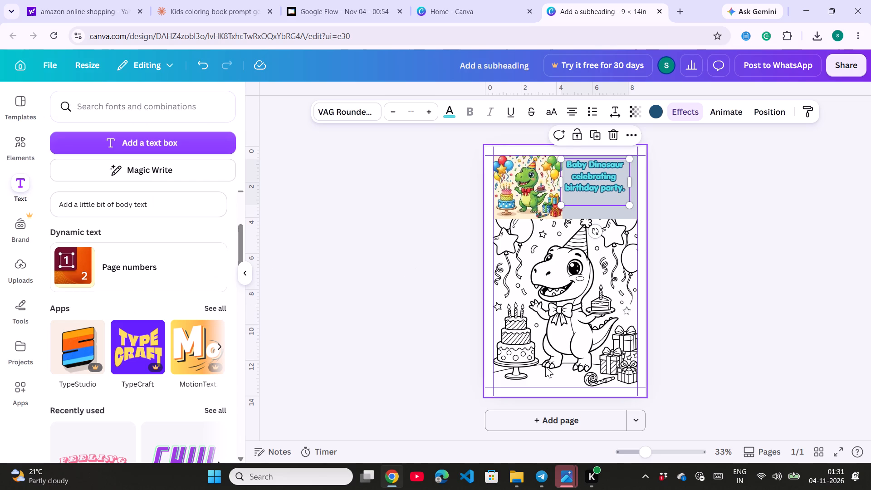
Add a second blank page to the design.
{"action": "left_click", "coordinate": [553, 422]}
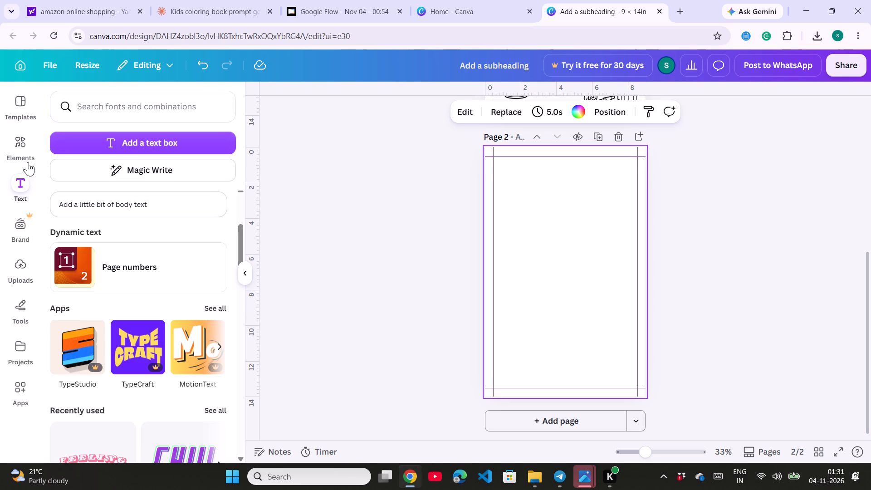
Place the coloured hatching baby dinosaur picture on page 2, scaled to about 3 × 3 in, in the top-left corner of the margins.
{"action": "left_click", "coordinate": [24, 264]}
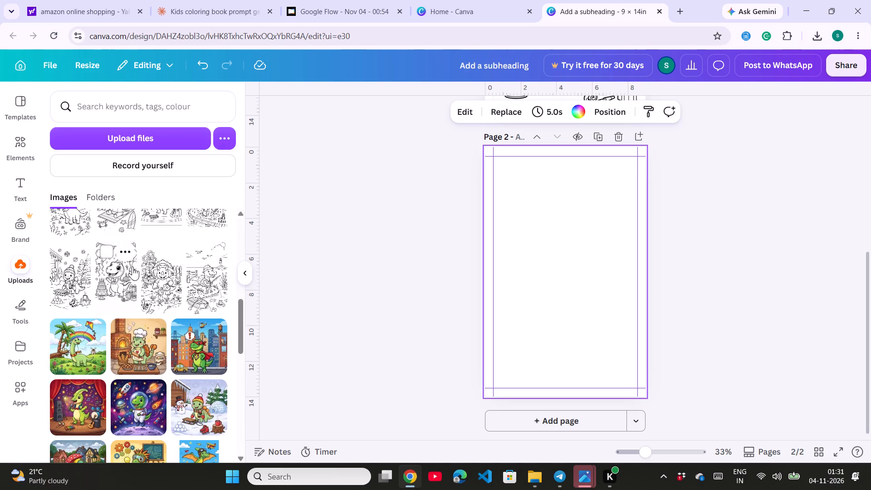
{"action": "scroll", "coordinate": [132, 266], "scroll_direction": "up", "scroll_amount": 6}
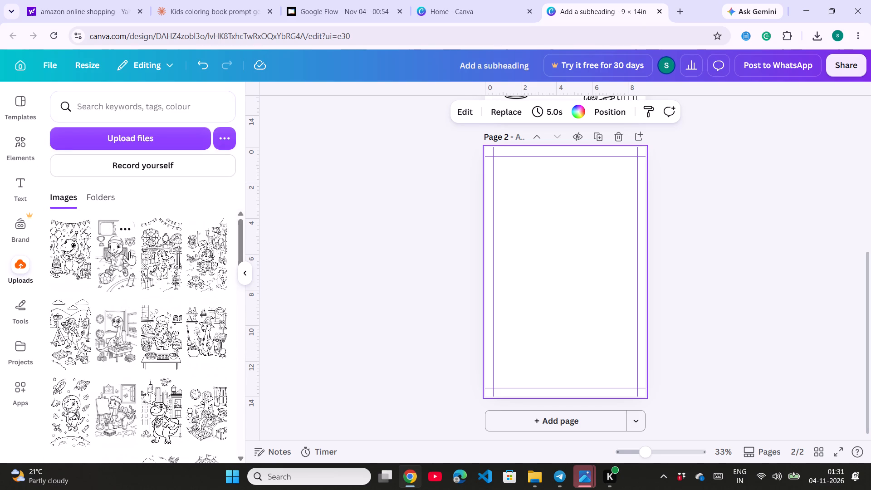
{"action": "scroll", "coordinate": [134, 342], "scroll_direction": "down", "scroll_amount": 4}
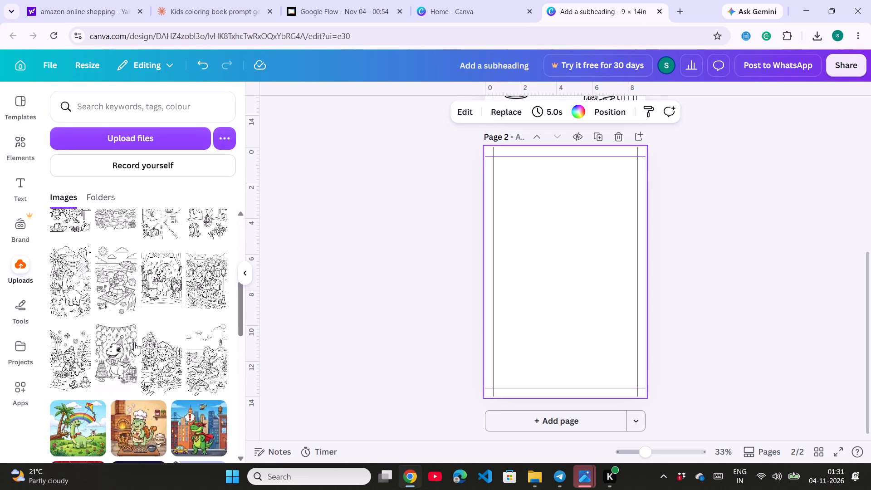
{"action": "scroll", "coordinate": [134, 342], "scroll_direction": "down", "scroll_amount": 2}
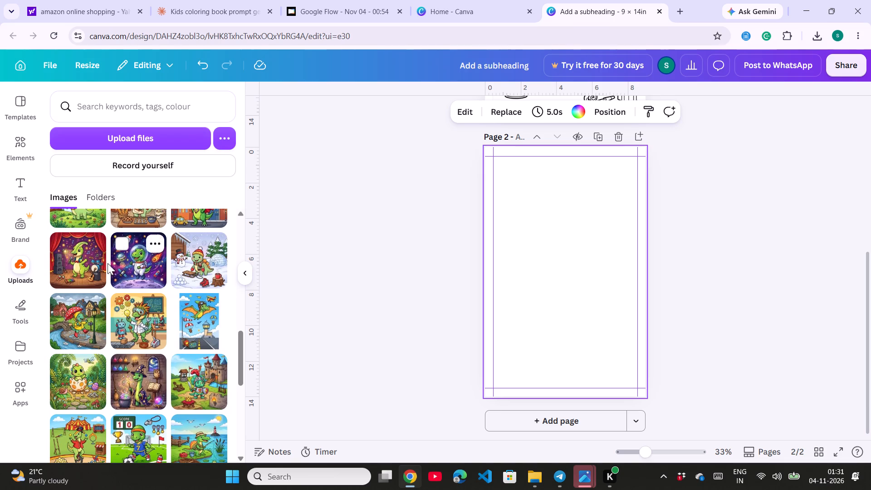
{"action": "scroll", "coordinate": [81, 277], "scroll_direction": "down", "scroll_amount": 1}
{"action": "left_click", "coordinate": [73, 319]}
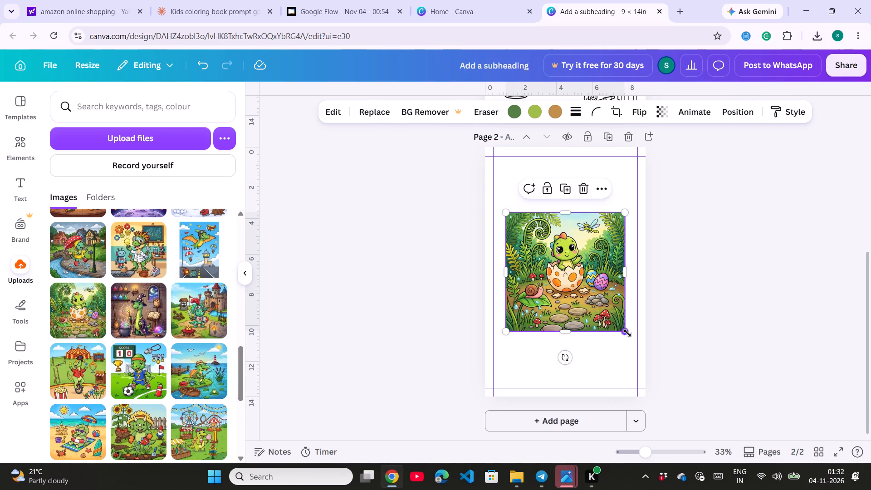
{"action": "left_click_drag", "start_coordinate": [627, 333], "coordinate": [553, 277]}
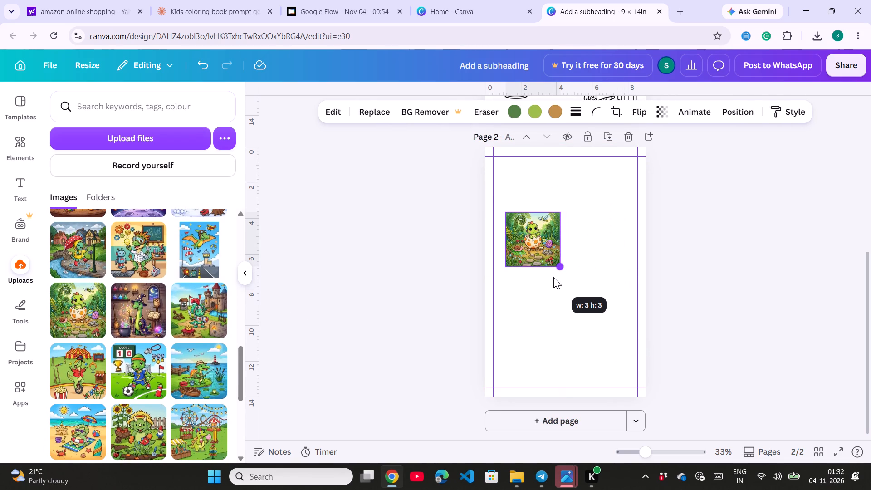
{"action": "left_click_drag", "start_coordinate": [539, 243], "coordinate": [528, 190]}
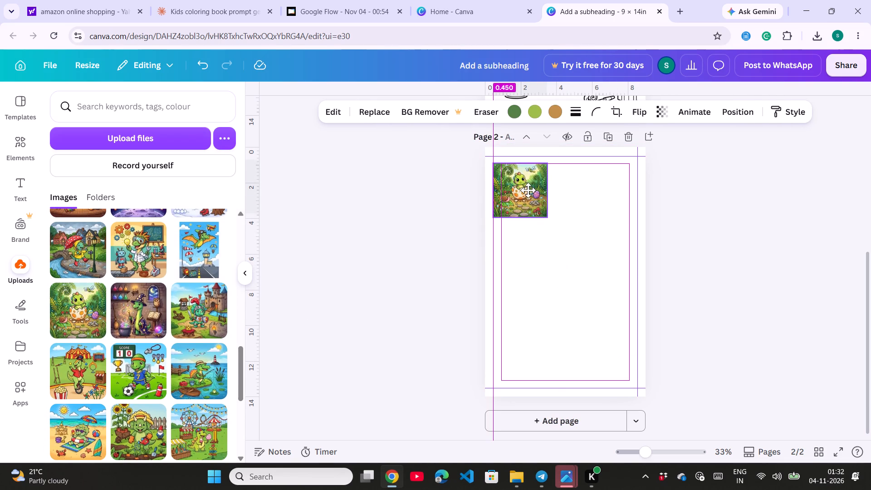
{"action": "left_click_drag", "start_coordinate": [528, 190], "coordinate": [529, 188]}
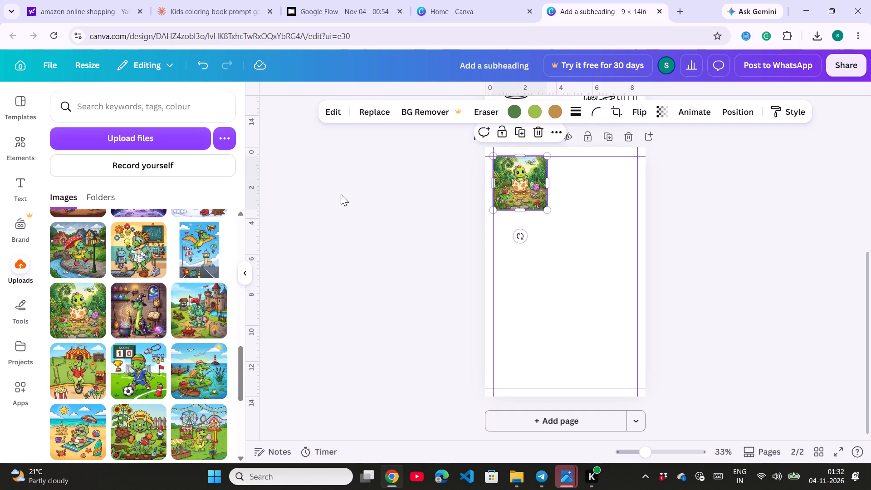
Add the matching hatching dinosaur line art to page 2 and move it down toward the bottom margin.
{"action": "scroll", "coordinate": [164, 245], "scroll_direction": "up", "scroll_amount": 5}
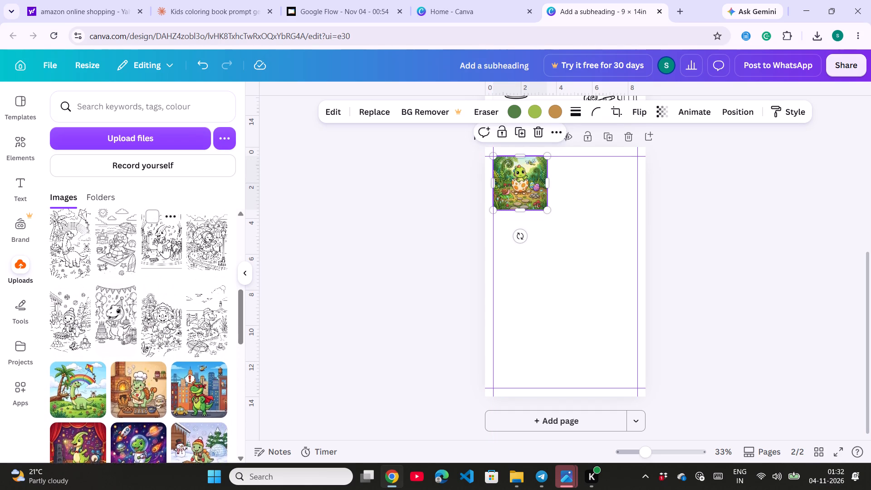
{"action": "scroll", "coordinate": [164, 245], "scroll_direction": "up", "scroll_amount": 2}
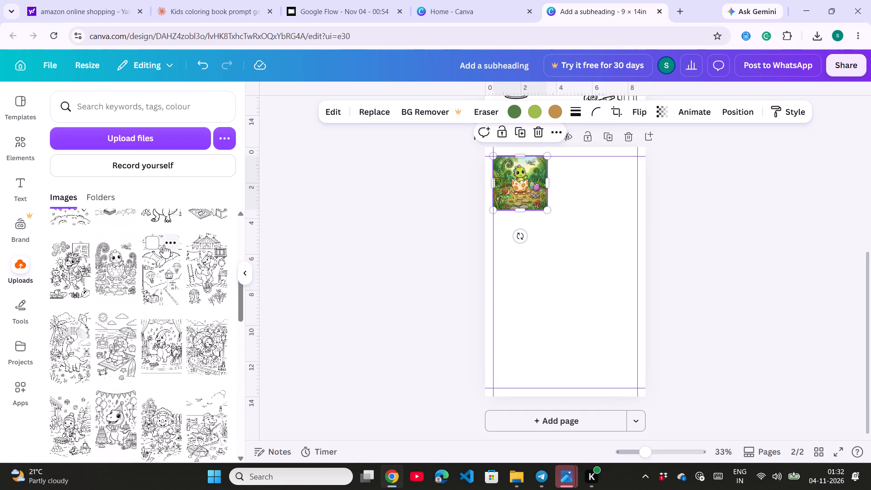
{"action": "left_click", "coordinate": [111, 264]}
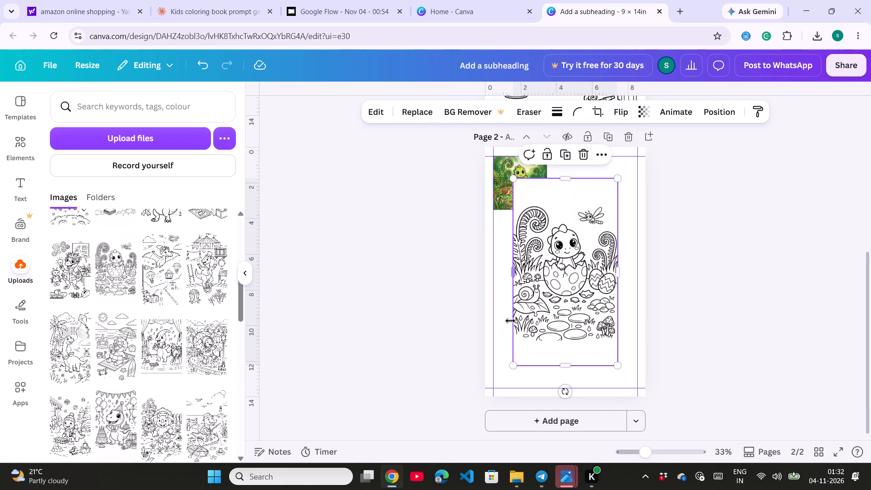
{"action": "left_click_drag", "start_coordinate": [560, 293], "coordinate": [563, 318]}
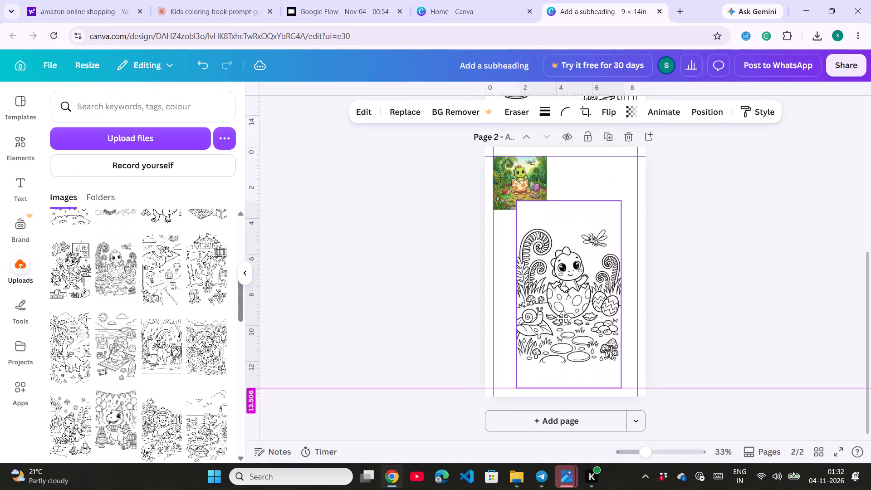
{"action": "left_click_drag", "start_coordinate": [563, 318], "coordinate": [562, 320]}
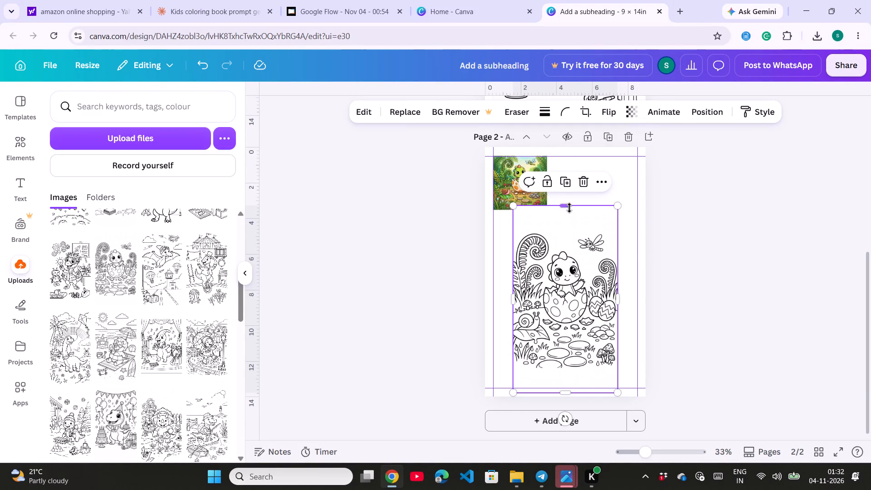
Crop and widen the line art to fill the margins below the coloured picture, about 8.1 × 9.7 in.
{"action": "left_click_drag", "start_coordinate": [569, 208], "coordinate": [568, 232]}
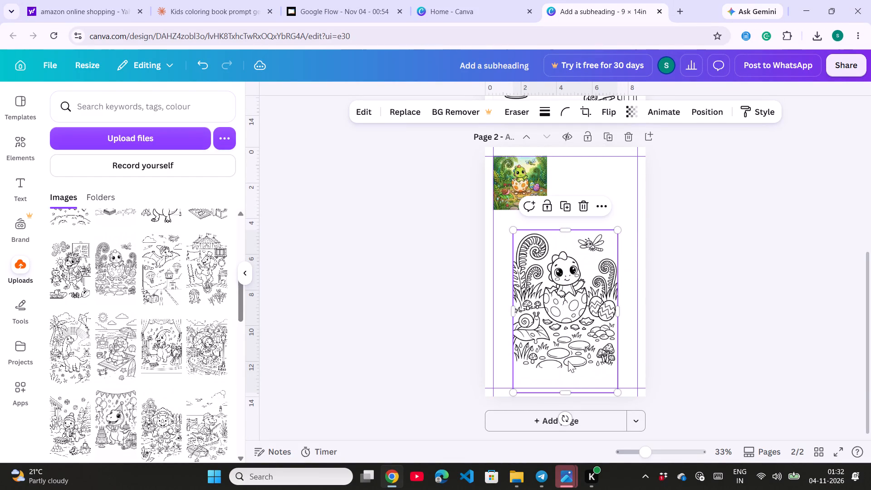
{"action": "left_click_drag", "start_coordinate": [565, 392], "coordinate": [565, 386]}
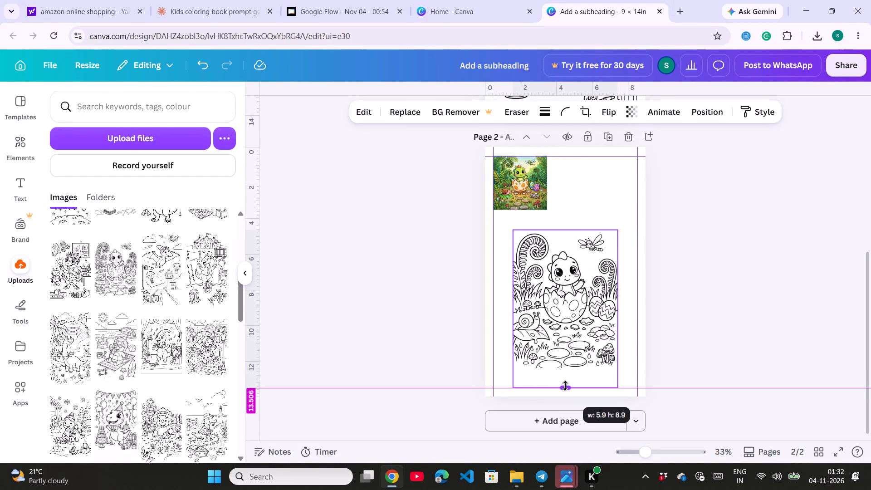
{"action": "left_click_drag", "start_coordinate": [565, 386], "coordinate": [565, 386]}
{"action": "left_click_drag", "start_coordinate": [512, 314], "coordinate": [495, 314]}
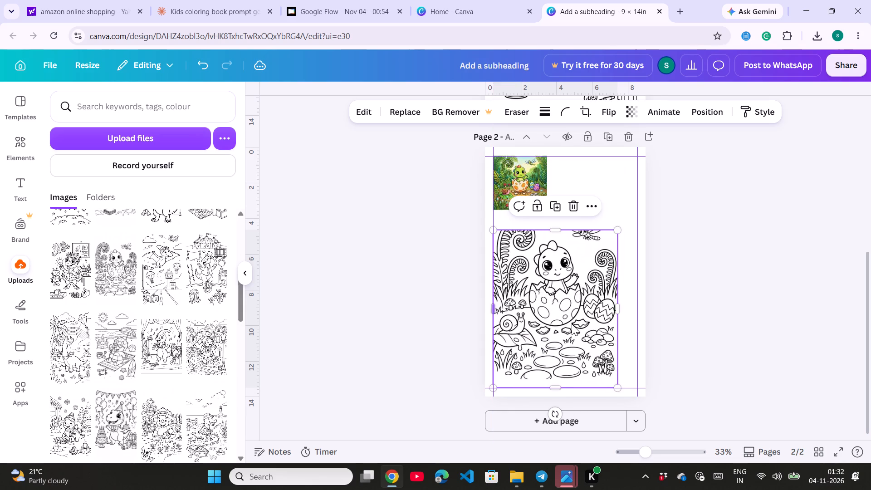
{"action": "left_click_drag", "start_coordinate": [619, 307], "coordinate": [636, 304]}
{"action": "left_click_drag", "start_coordinate": [562, 230], "coordinate": [562, 214]}
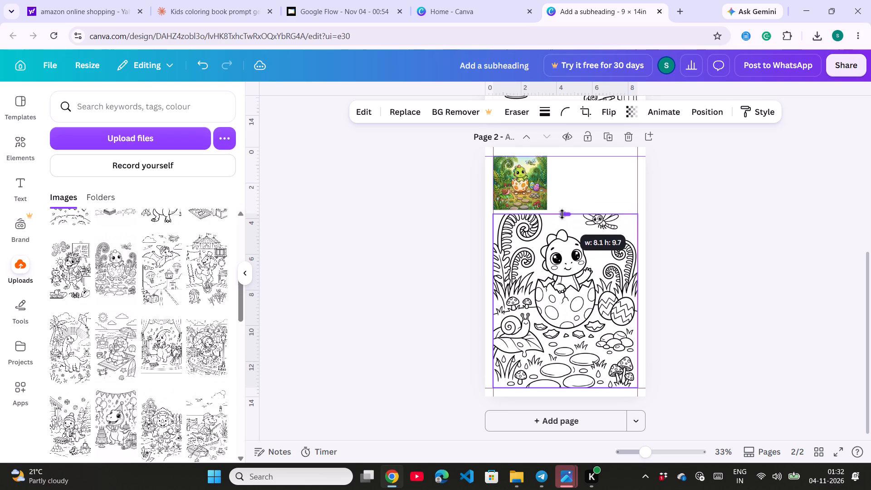
{"action": "left_click_drag", "start_coordinate": [562, 214], "coordinate": [562, 215]}
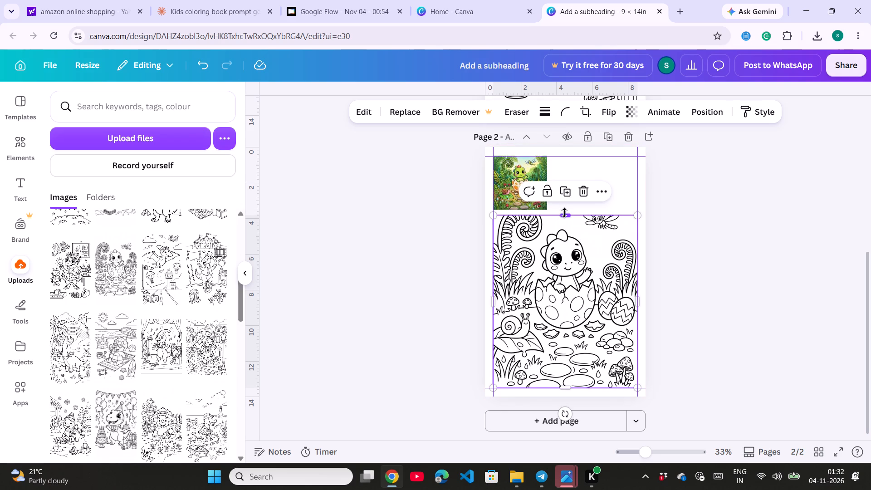
Add a subheading text box to page 2 and move it into the blank space beside the coloured hatching dinosaur picture.
{"action": "left_click", "coordinate": [564, 213]}
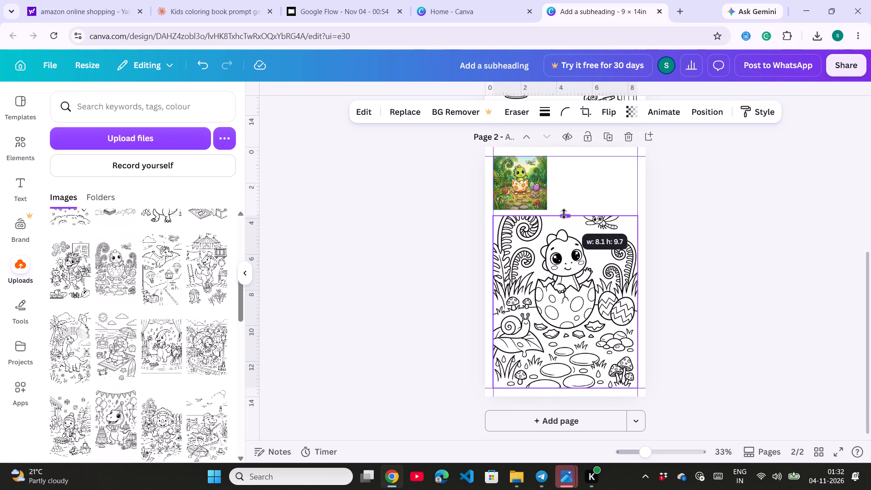
{"action": "left_click", "coordinate": [593, 176]}
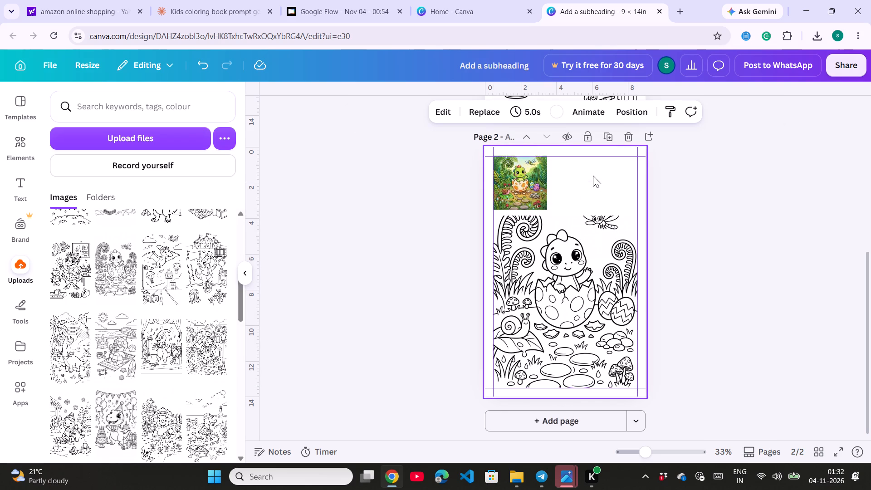
{"action": "left_click", "coordinate": [28, 187]}
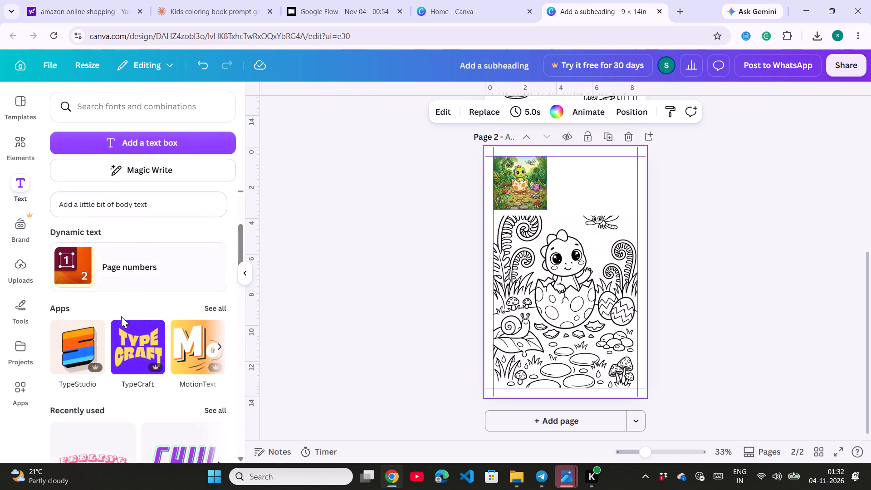
{"action": "scroll", "coordinate": [120, 319], "scroll_direction": "down", "scroll_amount": 3}
{"action": "scroll", "coordinate": [120, 319], "scroll_direction": "up", "scroll_amount": 6}
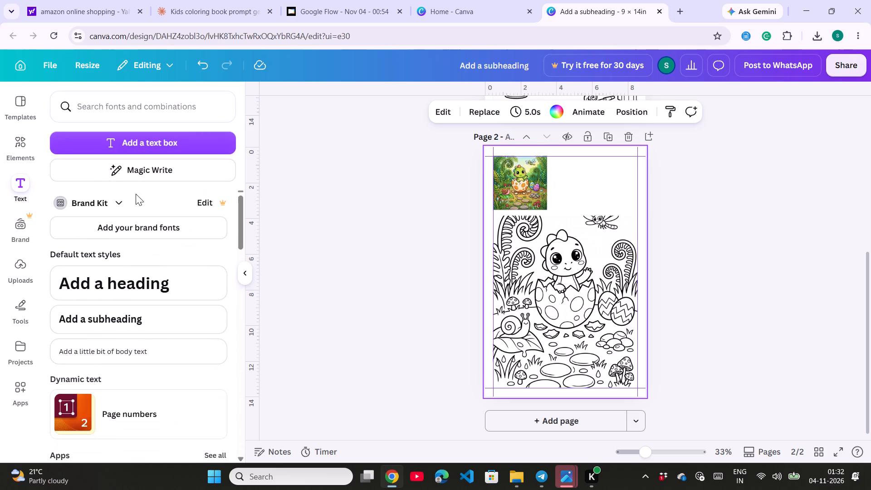
{"action": "left_click", "coordinate": [116, 308]}
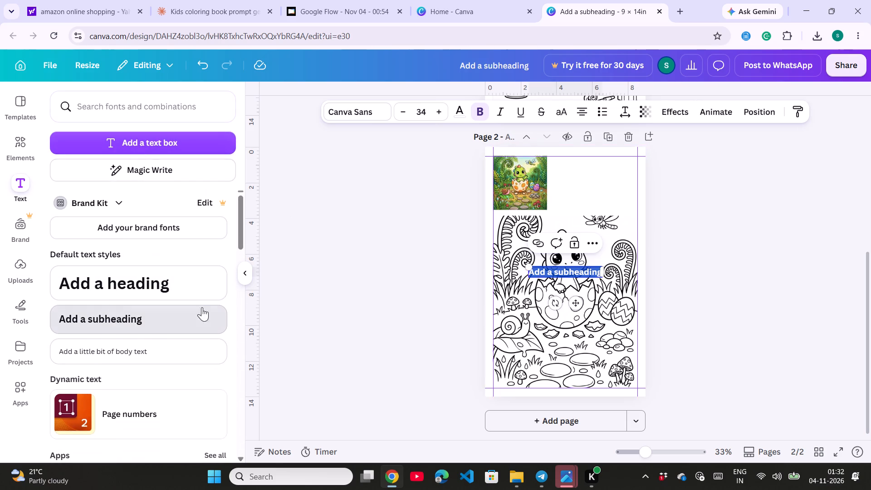
{"action": "left_click_drag", "start_coordinate": [551, 275], "coordinate": [566, 270]}
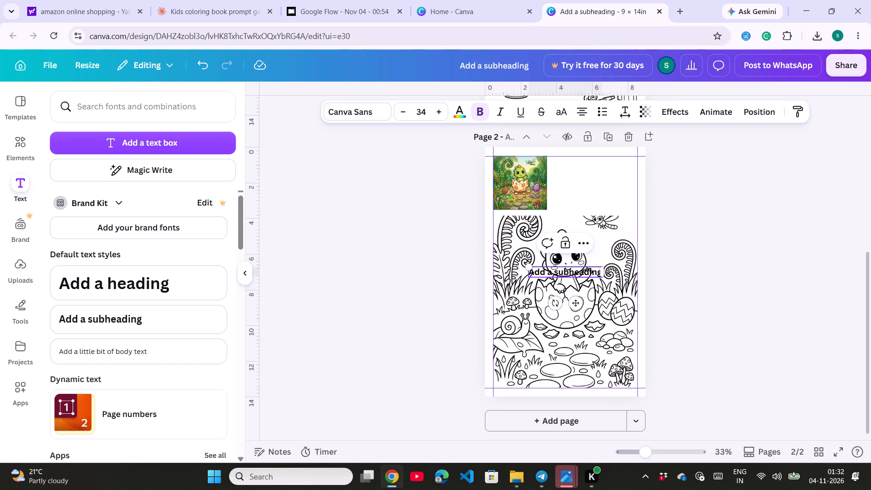
{"action": "left_click", "coordinate": [568, 267]}
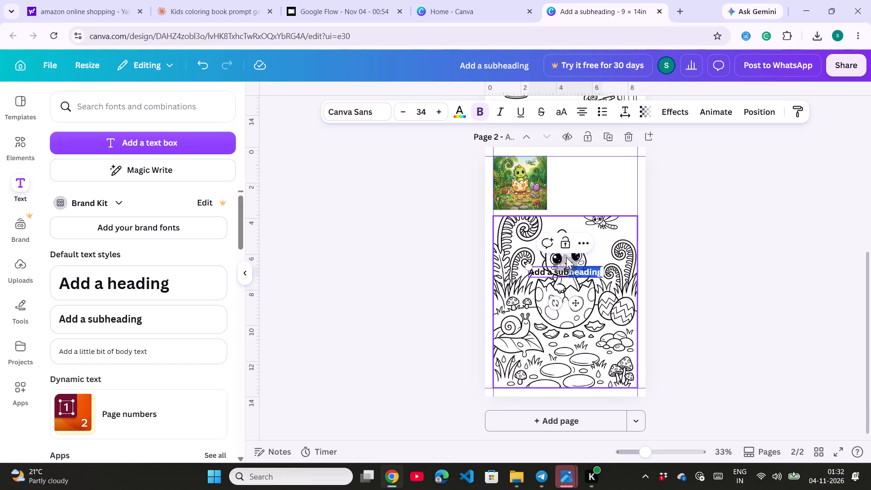
{"action": "left_click_drag", "start_coordinate": [566, 265], "coordinate": [591, 175]}
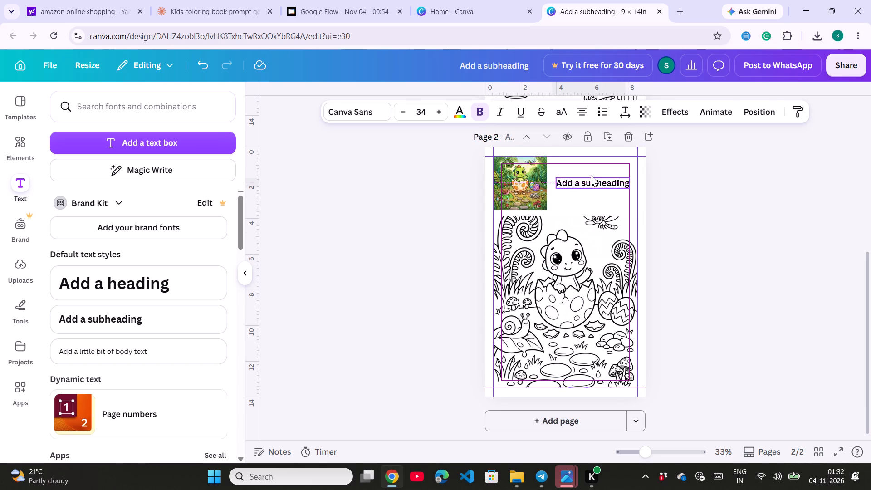
{"action": "left_click_drag", "start_coordinate": [591, 175], "coordinate": [590, 172]}
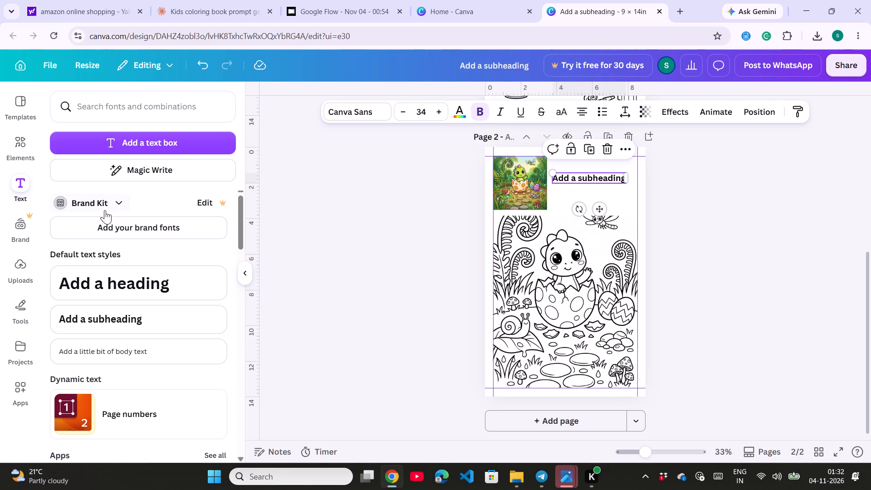
Replace the placeholder text in the page 2 subheading with "Baby Dino".
{"action": "left_click", "coordinate": [27, 261]}
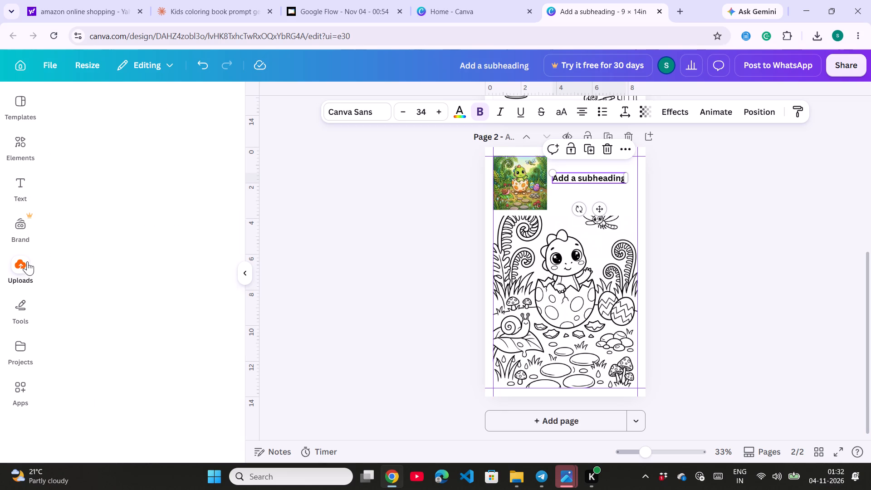
{"action": "left_click", "coordinate": [125, 248]}
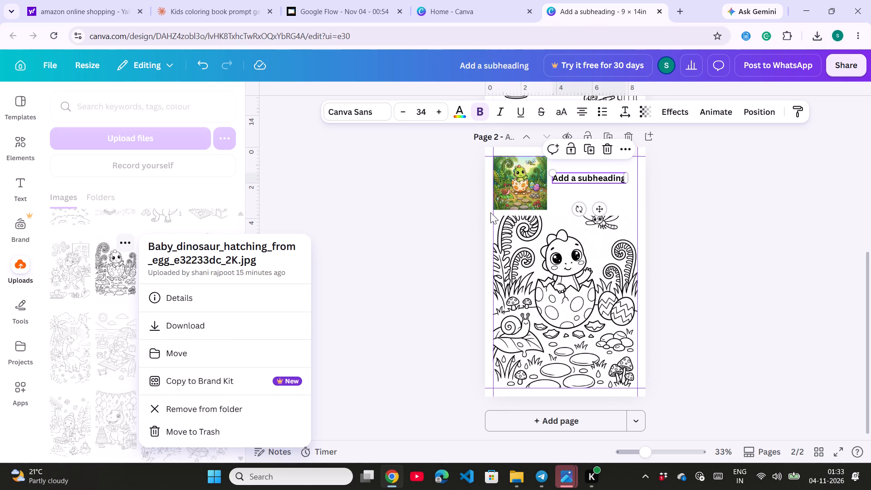
{"action": "left_click", "coordinate": [598, 178]}
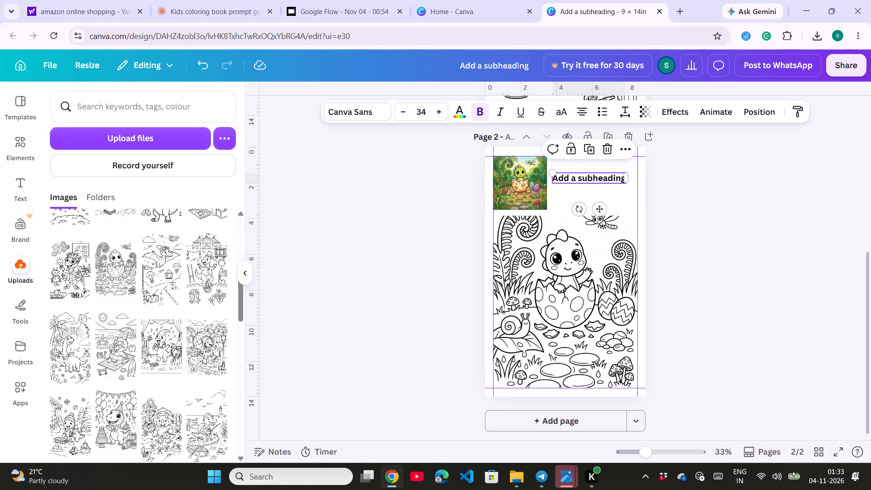
{"action": "type", "text": "Baby"}
{"action": "key", "text": "space"}
{"action": "type", "text": "Dino"}
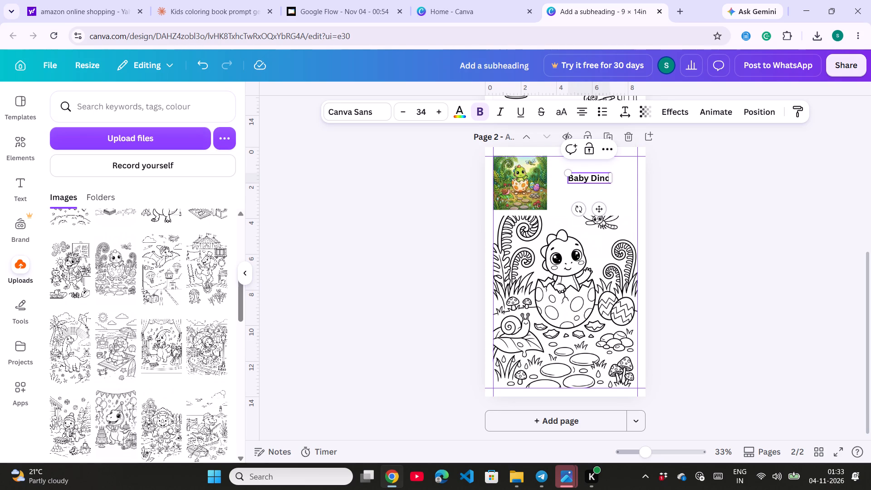
Apply the Bubble text effect to the whole "Baby Dino" title.
{"action": "left_click_drag", "start_coordinate": [607, 177], "coordinate": [577, 178]}
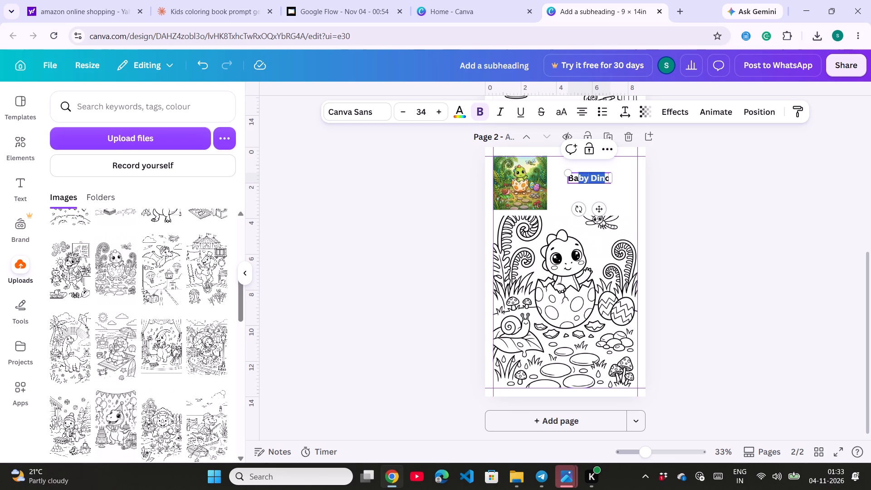
{"action": "left_click_drag", "start_coordinate": [577, 178], "coordinate": [569, 179]}
{"action": "key", "text": "ctrl+a"}
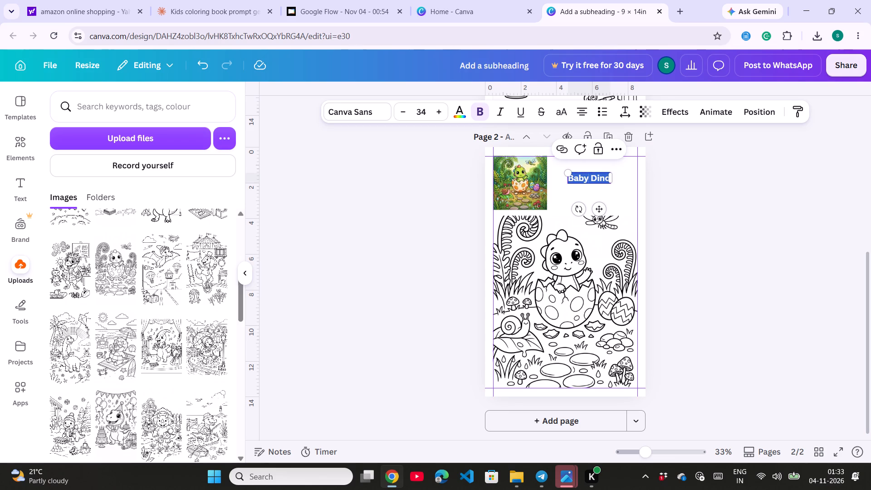
{"action": "left_click", "coordinate": [677, 112]}
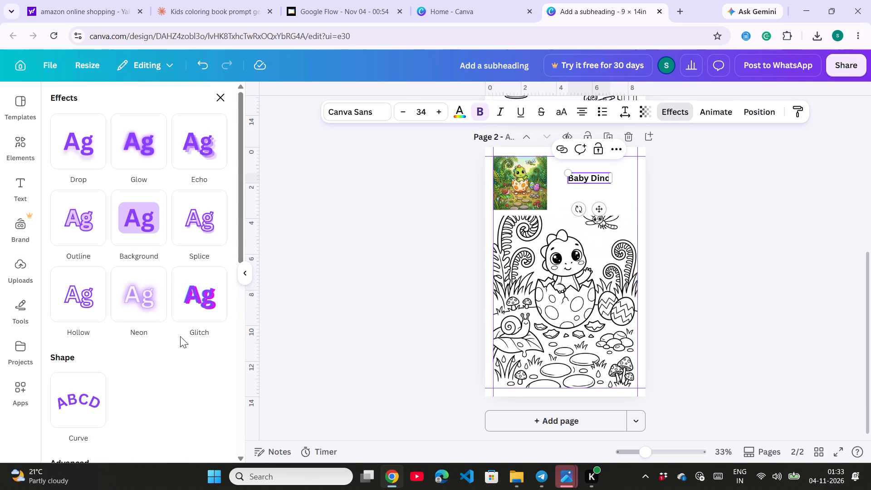
{"action": "scroll", "coordinate": [154, 333], "scroll_direction": "down", "scroll_amount": 5}
{"action": "left_click", "coordinate": [150, 329]}
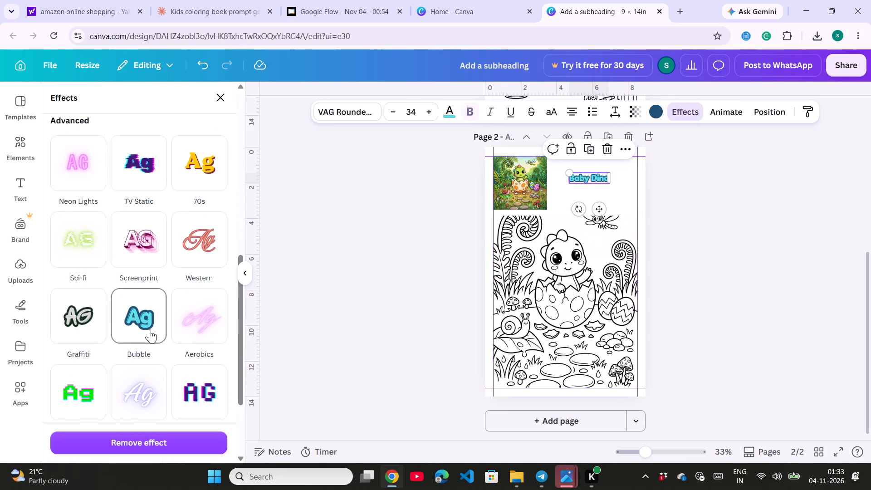
Enlarge the "Baby Dino" title to about font size 49.6 and centre it in the space beside the coloured picture.
{"action": "left_click", "coordinate": [587, 182]}
{"action": "left_click_drag", "start_coordinate": [587, 182], "coordinate": [587, 186]}
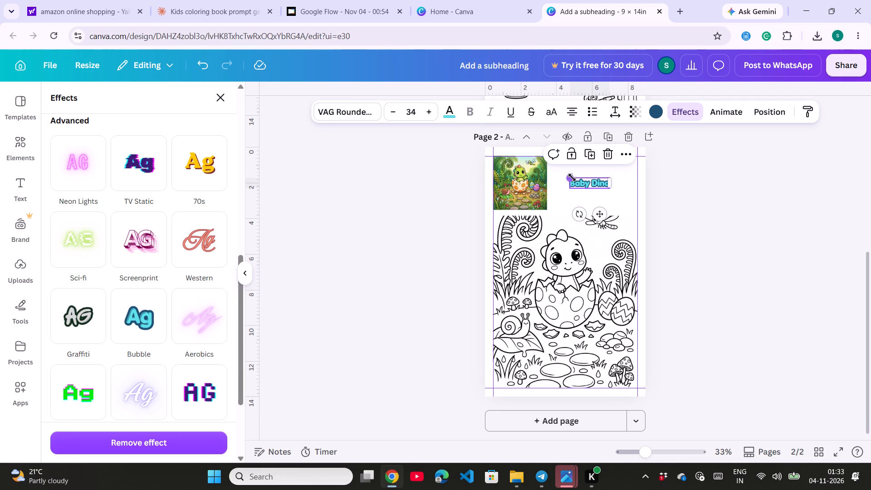
{"action": "left_click_drag", "start_coordinate": [572, 177], "coordinate": [557, 159]}
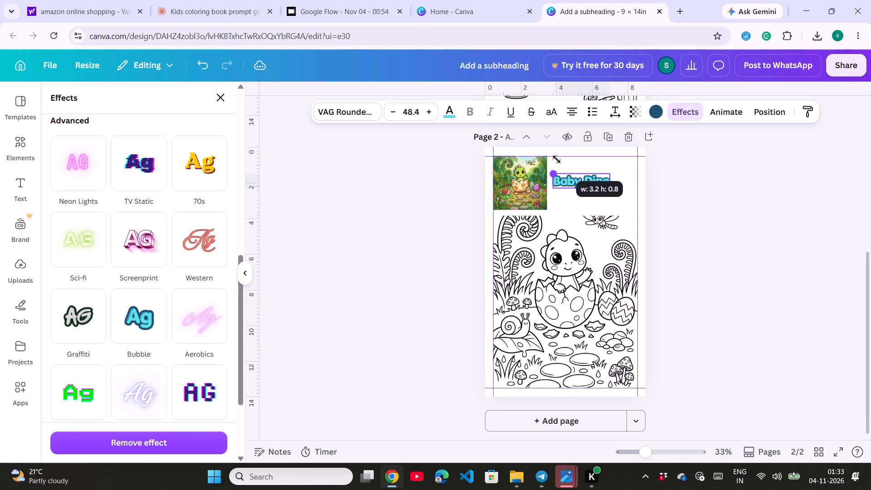
{"action": "left_click_drag", "start_coordinate": [557, 159], "coordinate": [561, 144]}
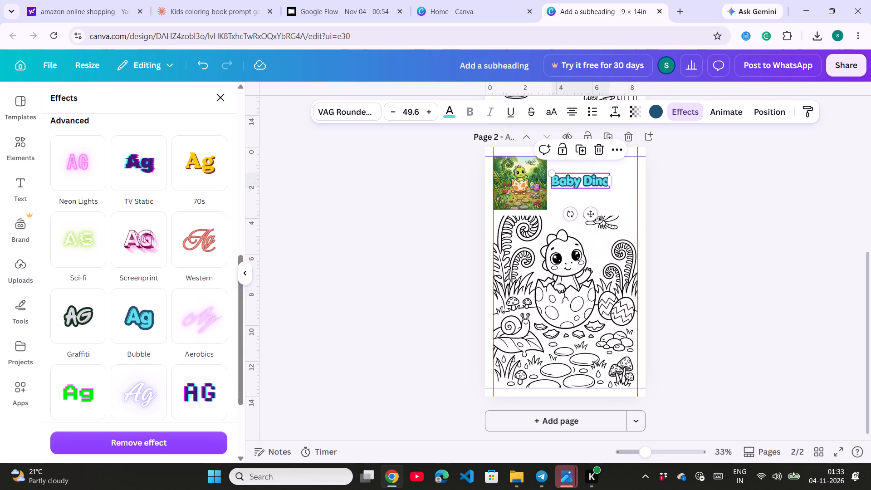
{"action": "left_click_drag", "start_coordinate": [587, 180], "coordinate": [596, 179]}
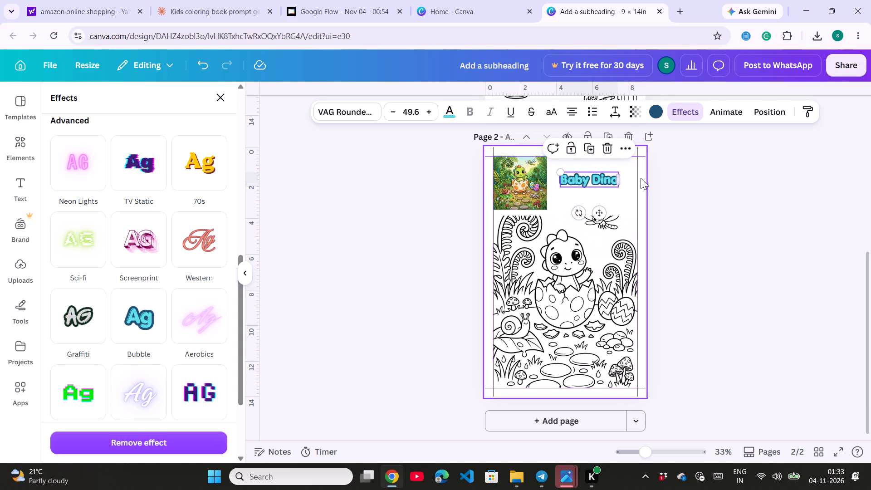
Add a third page and place the flying pterosaur airport line art on it.
{"action": "left_click", "coordinate": [531, 416]}
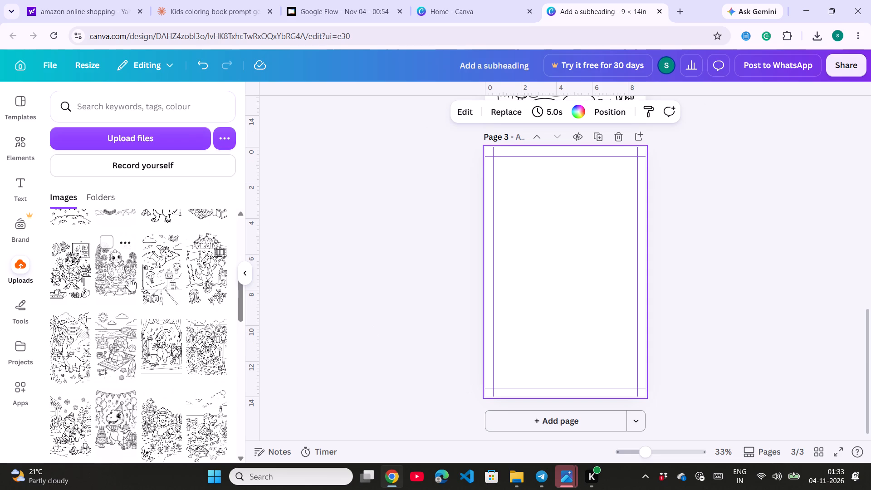
{"action": "left_click", "coordinate": [161, 266]}
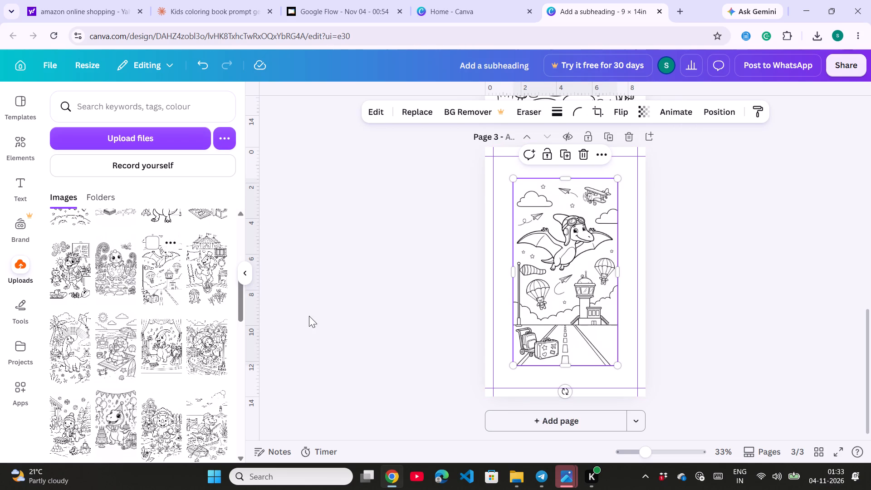
Add the coloured flying pterosaur picture, shrink it, crop its white sides to about 2.3 × 3.3 in, and place it in the margins' top-left corner.
{"action": "scroll", "coordinate": [116, 382], "scroll_direction": "down", "scroll_amount": 2}
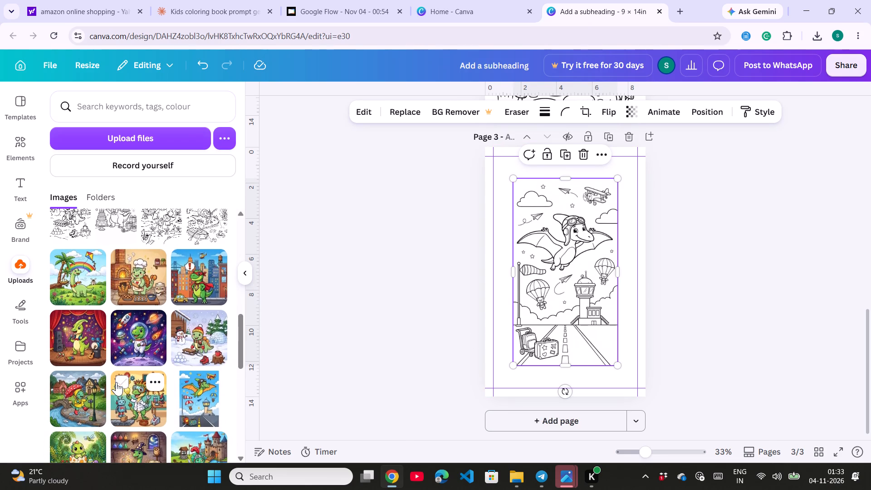
{"action": "scroll", "coordinate": [116, 382], "scroll_direction": "down", "scroll_amount": 3}
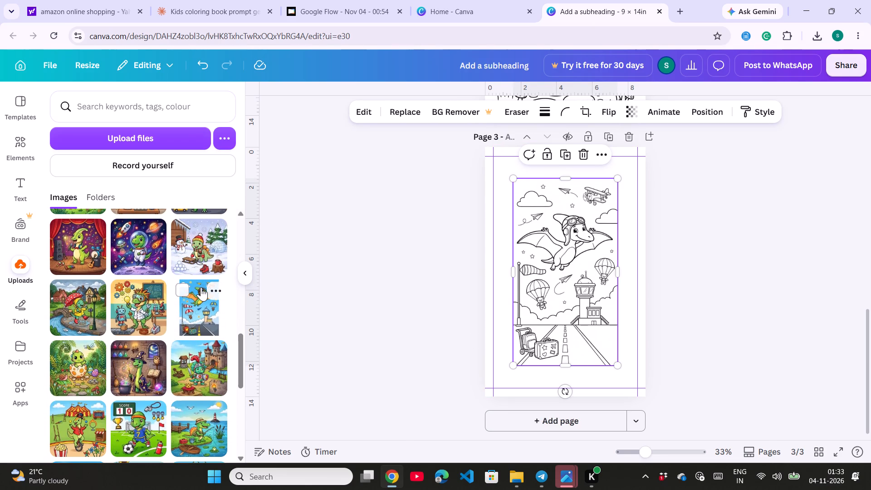
{"action": "left_click", "coordinate": [201, 287]}
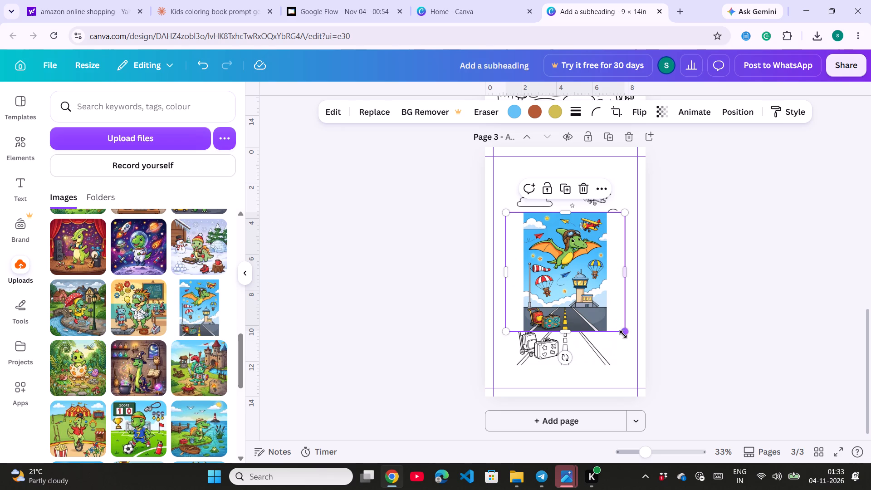
{"action": "left_click_drag", "start_coordinate": [623, 334], "coordinate": [570, 266]}
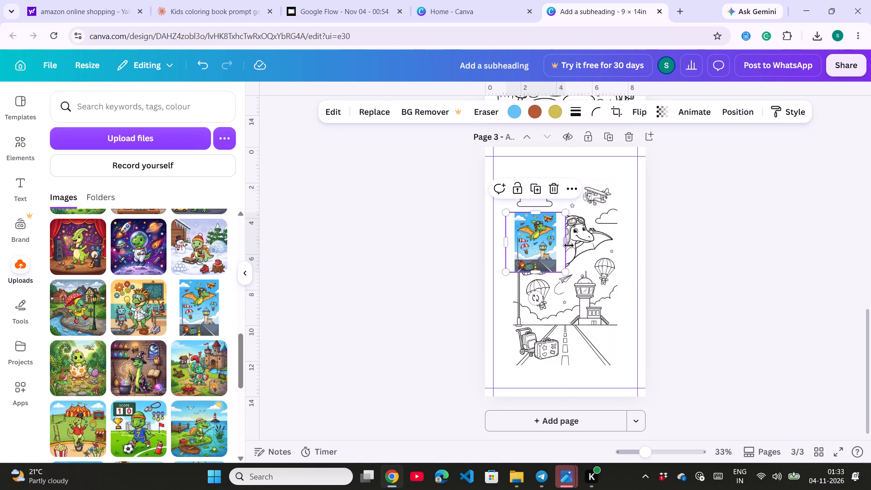
{"action": "left_click_drag", "start_coordinate": [566, 245], "coordinate": [559, 246]}
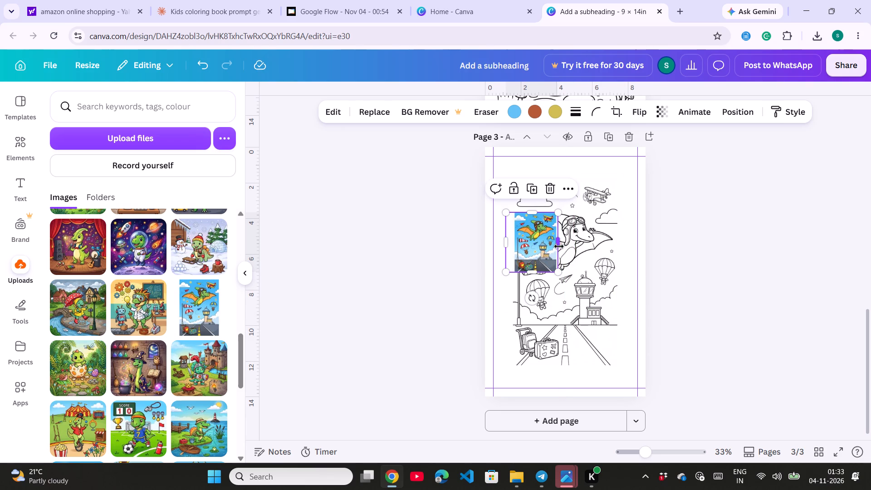
{"action": "left_click_drag", "start_coordinate": [506, 242], "coordinate": [516, 250]}
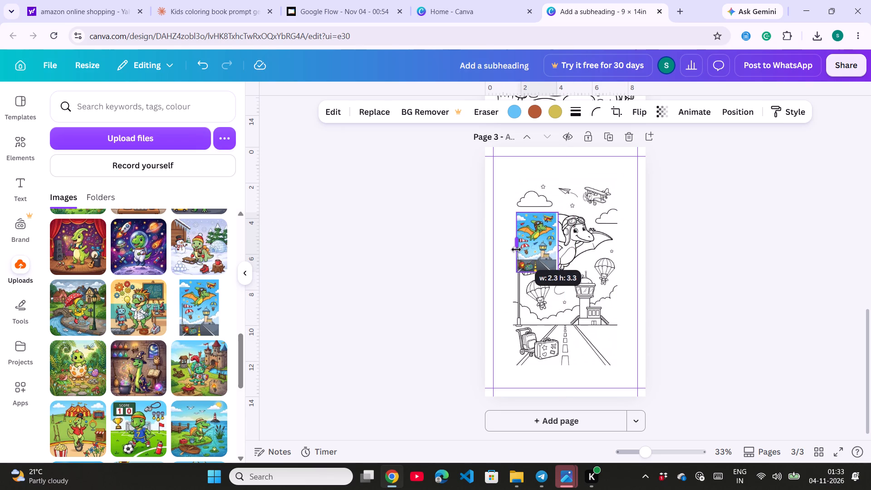
{"action": "left_click_drag", "start_coordinate": [516, 250], "coordinate": [517, 249]}
{"action": "left_click_drag", "start_coordinate": [542, 247], "coordinate": [518, 192]}
Move the pterosaur line art down to the bottom margin, crop its top below the coloured picture, and widen it to both side margins.
{"action": "left_click_drag", "start_coordinate": [592, 286], "coordinate": [600, 306]}
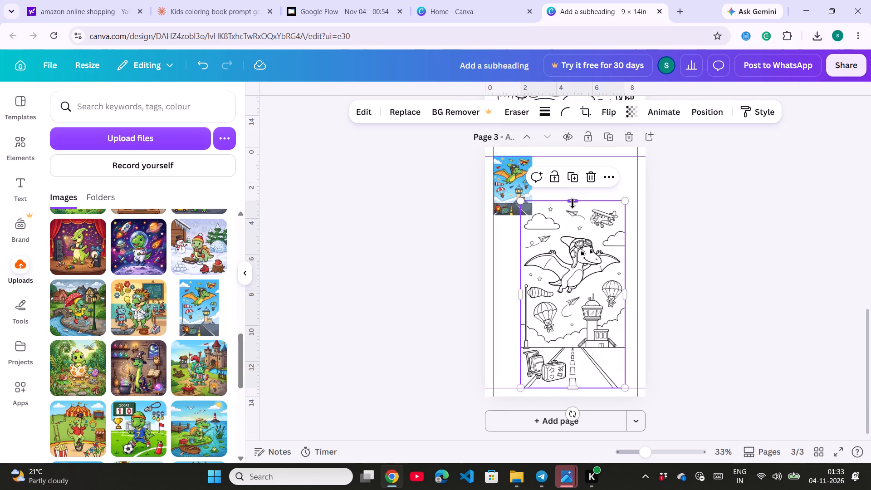
{"action": "left_click_drag", "start_coordinate": [572, 202], "coordinate": [577, 220]}
{"action": "left_click_drag", "start_coordinate": [520, 301], "coordinate": [512, 303]}
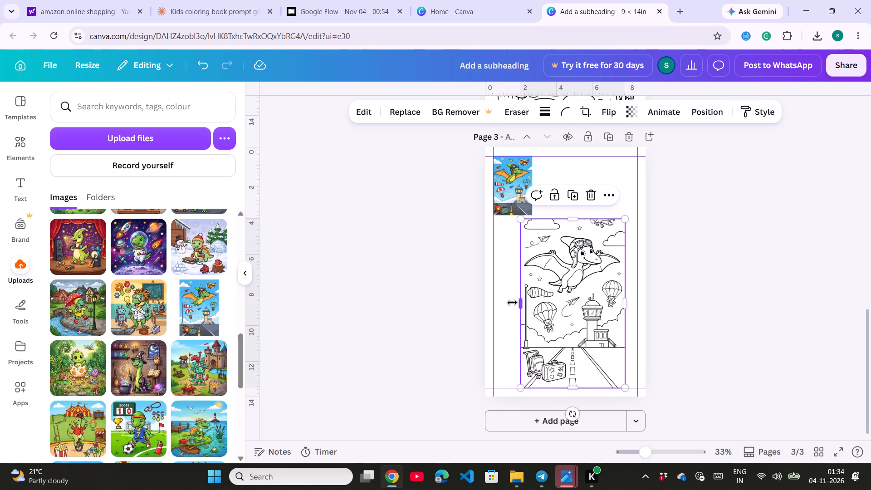
{"action": "left_click_drag", "start_coordinate": [512, 303], "coordinate": [498, 302]}
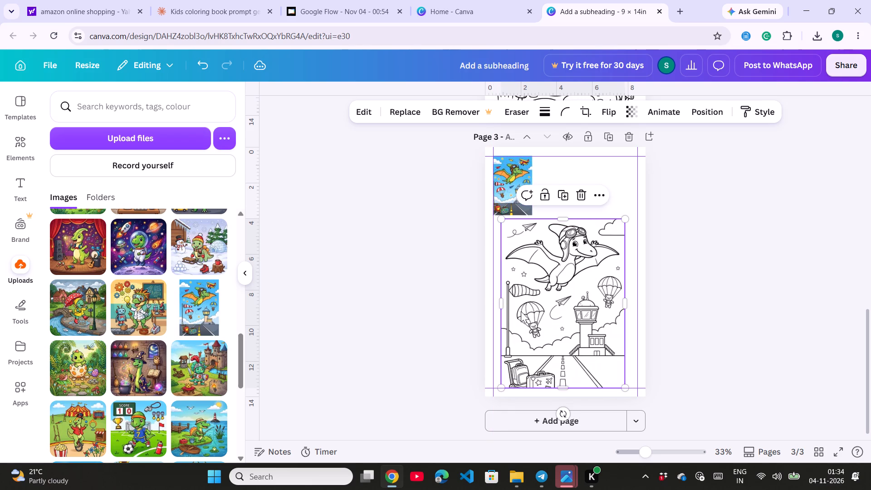
{"action": "left_click_drag", "start_coordinate": [502, 305], "coordinate": [497, 306]}
{"action": "left_click_drag", "start_coordinate": [624, 301], "coordinate": [637, 303]}
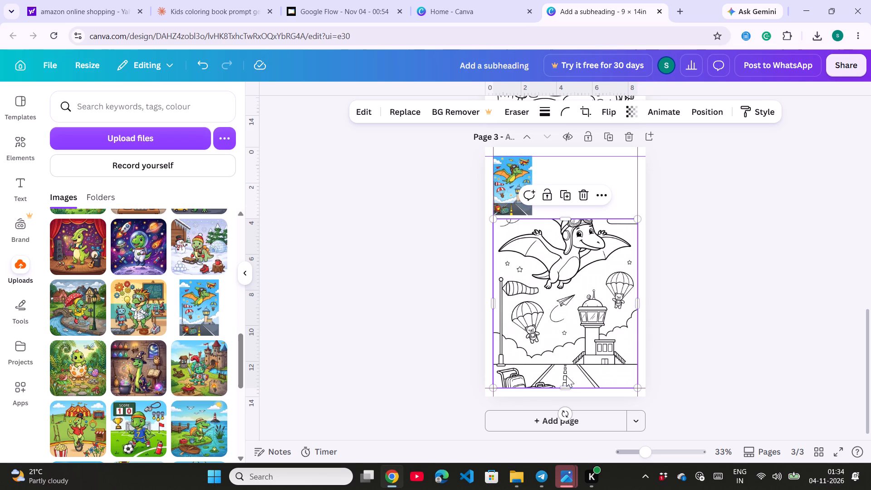
Crop the bottom of the pterosaur line art, shift it down to the bottom margin, and uncover its top up to just below the coloured picture.
{"action": "left_click_drag", "start_coordinate": [565, 384], "coordinate": [566, 371]}
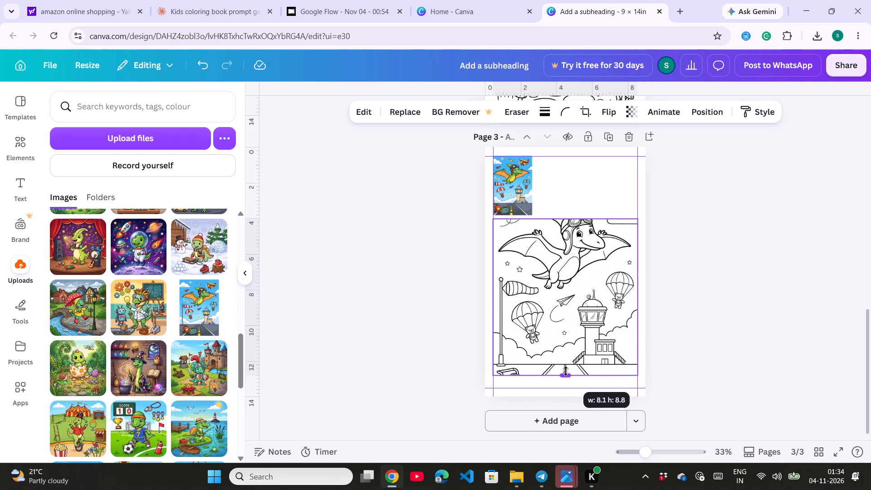
{"action": "left_click_drag", "start_coordinate": [566, 371], "coordinate": [567, 368]}
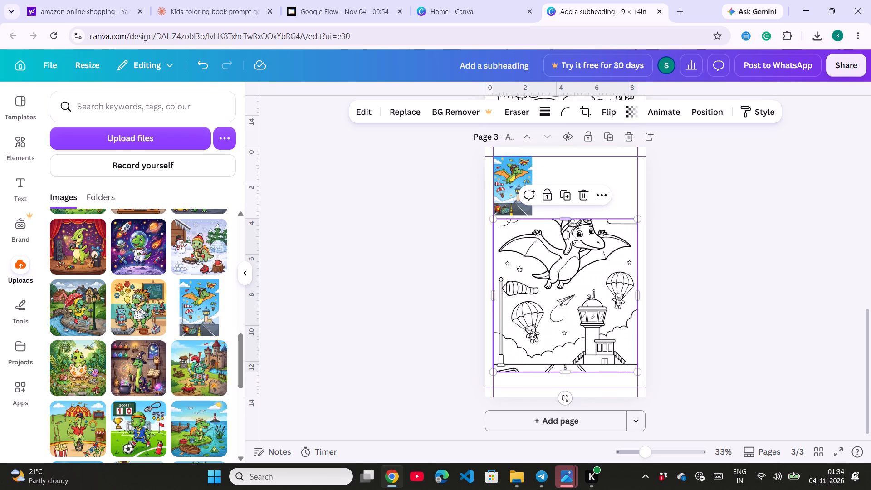
{"action": "left_click_drag", "start_coordinate": [572, 276], "coordinate": [577, 292]}
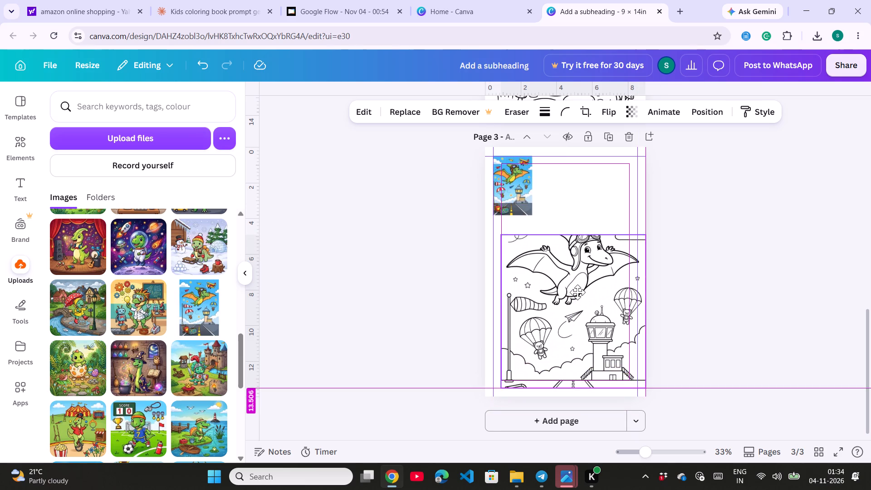
{"action": "left_click_drag", "start_coordinate": [577, 292], "coordinate": [573, 294]}
{"action": "left_click_drag", "start_coordinate": [561, 233], "coordinate": [561, 217]}
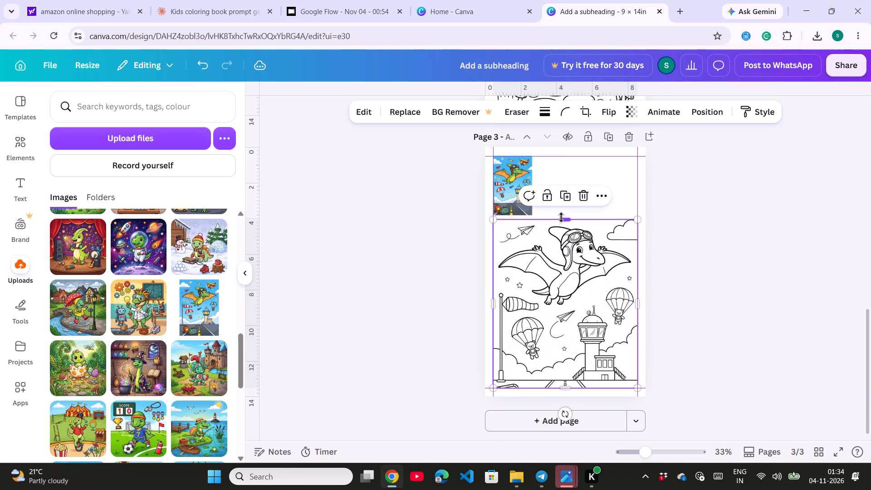
{"action": "left_click", "coordinate": [583, 171]}
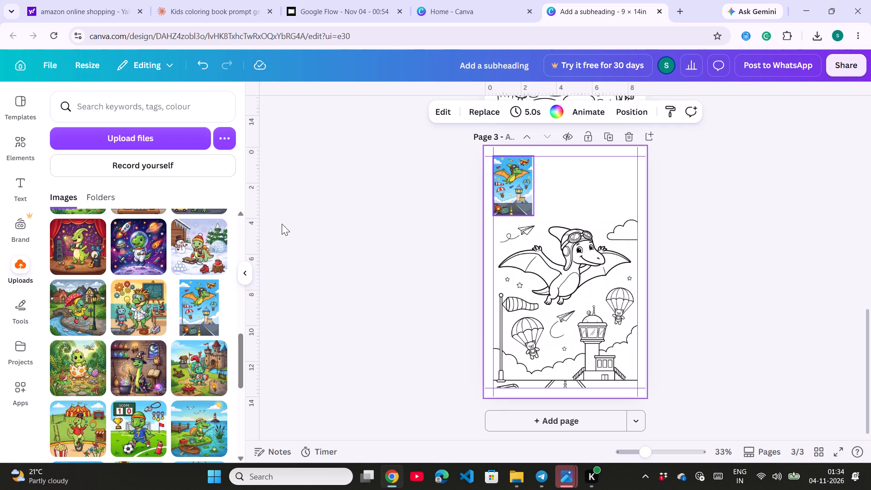
Add a subheading text box to page 3 and place it in the empty space beside the coloured pterosaur picture.
{"action": "left_click", "coordinate": [29, 191]}
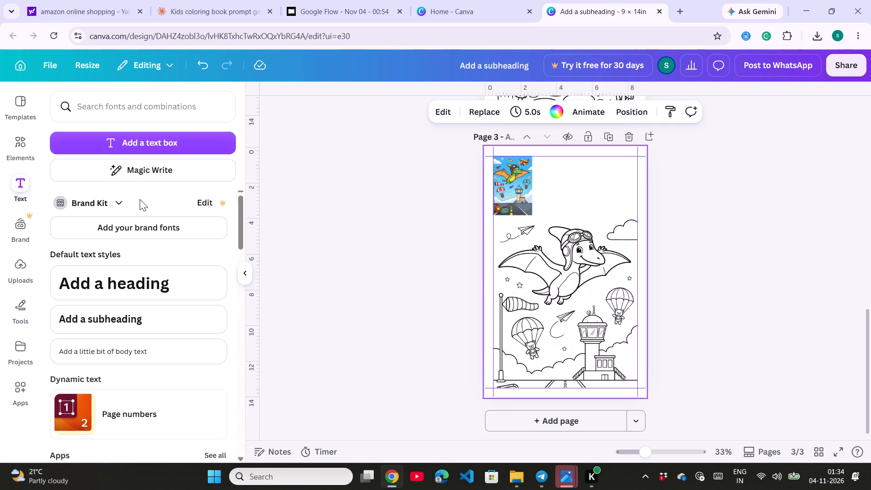
{"action": "left_click", "coordinate": [143, 309]}
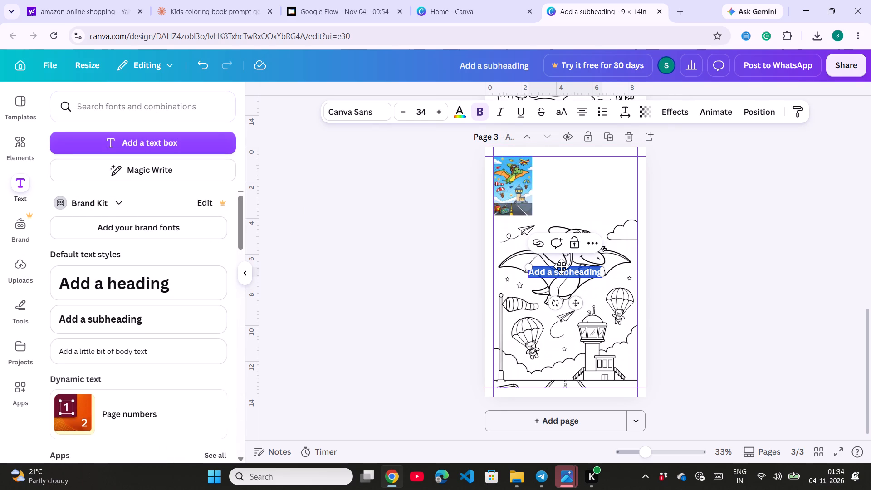
{"action": "left_click_drag", "start_coordinate": [561, 266], "coordinate": [577, 179]}
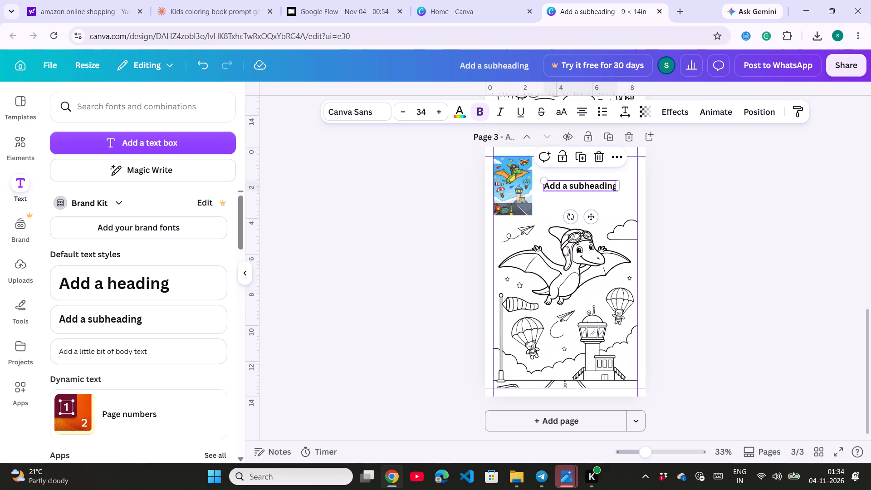
Replace the subheading's placeholder text with "Flying Dino".
{"action": "left_click", "coordinate": [600, 185]}
{"action": "key", "text": "ctrl+a"}
{"action": "key", "text": "shift+k"}
{"action": "key", "text": "shift+BackSpace"}
{"action": "type", "text": "FLy"}
{"action": "key", "text": "BackSpace"}
{"action": "key", "text": "BackSpace"}
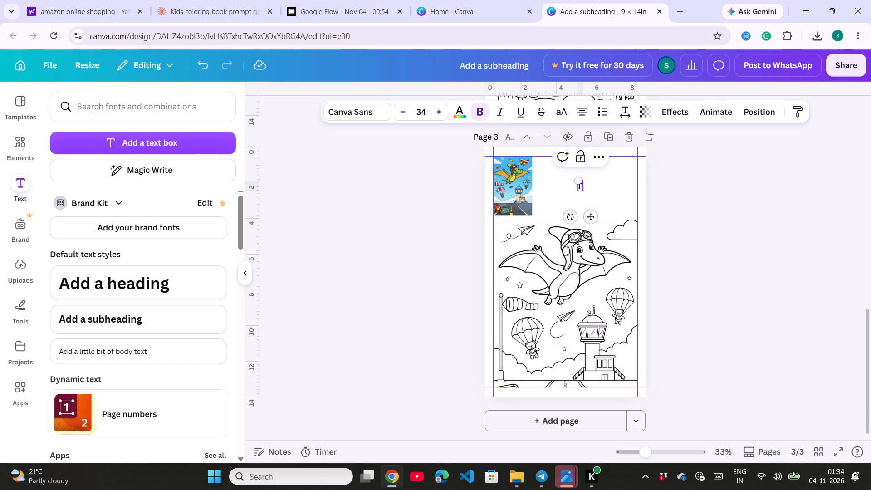
{"action": "key", "text": "t"}
{"action": "key", "text": "BackSpace"}
{"action": "type", "text": "ly"}
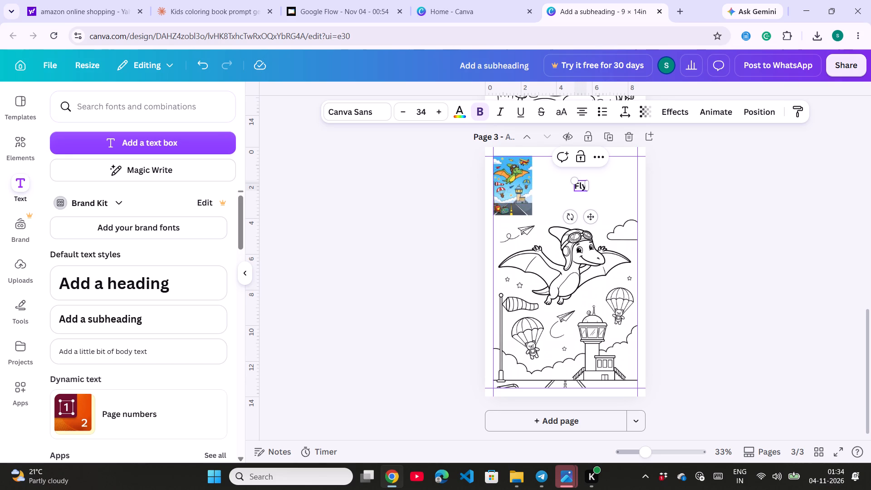
{"action": "type", "text": "ing"}
{"action": "key", "text": "space"}
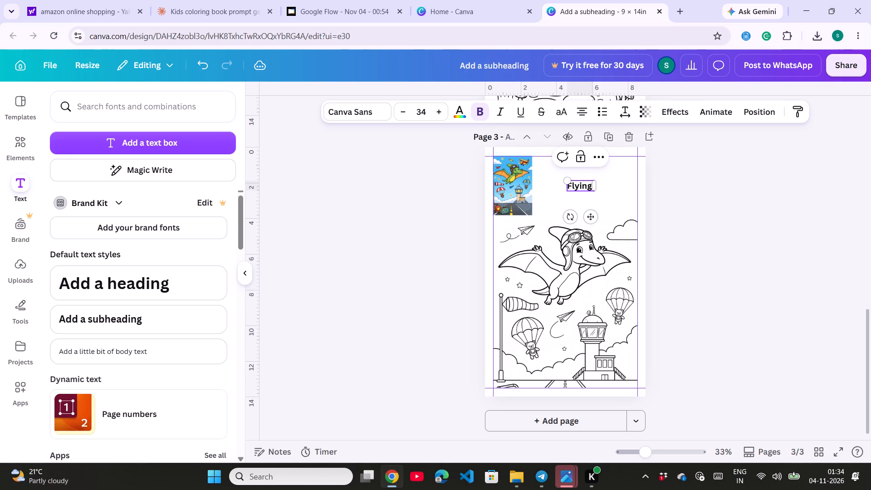
{"action": "type", "text": "Di"}
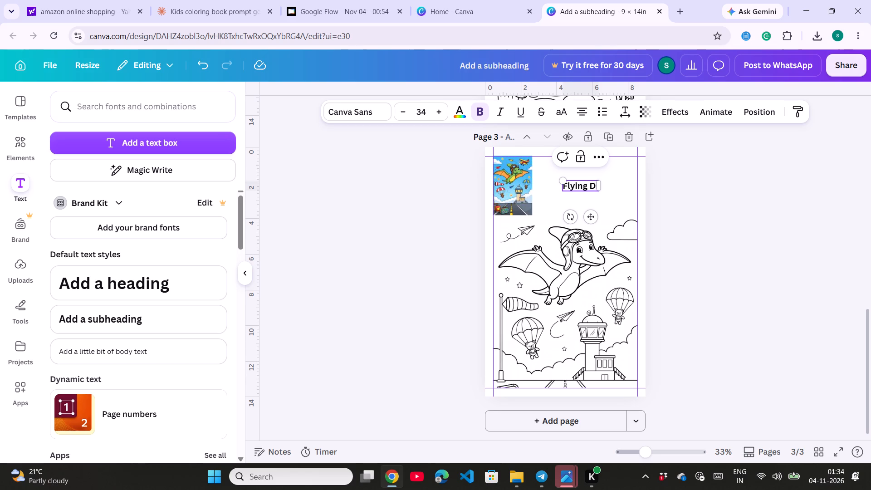
{"action": "key", "text": "i"}
{"action": "type", "text": "no"}
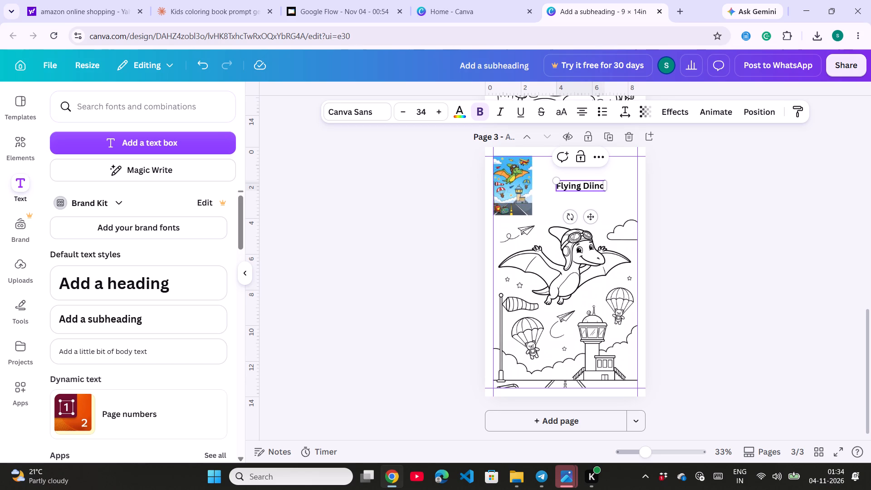
{"action": "left_click", "coordinate": [594, 186]}
{"action": "key", "text": "BackSpace"}
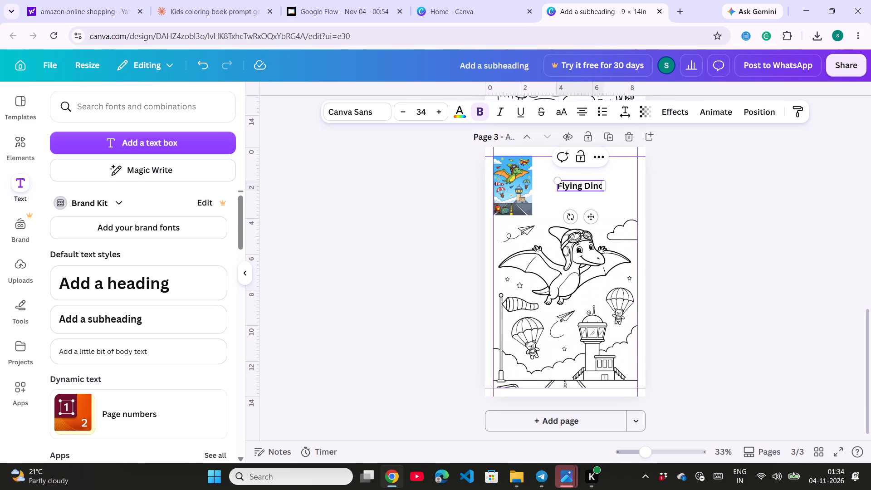
Apply the Bubble text effect to the "Flying Dino" title.
{"action": "key", "text": "ctrl+a"}
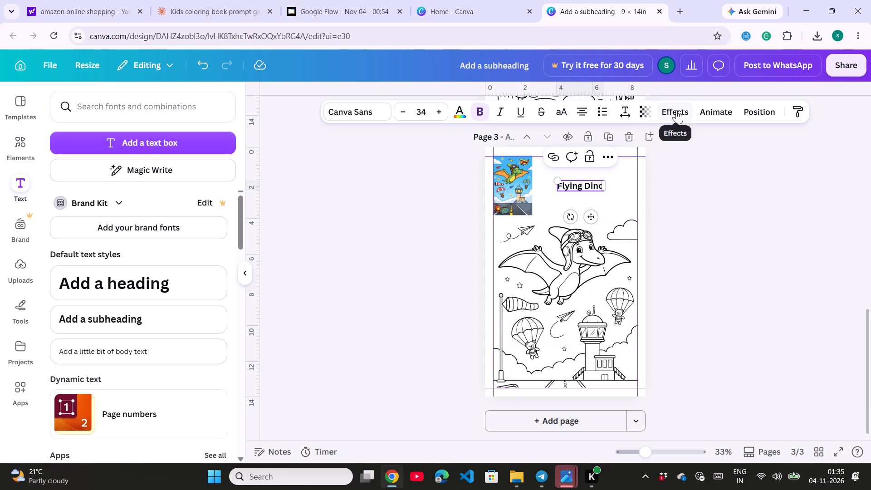
{"action": "left_click", "coordinate": [676, 110]}
{"action": "scroll", "coordinate": [153, 326], "scroll_direction": "down", "scroll_amount": 2}
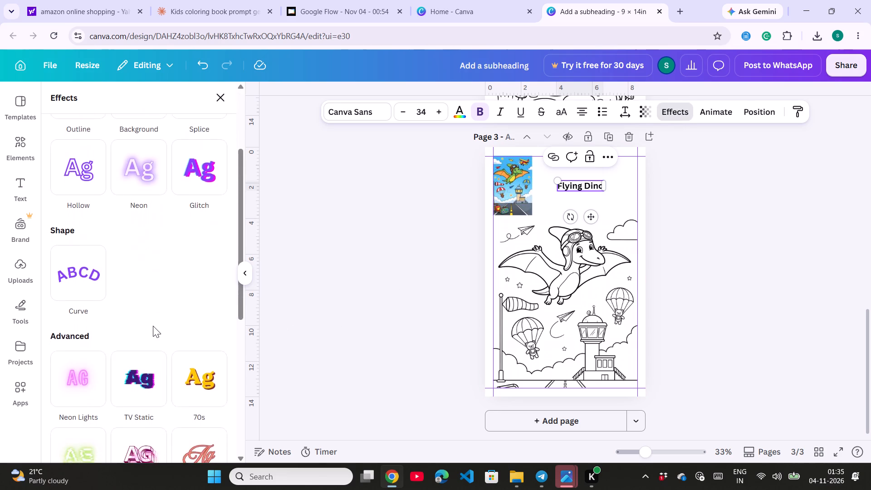
{"action": "scroll", "coordinate": [153, 326], "scroll_direction": "down", "scroll_amount": 2}
{"action": "left_click", "coordinate": [137, 359]}
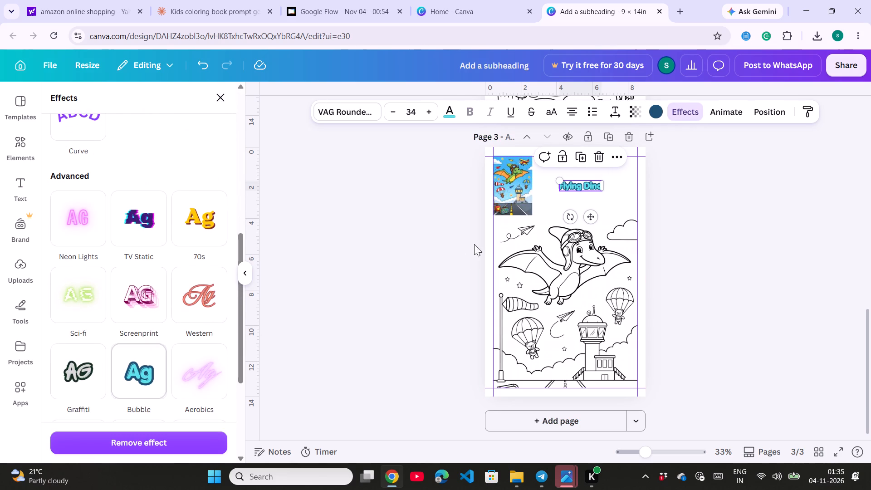
Enlarge the "Flying Dino" title to about font size 54.7 and centre it in the space beside the coloured picture.
{"action": "left_click_drag", "start_coordinate": [561, 179], "coordinate": [543, 163]}
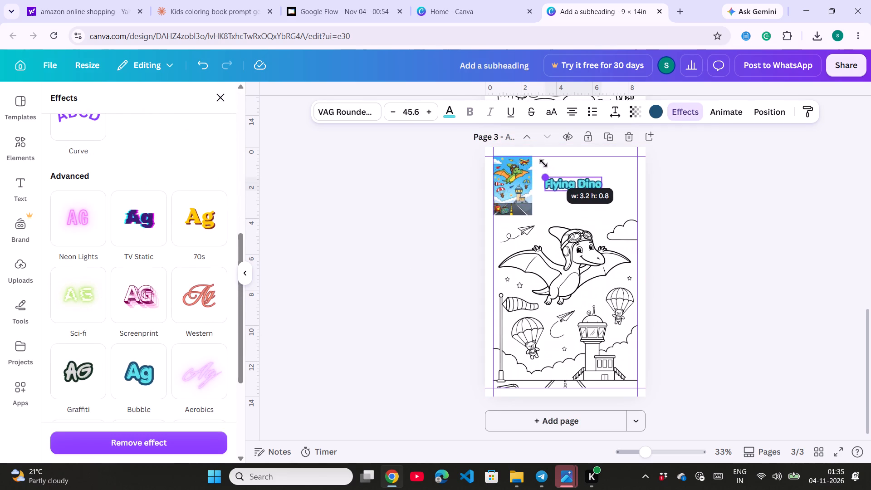
{"action": "left_click_drag", "start_coordinate": [543, 163], "coordinate": [541, 148]}
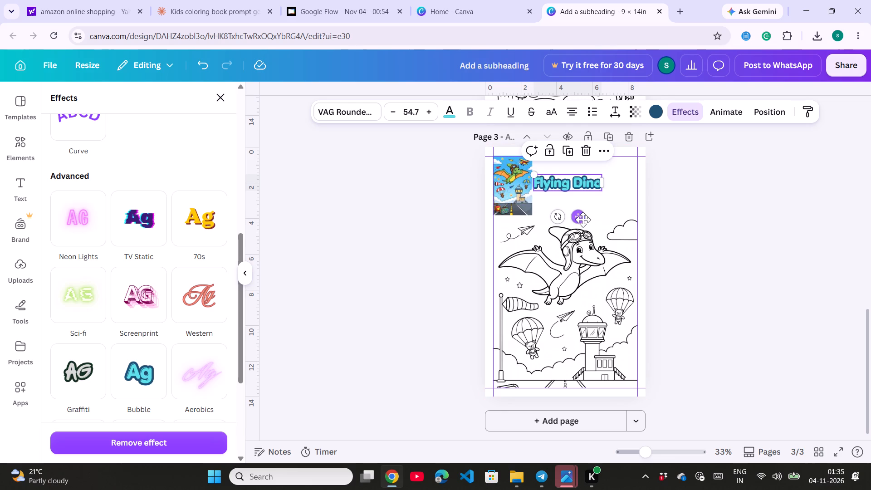
{"action": "left_click_drag", "start_coordinate": [582, 218], "coordinate": [594, 219]}
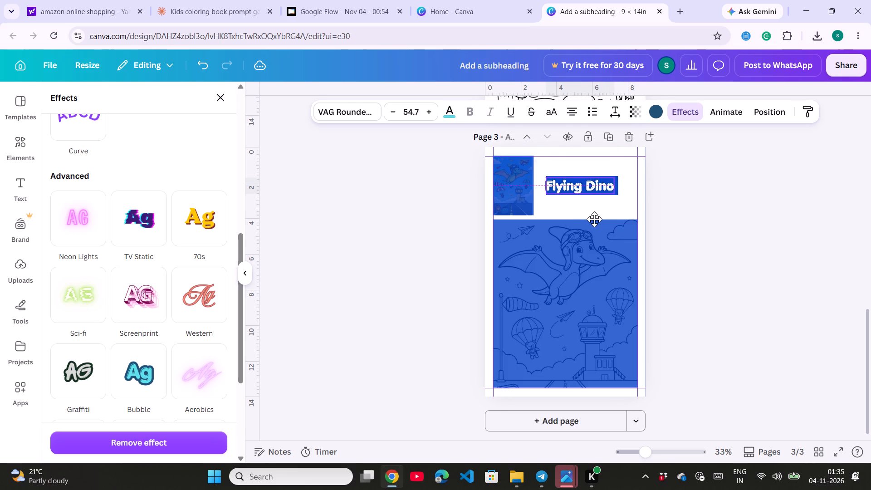
{"action": "left_click", "coordinate": [611, 204]}
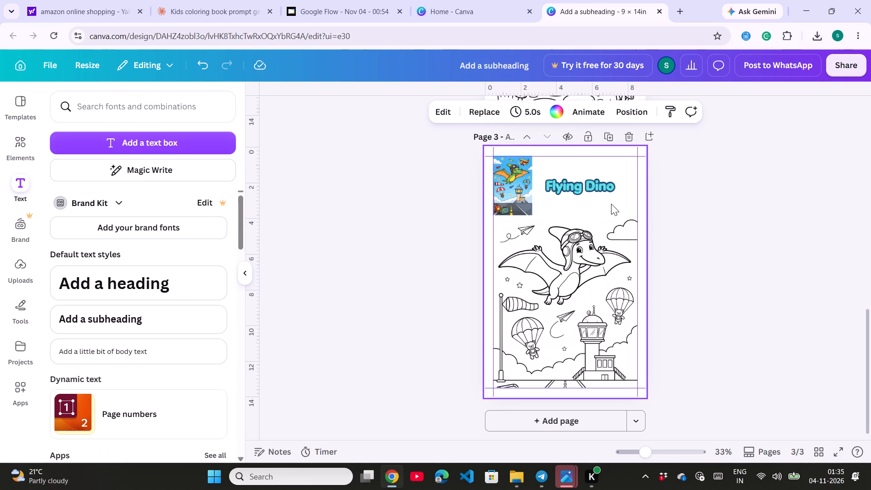
Add a fourth page and place the coloured astronaut dinosaur space picture on it.
{"action": "left_click", "coordinate": [571, 424]}
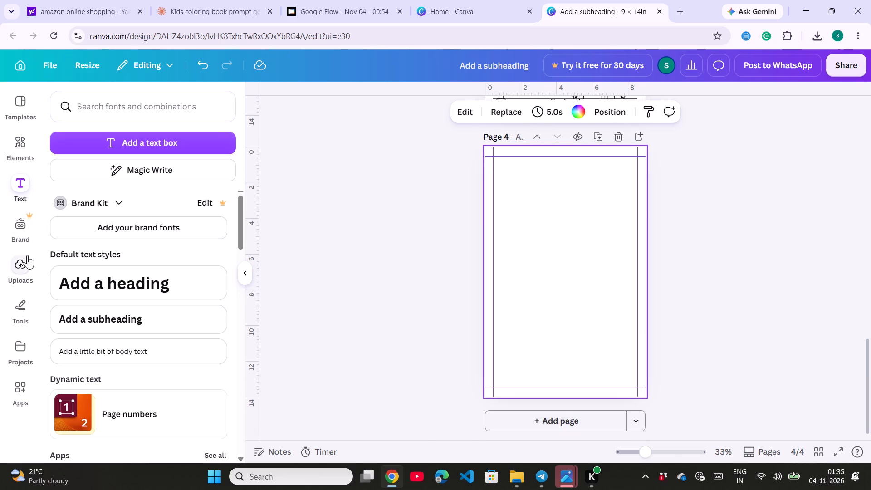
{"action": "left_click", "coordinate": [24, 270]}
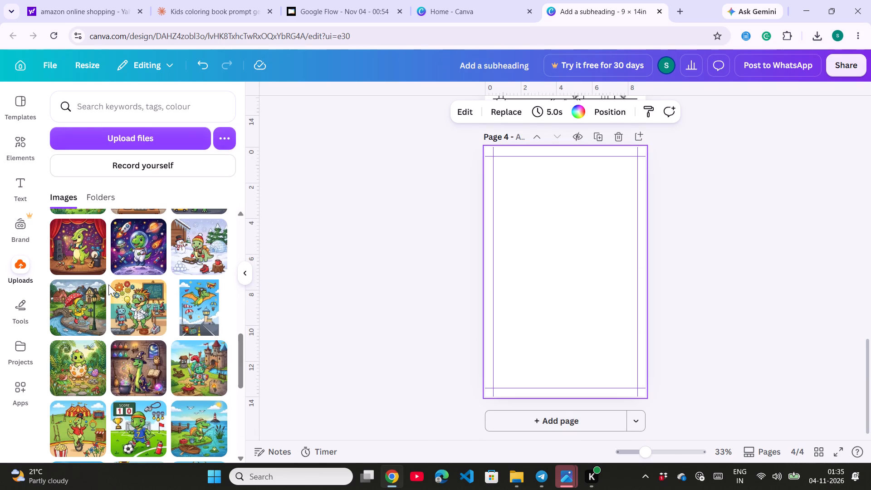
{"action": "left_click", "coordinate": [140, 254]}
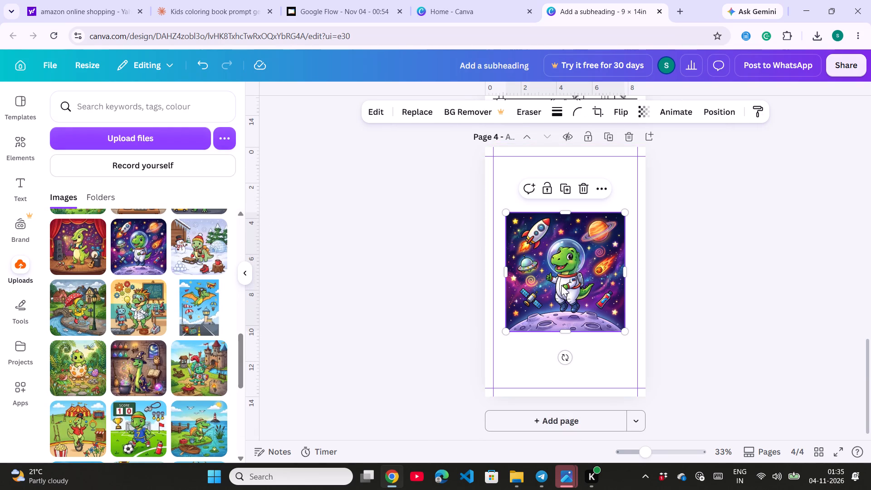
Shrink the astronaut dinosaur picture to just under 4 in square and place it in the margins' top-left corner.
{"action": "left_click_drag", "start_coordinate": [624, 331], "coordinate": [561, 259]}
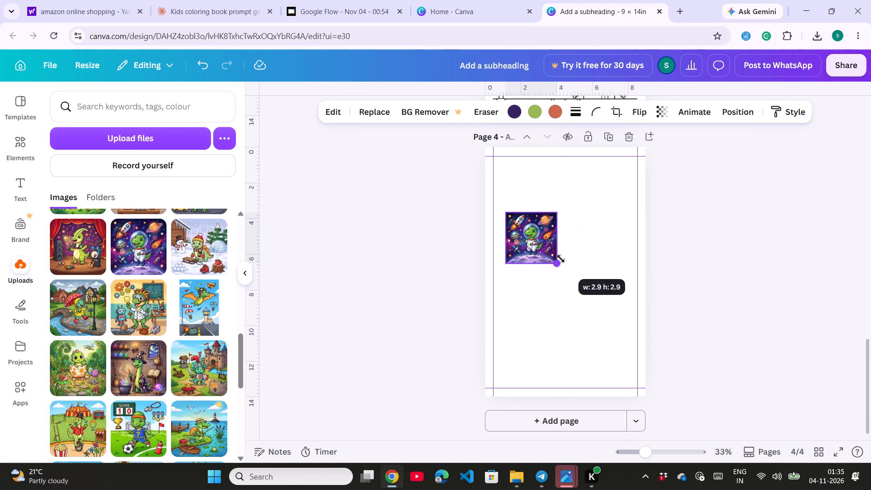
{"action": "left_click_drag", "start_coordinate": [561, 259], "coordinate": [562, 260]}
{"action": "left_click_drag", "start_coordinate": [537, 241], "coordinate": [527, 186]}
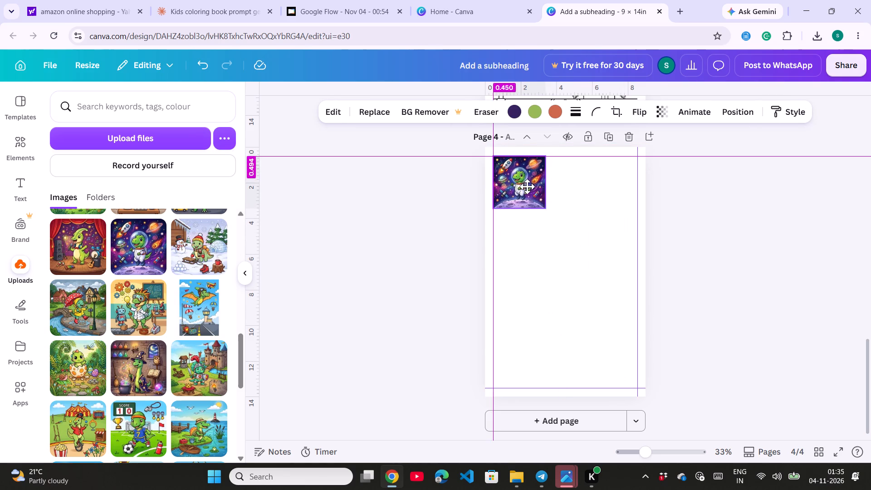
{"action": "left_click_drag", "start_coordinate": [527, 186], "coordinate": [525, 186]}
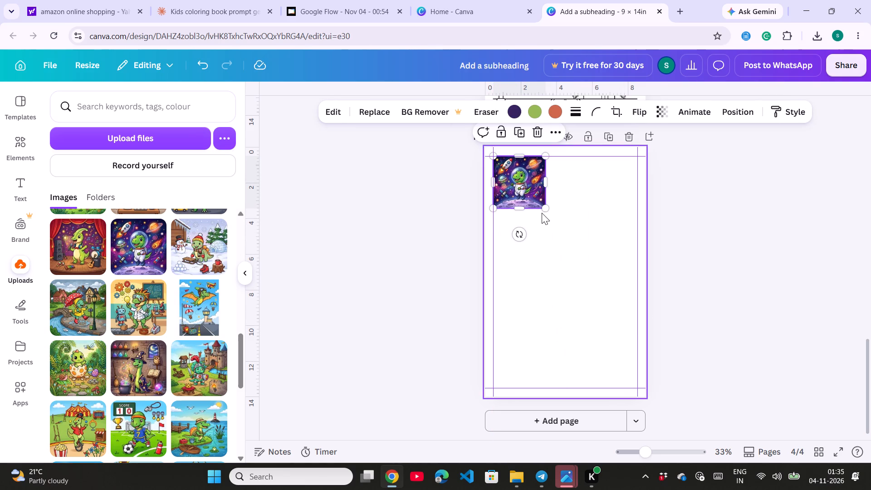
{"action": "left_click_drag", "start_coordinate": [543, 209], "coordinate": [561, 219]}
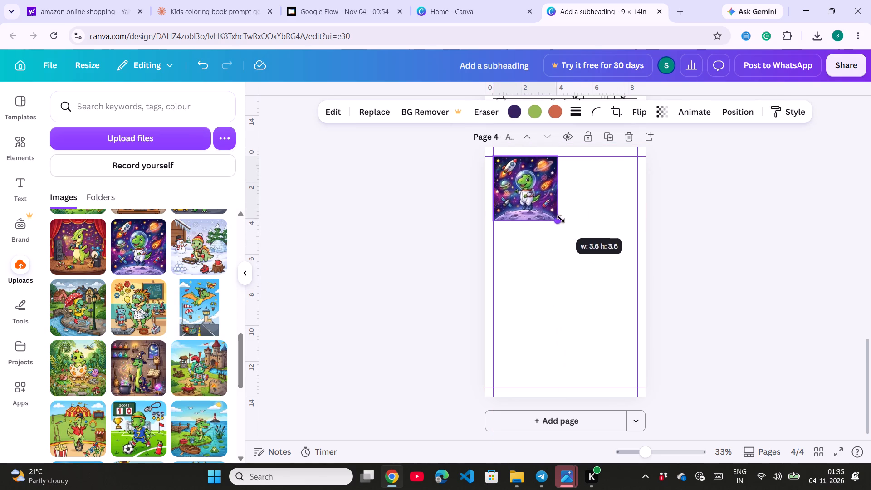
{"action": "left_click_drag", "start_coordinate": [561, 219], "coordinate": [563, 221]}
Place the uploaded line art of the dinosaur in a space suit on page 4.
{"action": "scroll", "coordinate": [175, 287], "scroll_direction": "down", "scroll_amount": 1}
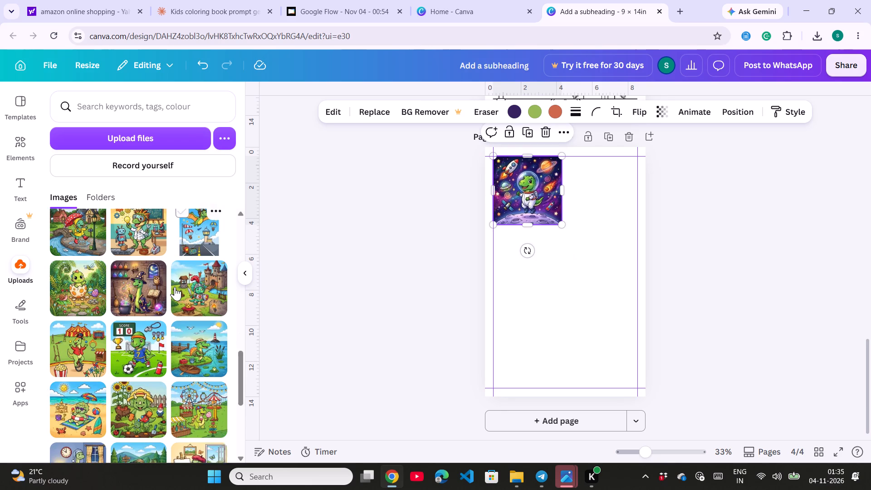
{"action": "scroll", "coordinate": [175, 287], "scroll_direction": "down", "scroll_amount": 4}
{"action": "scroll", "coordinate": [175, 287], "scroll_direction": "up", "scroll_amount": 3}
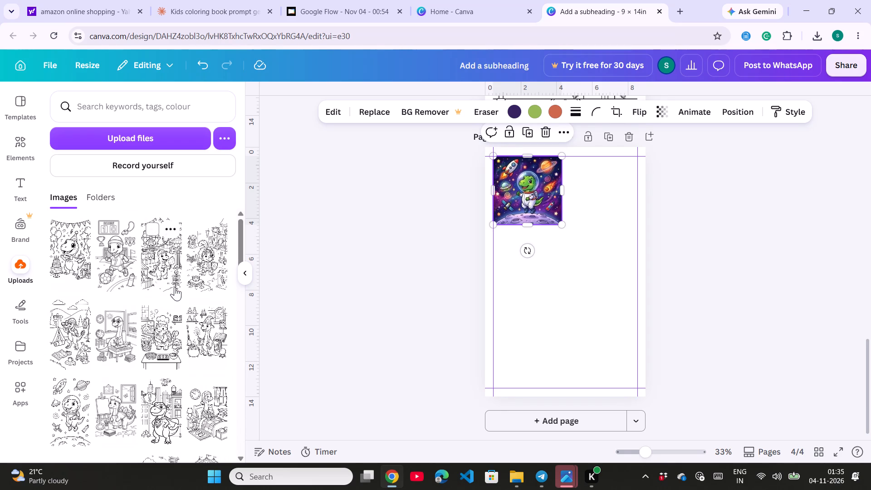
{"action": "scroll", "coordinate": [175, 287], "scroll_direction": "up", "scroll_amount": 1}
{"action": "scroll", "coordinate": [175, 287], "scroll_direction": "down", "scroll_amount": 1}
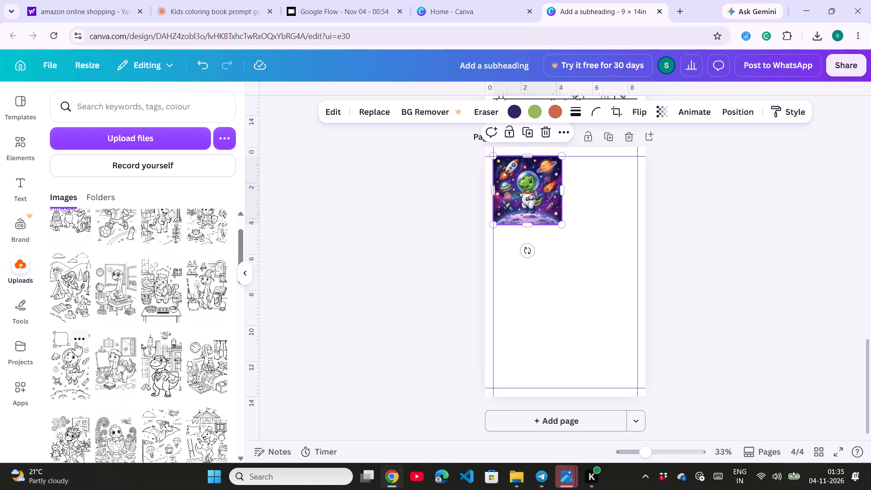
{"action": "left_click", "coordinate": [76, 342]}
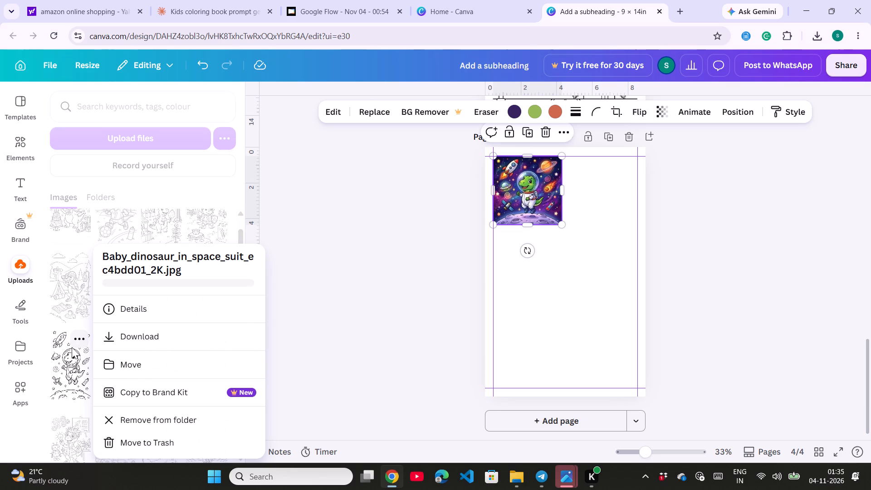
{"action": "left_click", "coordinate": [71, 347]}
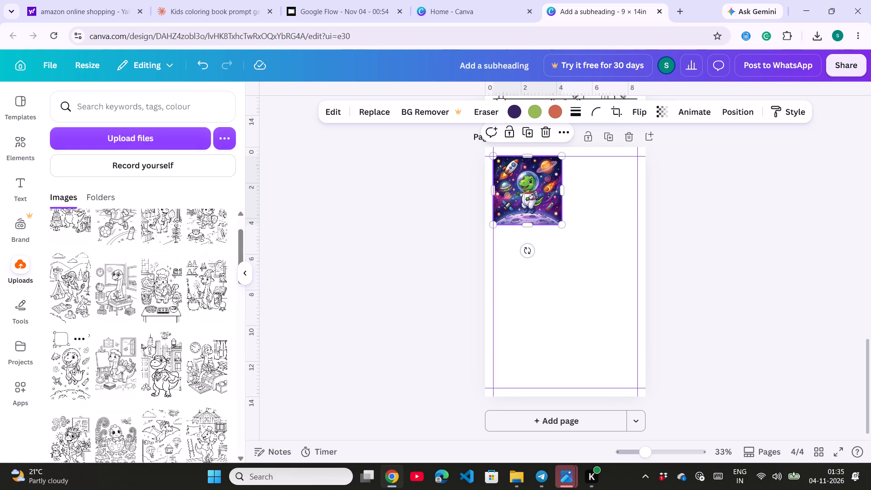
{"action": "left_click", "coordinate": [76, 366]}
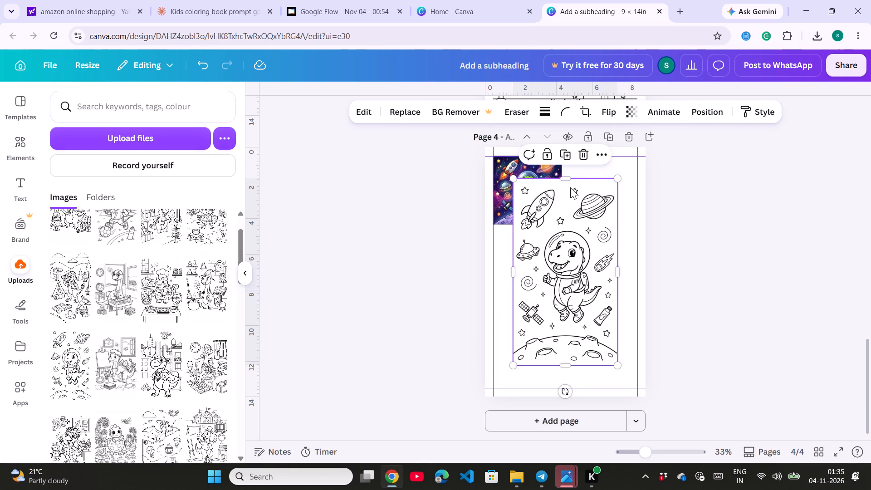
Fit the astronaut line art between the side margins, from the coloured picture's lower edge down to the bottom margin.
{"action": "left_click_drag", "start_coordinate": [567, 252], "coordinate": [588, 277]}
{"action": "left_click_drag", "start_coordinate": [586, 201], "coordinate": [588, 228]}
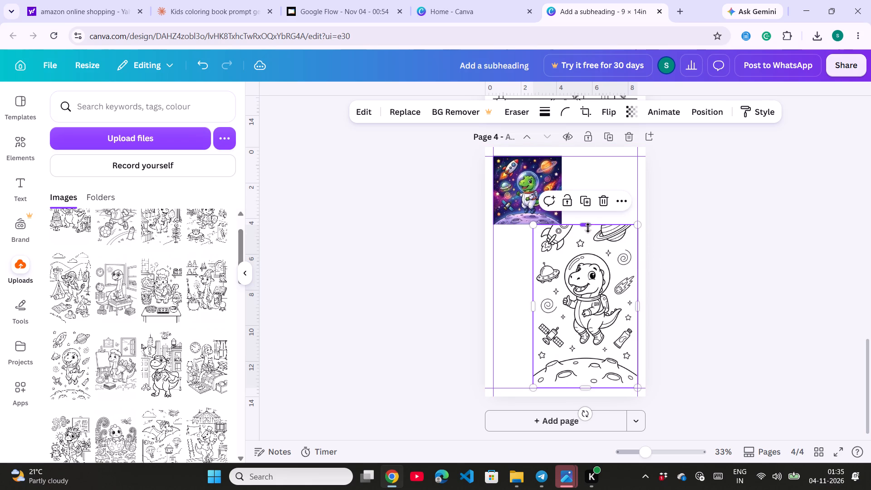
{"action": "left_click_drag", "start_coordinate": [533, 303], "coordinate": [507, 301]}
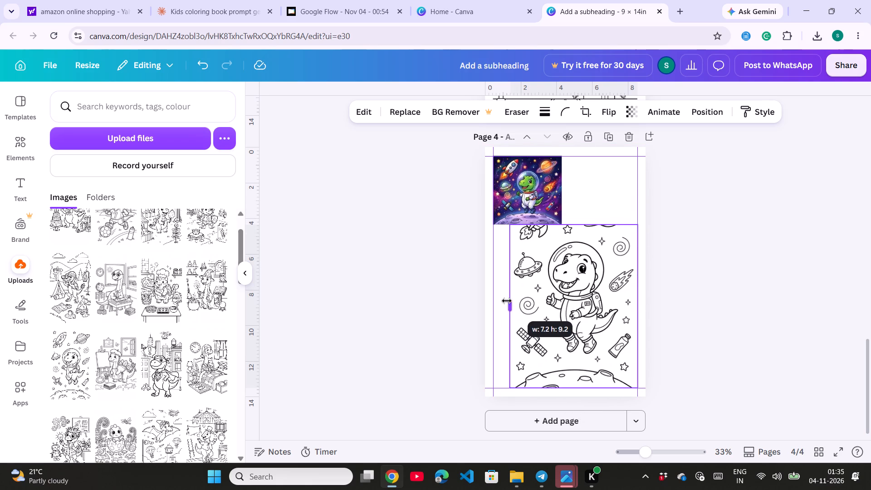
{"action": "left_click_drag", "start_coordinate": [507, 301], "coordinate": [492, 302]}
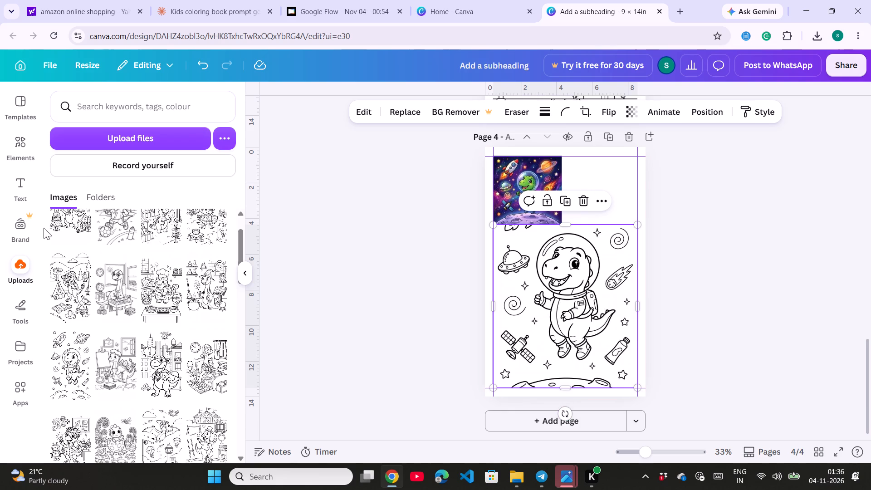
Add a subheading beside the coloured astronaut picture with the two-line title "Baby Dino" / "In Space".
{"action": "left_click", "coordinate": [18, 175]}
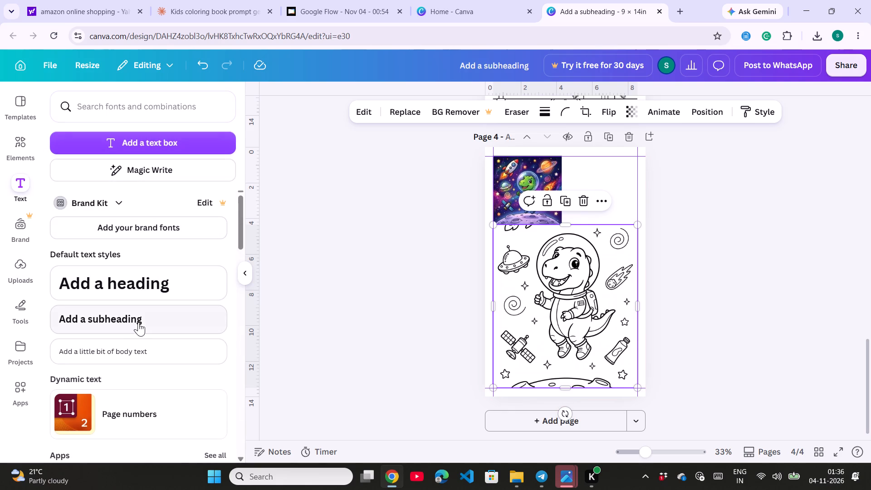
{"action": "left_click", "coordinate": [138, 321]}
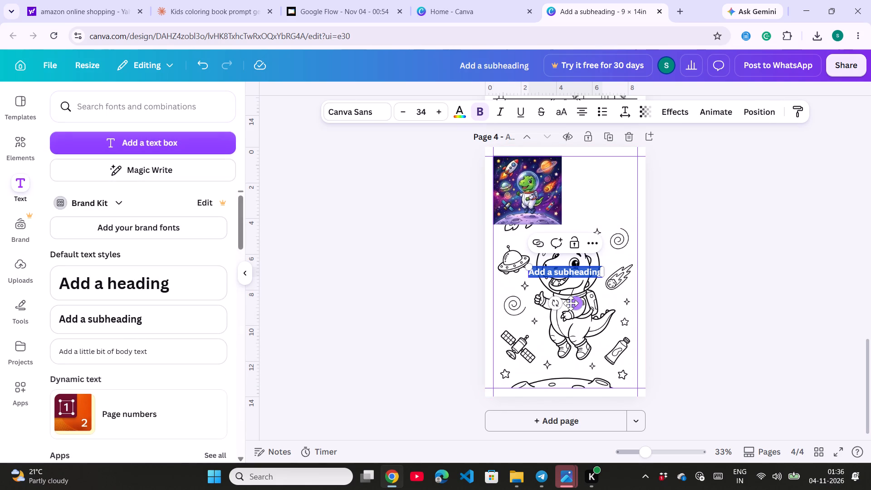
{"action": "left_click_drag", "start_coordinate": [571, 303], "coordinate": [598, 219]}
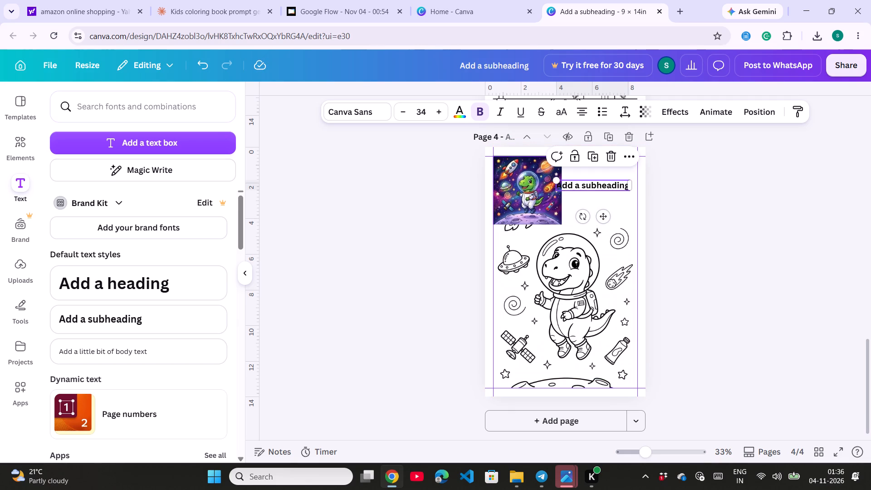
{"action": "left_click", "coordinate": [598, 186]}
{"action": "key", "text": "ctrl+a"}
{"action": "type", "text": "Baby"}
{"action": "key", "text": "space"}
{"action": "type", "text": "Dino"}
{"action": "key", "text": "Return"}
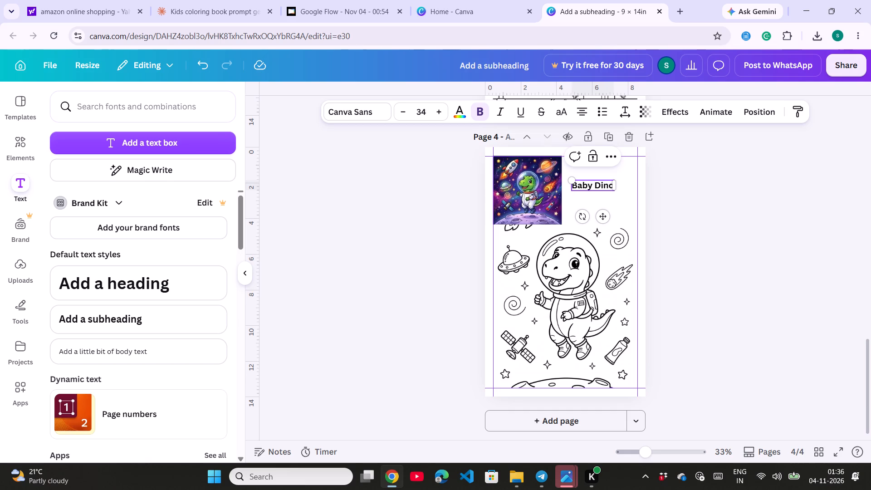
{"action": "type", "text": "In"}
{"action": "key", "text": "space"}
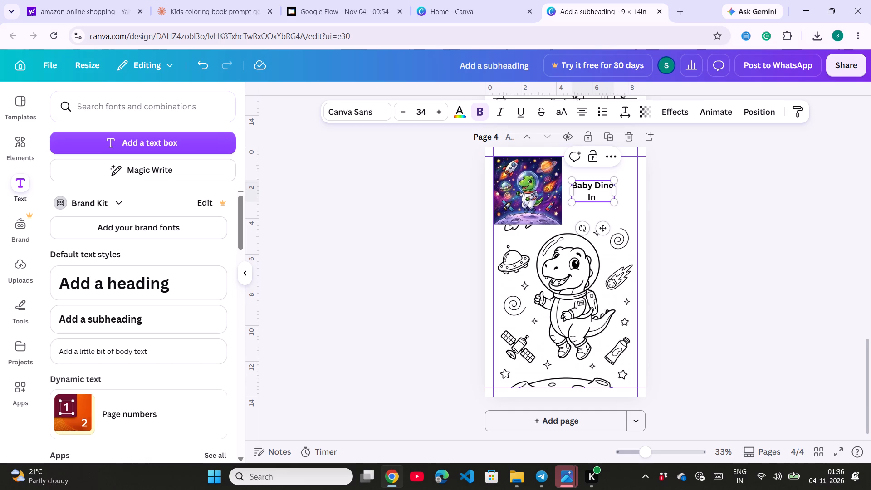
{"action": "key", "text": "space"}
{"action": "type", "text": "Space"}
Apply the Bubble text effect to the "Baby Dino In Space" title.
{"action": "key", "text": "ctrl+a"}
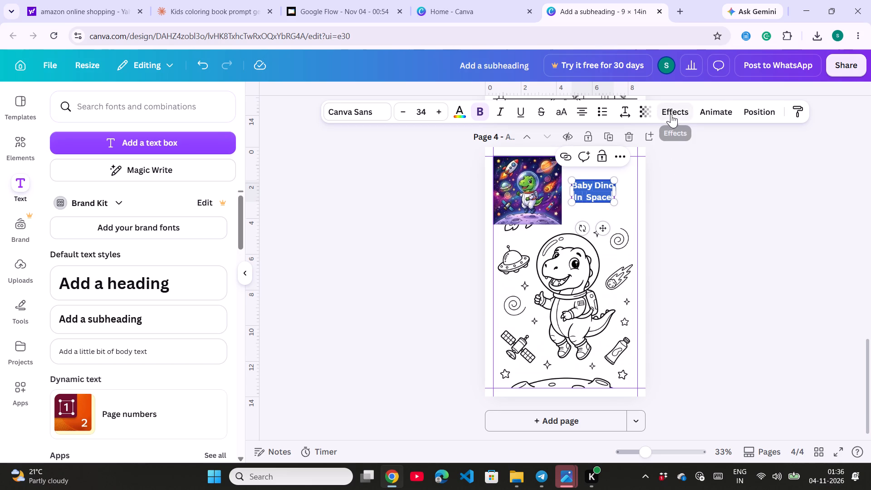
{"action": "left_click", "coordinate": [673, 113]}
{"action": "scroll", "coordinate": [98, 303], "scroll_direction": "down", "scroll_amount": 2}
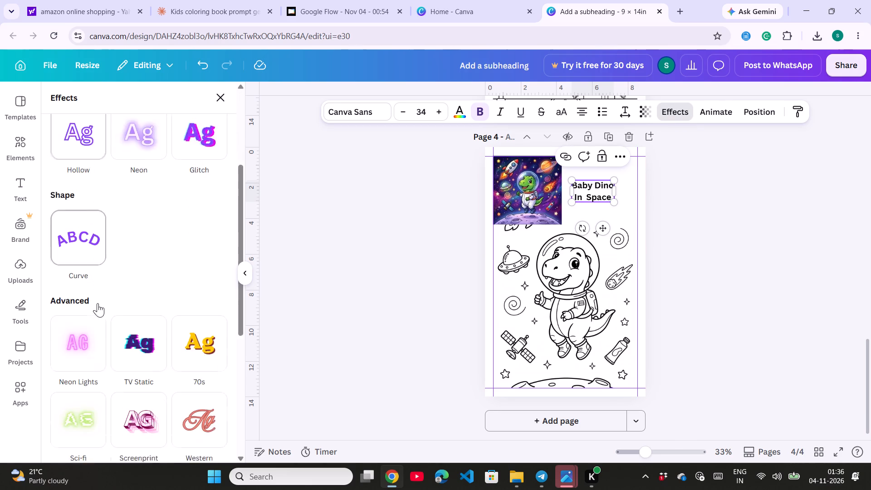
{"action": "scroll", "coordinate": [98, 303], "scroll_direction": "down", "scroll_amount": 1}
{"action": "left_click", "coordinate": [136, 451]}
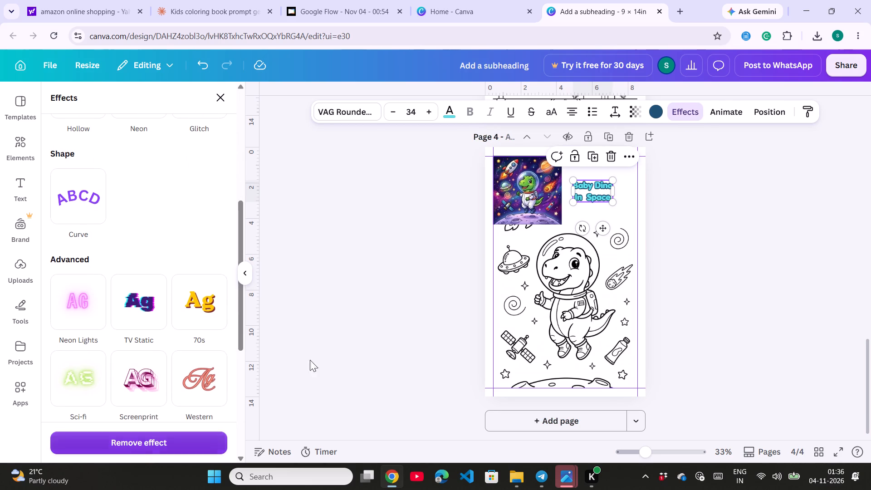
Enlarge the "Baby Dino In Space" title to about font size 46.5 and centre it in the space beside the coloured picture.
{"action": "left_click_drag", "start_coordinate": [574, 179], "coordinate": [567, 157]}
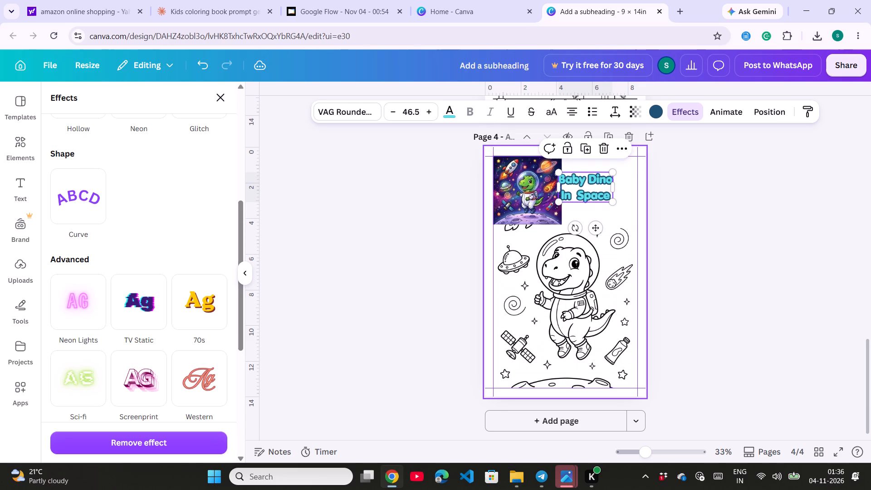
{"action": "left_click", "coordinate": [586, 190]}
{"action": "left_click_drag", "start_coordinate": [596, 230], "coordinate": [602, 229]}
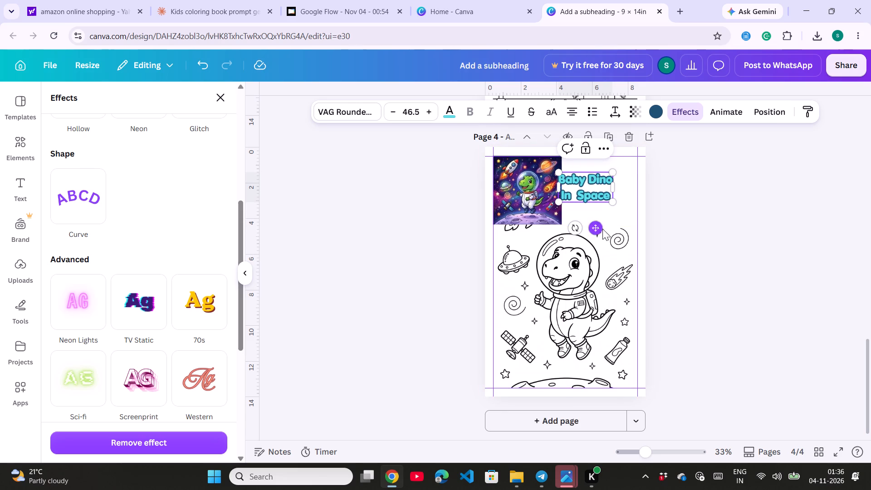
{"action": "left_click_drag", "start_coordinate": [602, 229], "coordinate": [608, 231]}
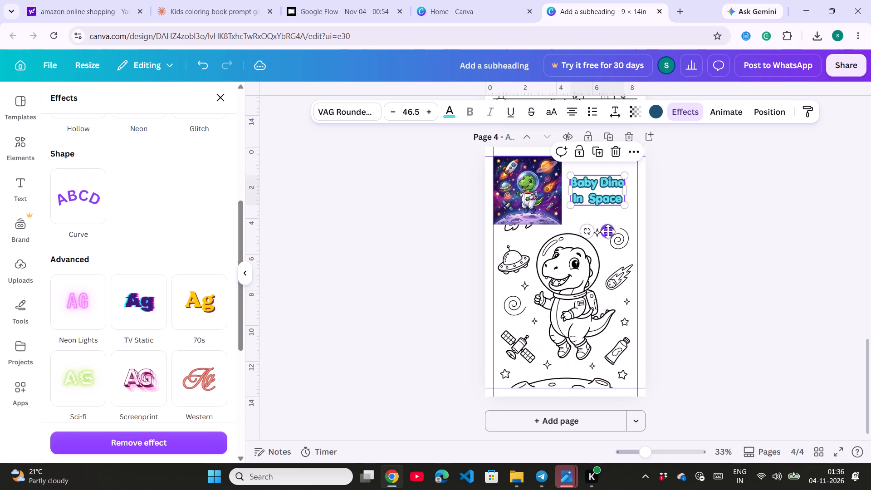
Add a fifth page and place the line art of the long-necked dinosaur at a classroom desk on it.
{"action": "left_click", "coordinate": [561, 419]}
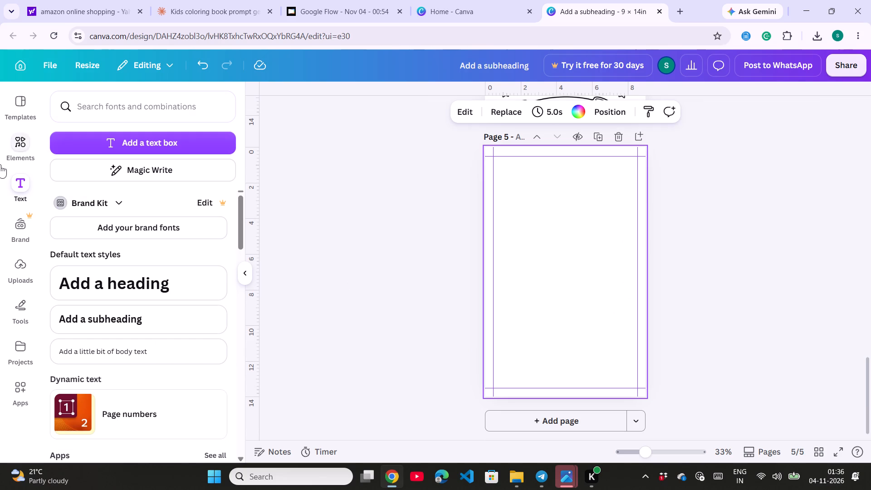
{"action": "left_click", "coordinate": [20, 264]}
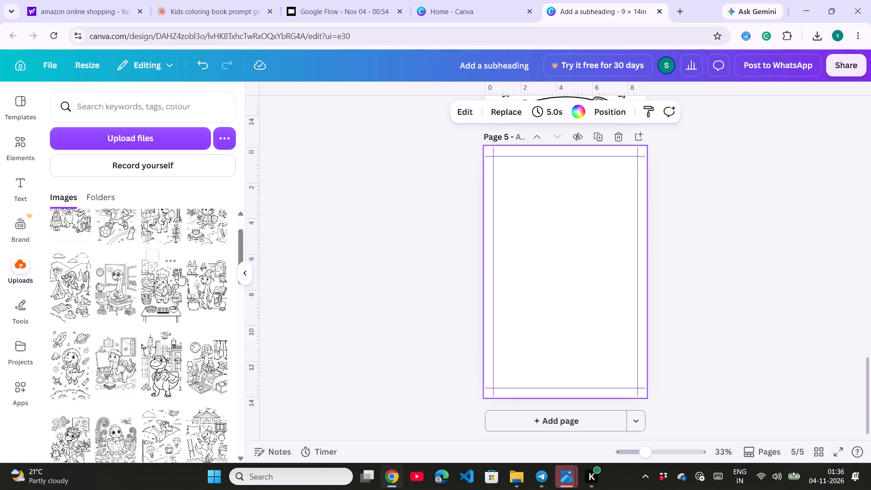
{"action": "left_click", "coordinate": [122, 291]}
Place the matching coloured classroom dinosaur picture on page 5.
{"action": "scroll", "coordinate": [117, 349], "scroll_direction": "right", "scroll_amount": 1}
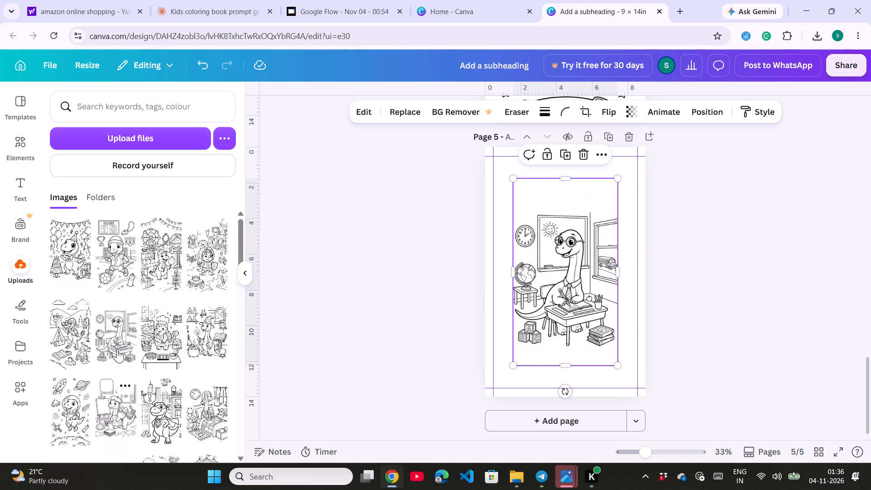
{"action": "scroll", "coordinate": [117, 349], "scroll_direction": "right", "scroll_amount": 1}
{"action": "scroll", "coordinate": [117, 349], "scroll_direction": "down", "scroll_amount": 1}
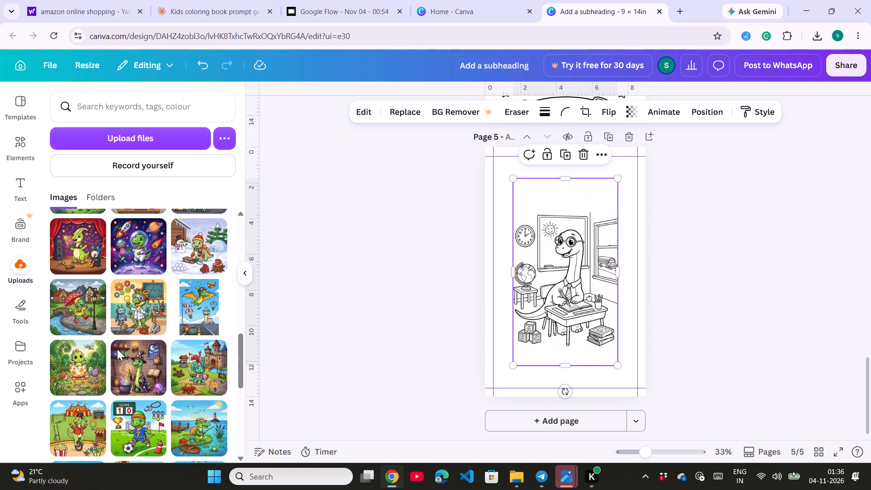
{"action": "scroll", "coordinate": [117, 349], "scroll_direction": "down", "scroll_amount": 2}
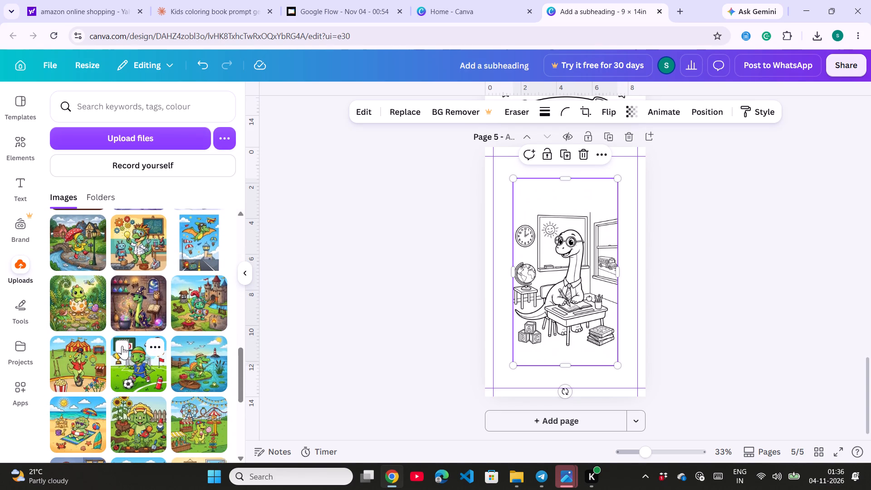
{"action": "scroll", "coordinate": [112, 362], "scroll_direction": "down", "scroll_amount": 3}
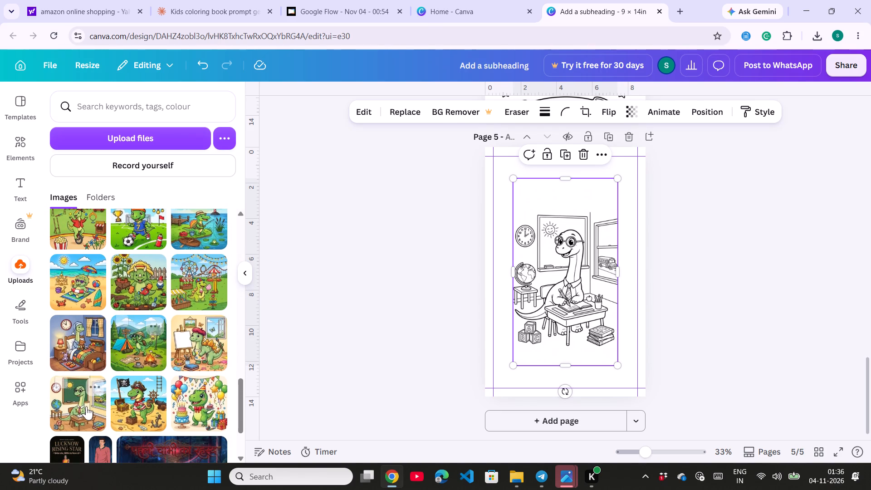
{"action": "left_click", "coordinate": [86, 405]}
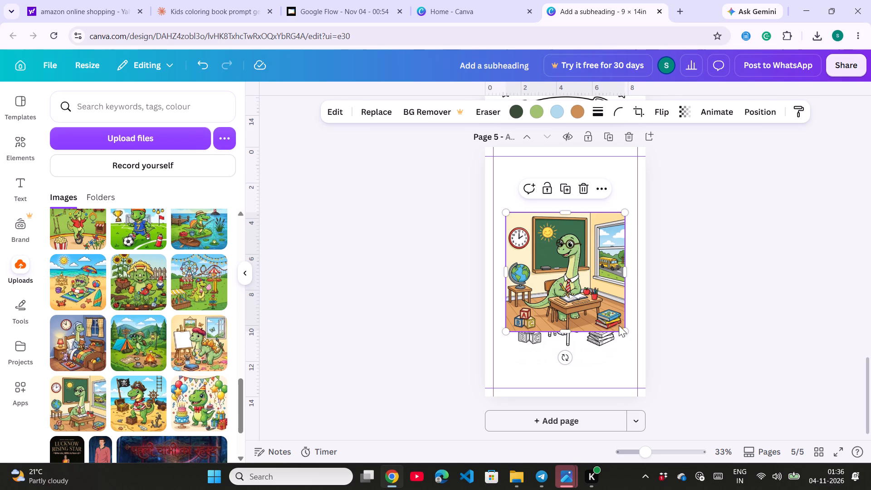
Shrink the coloured classroom picture to just over a third of the page width and place it in the margins' top-left corner.
{"action": "left_click_drag", "start_coordinate": [623, 330], "coordinate": [554, 274]}
{"action": "left_click_drag", "start_coordinate": [528, 255], "coordinate": [521, 200]}
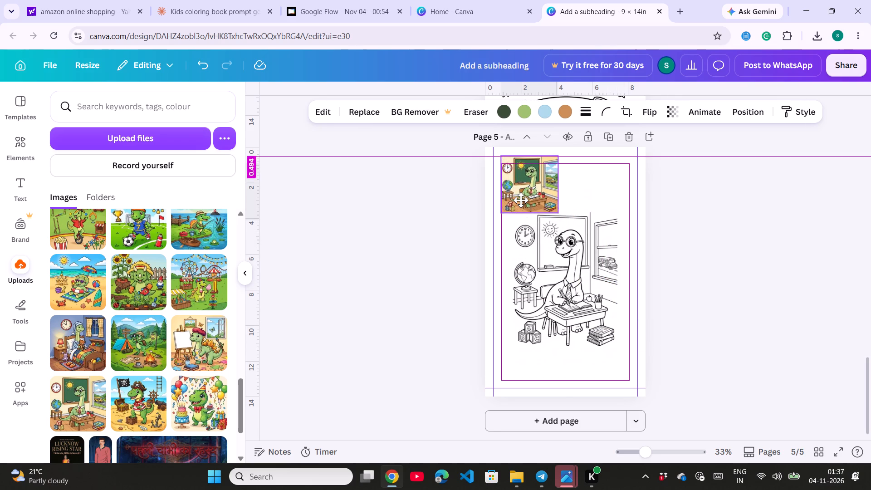
{"action": "left_click_drag", "start_coordinate": [521, 200], "coordinate": [517, 200]}
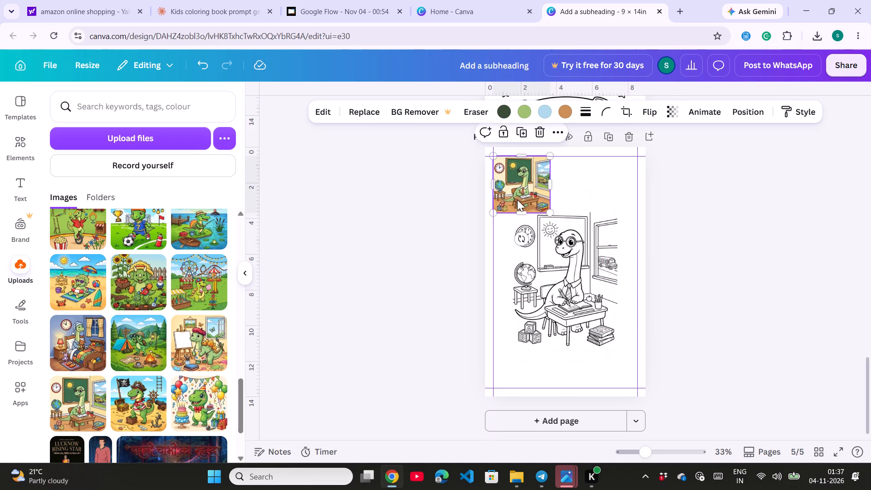
Crop and enlarge the classroom line art to span the side margins, about 9.8 in tall, between the coloured picture and bottom margin.
{"action": "left_click", "coordinate": [583, 271]}
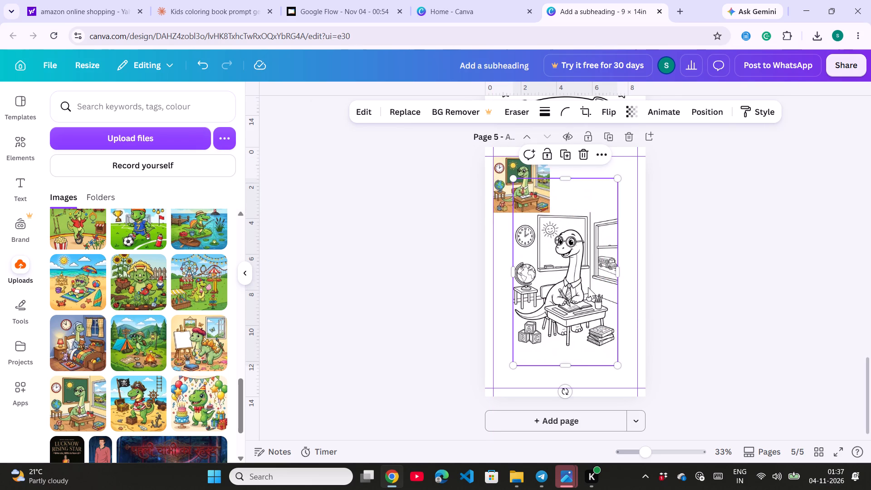
{"action": "left_click_drag", "start_coordinate": [568, 179], "coordinate": [572, 220]}
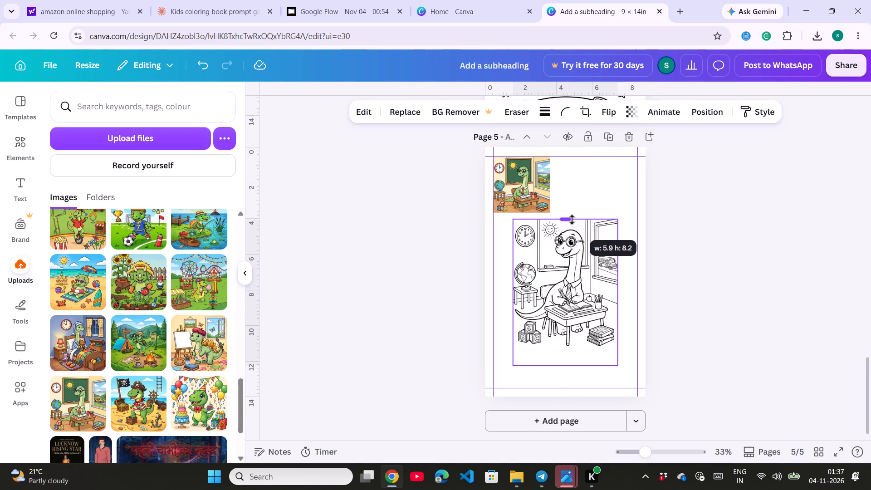
{"action": "left_click_drag", "start_coordinate": [572, 220], "coordinate": [572, 215]}
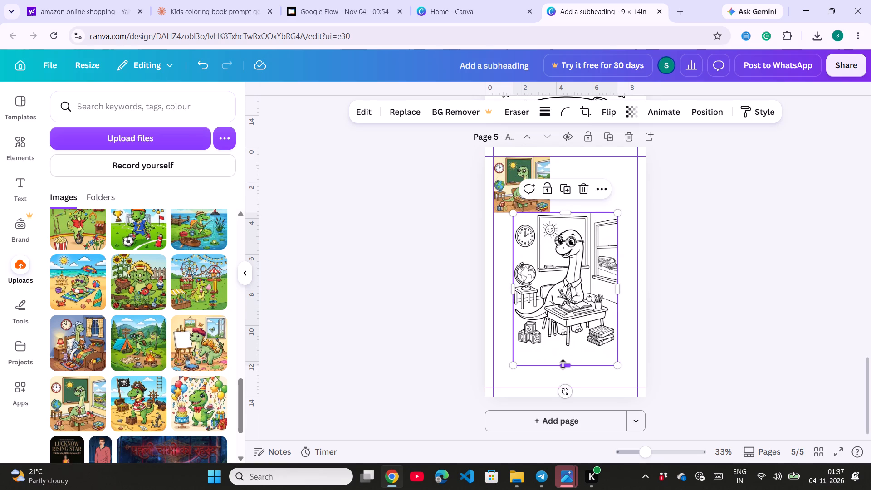
{"action": "left_click", "coordinate": [563, 364]}
{"action": "left_click_drag", "start_coordinate": [572, 292], "coordinate": [573, 319]}
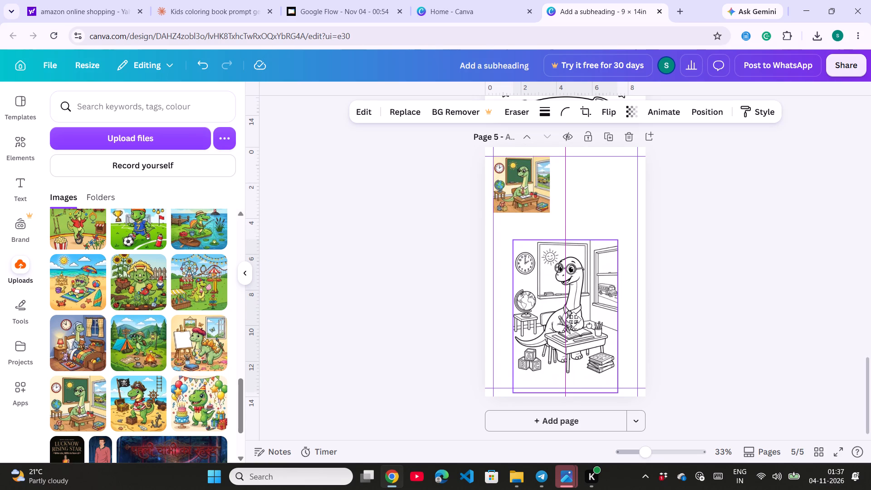
{"action": "left_click_drag", "start_coordinate": [573, 319], "coordinate": [573, 314]}
{"action": "left_click_drag", "start_coordinate": [563, 233], "coordinate": [563, 214]}
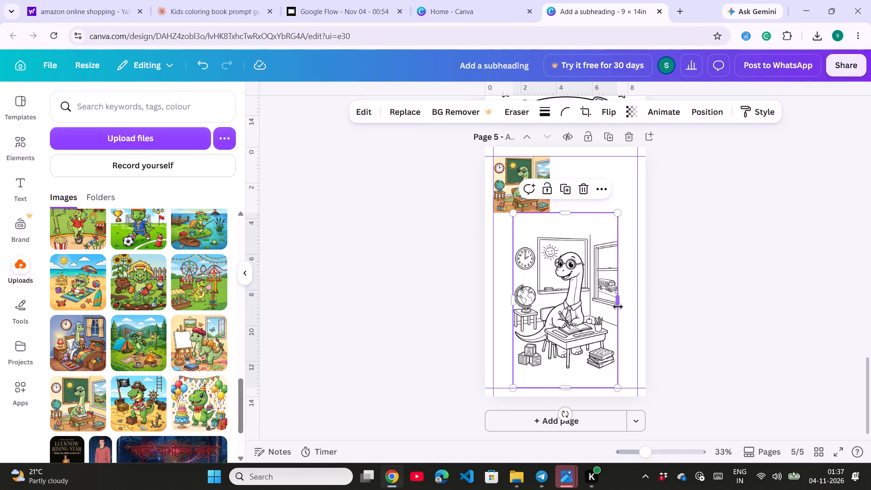
{"action": "left_click_drag", "start_coordinate": [618, 306], "coordinate": [636, 303]}
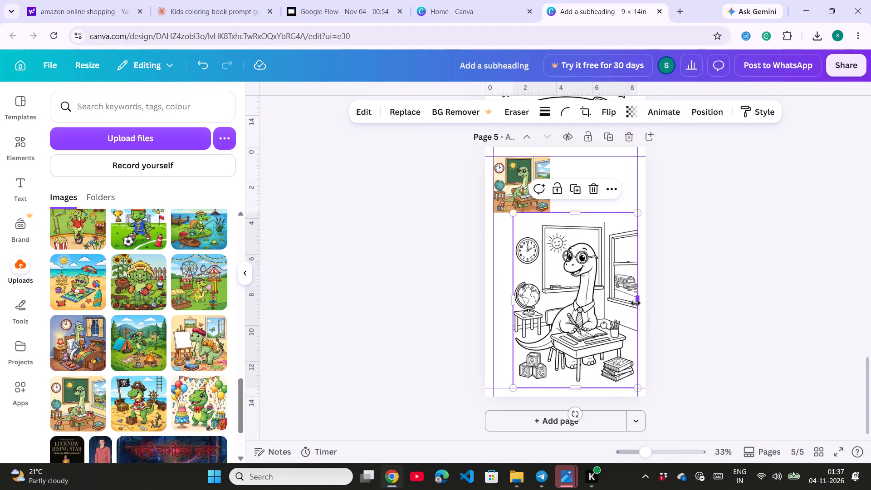
{"action": "left_click_drag", "start_coordinate": [514, 298], "coordinate": [501, 299]}
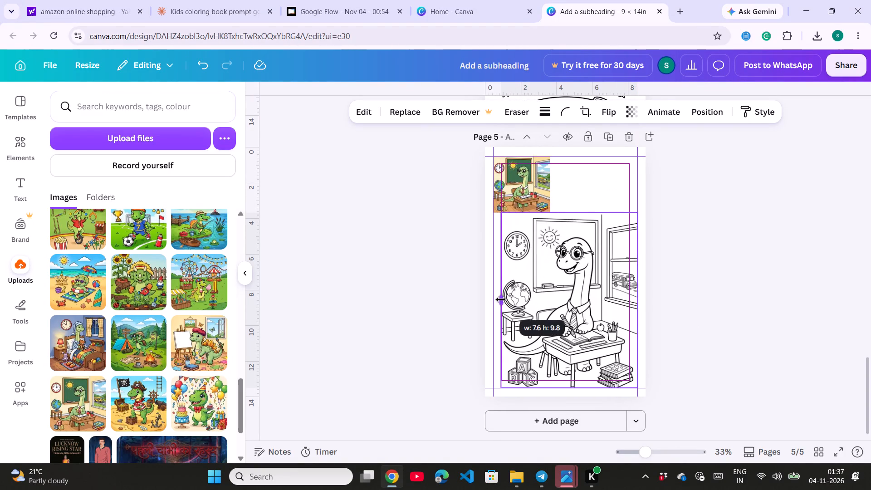
{"action": "left_click_drag", "start_coordinate": [501, 299], "coordinate": [497, 301]}
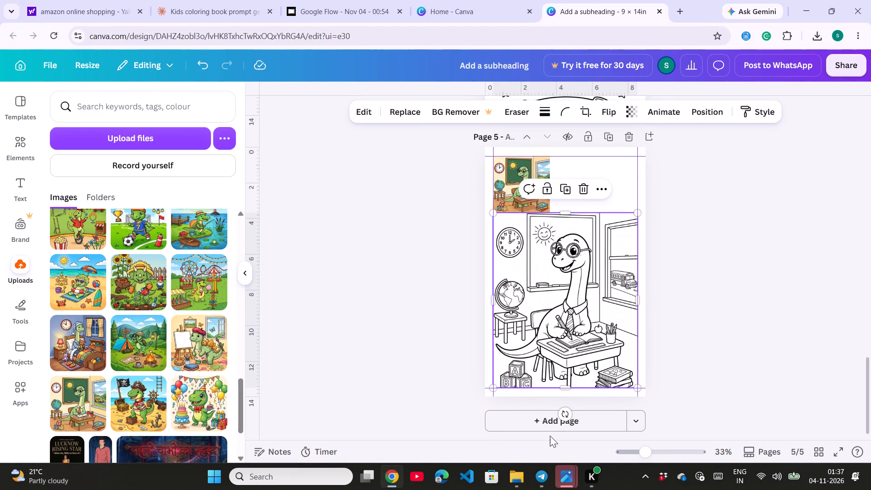
Add a subheading reading "Dino Teacher" in the space beside the coloured classroom picture on page 5.
{"action": "left_click", "coordinate": [13, 176]}
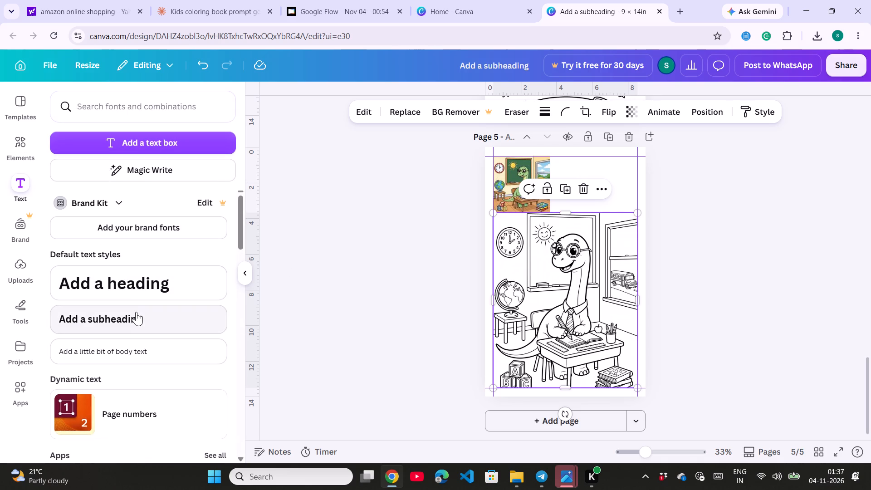
{"action": "left_click", "coordinate": [136, 312]}
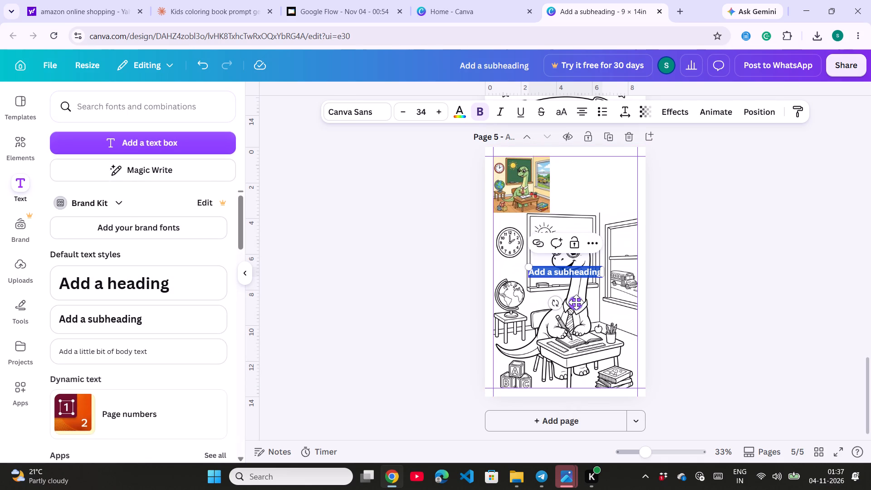
{"action": "left_click_drag", "start_coordinate": [576, 302], "coordinate": [604, 217]}
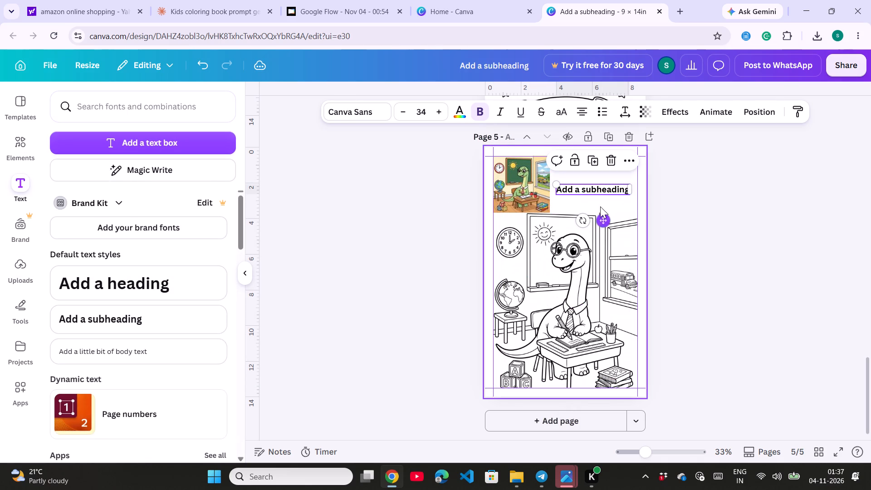
{"action": "left_click", "coordinate": [597, 189]}
{"action": "key", "text": "ctrl+a"}
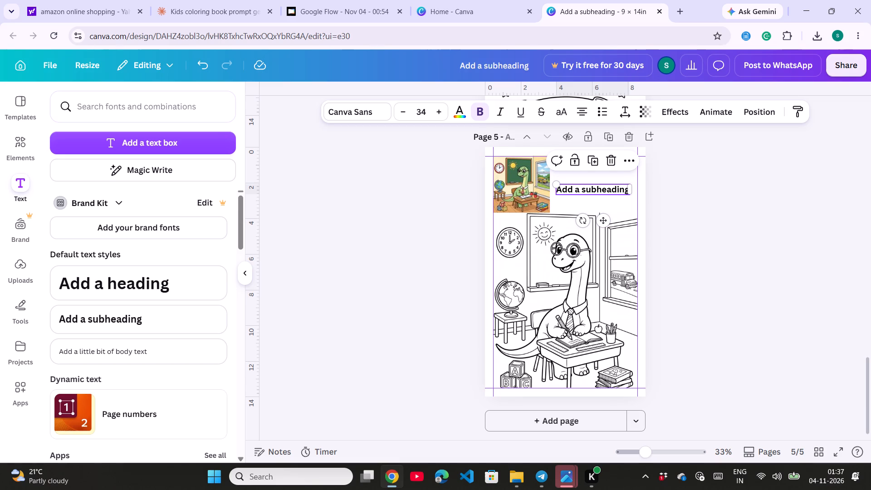
{"action": "type", "text": "Dino"}
{"action": "key", "text": "space"}
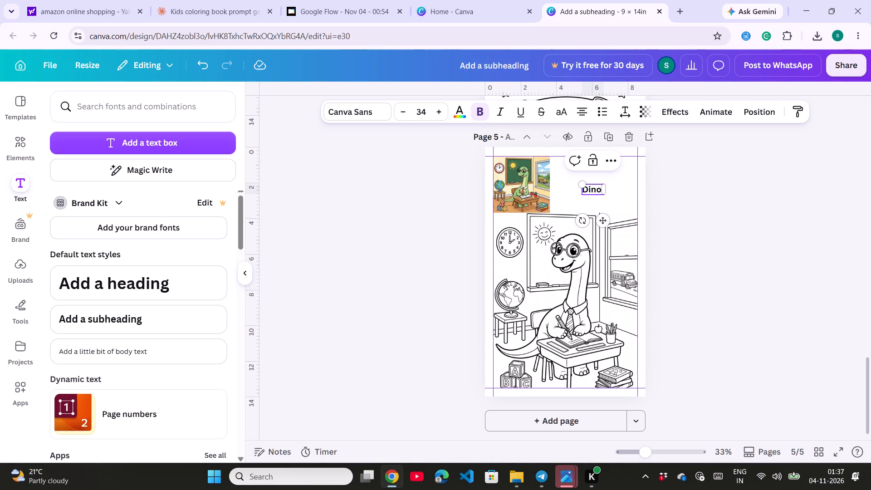
{"action": "type", "text": "Teacher"}
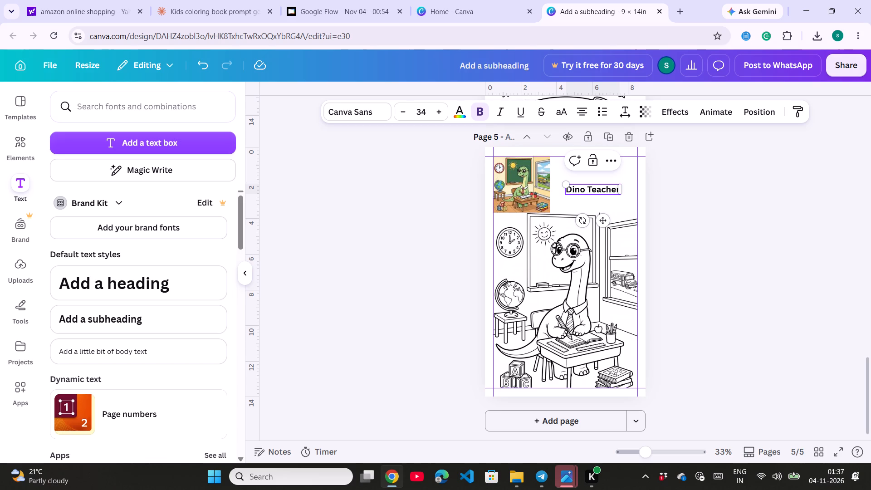
Apply the Bubble text effect to the "Dino Teacher" title.
{"action": "key", "text": "ctrl+a"}
{"action": "left_click", "coordinate": [678, 114]}
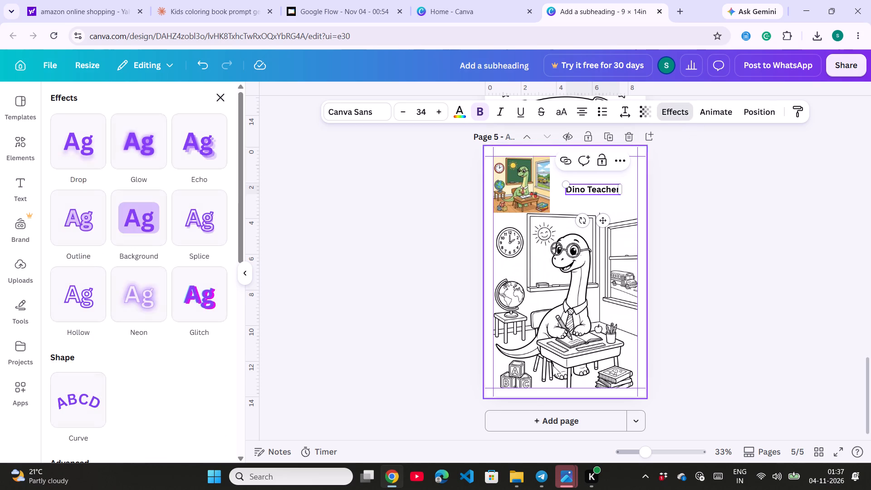
{"action": "scroll", "coordinate": [161, 361], "scroll_direction": "down", "scroll_amount": 2}
{"action": "scroll", "coordinate": [130, 441], "scroll_direction": "down", "scroll_amount": 1}
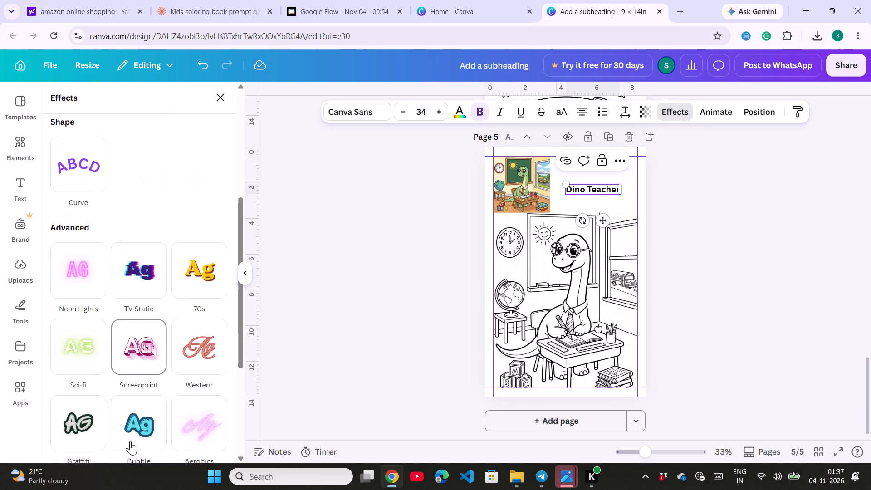
{"action": "scroll", "coordinate": [130, 441], "scroll_direction": "down", "scroll_amount": 1}
{"action": "left_click", "coordinate": [132, 430]}
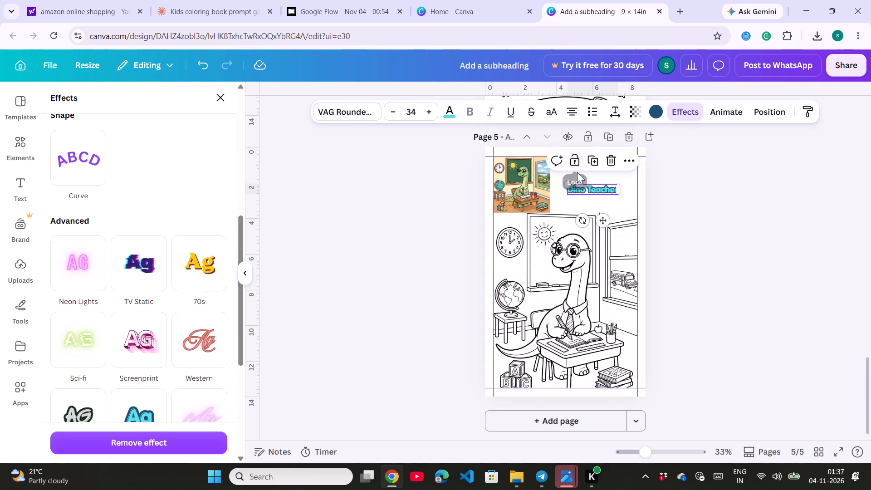
Enlarge the "Dino Teacher" title to about font size 50.1 and centre it in the space beside the coloured picture.
{"action": "left_click_drag", "start_coordinate": [568, 182], "coordinate": [548, 157]}
{"action": "left_click_drag", "start_coordinate": [587, 189], "coordinate": [601, 185]}
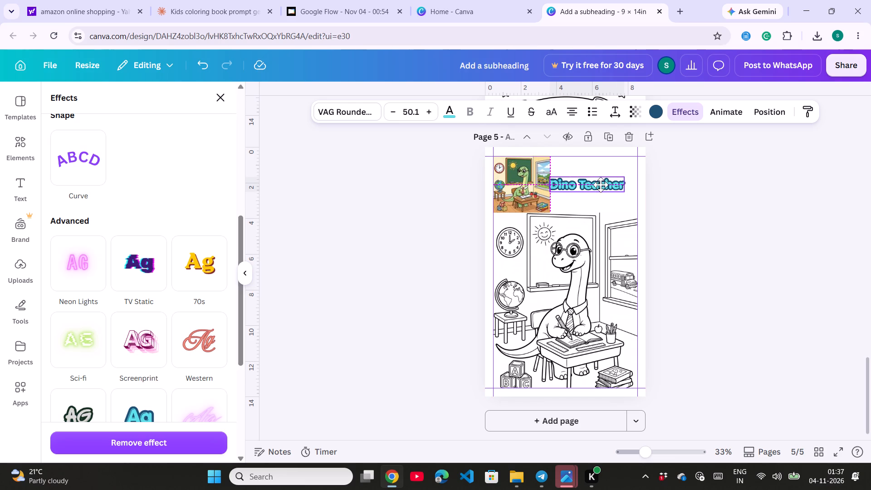
{"action": "left_click_drag", "start_coordinate": [601, 185], "coordinate": [602, 184]}
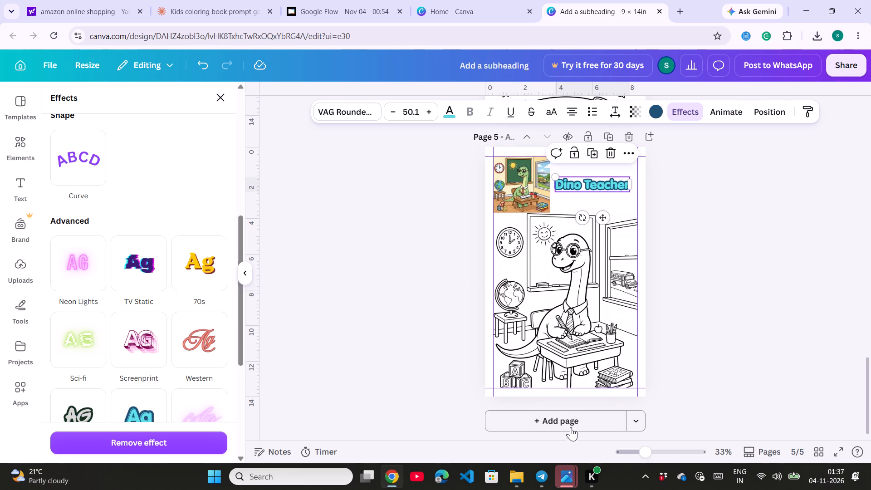
Add a sixth page and place the coloured picture of the triceratops sunbathing on the beach on it.
{"action": "left_click", "coordinate": [573, 429]}
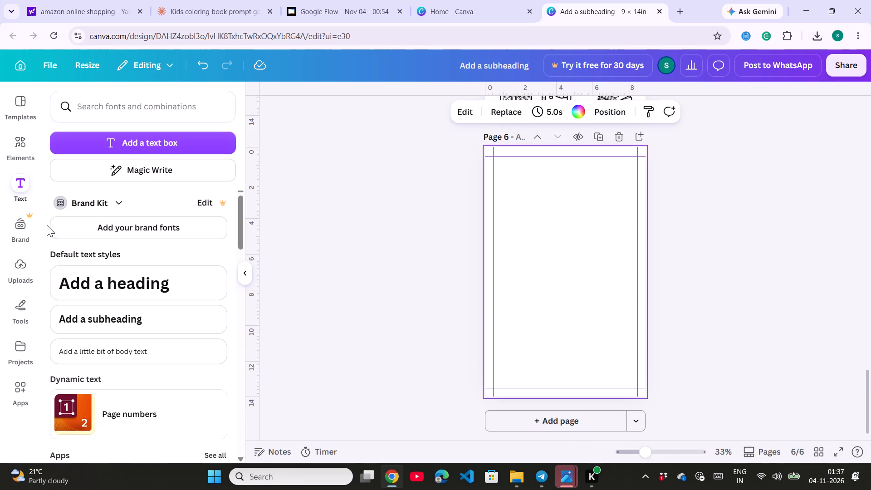
{"action": "left_click", "coordinate": [21, 264]}
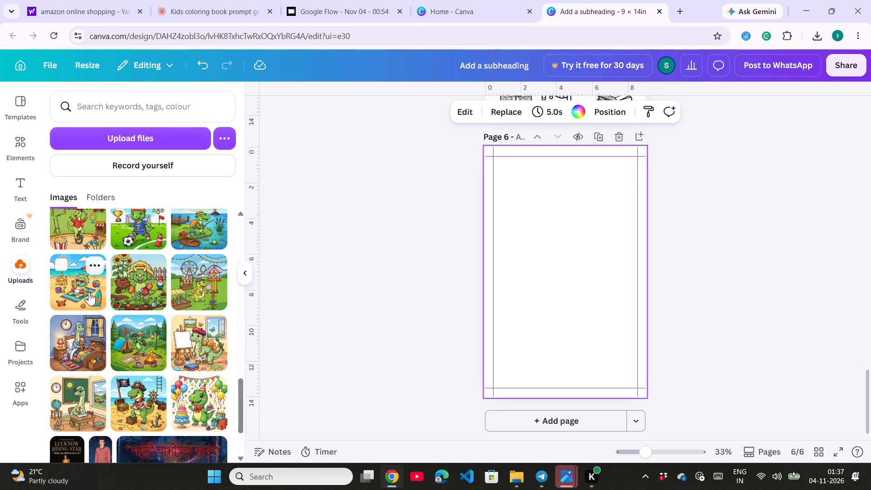
{"action": "left_click", "coordinate": [89, 292]}
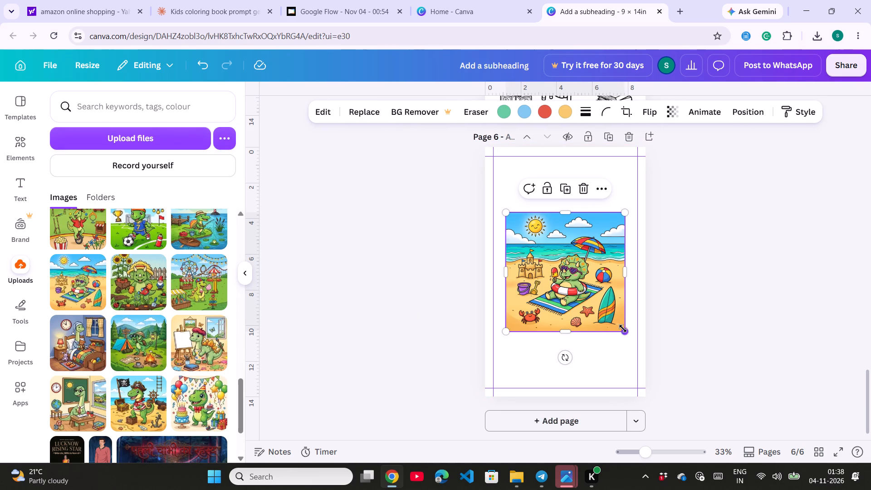
Shrink the coloured beach picture to about two fifths of the page width and place it in the margins' top-left corner.
{"action": "left_click_drag", "start_coordinate": [623, 328], "coordinate": [579, 267]}
{"action": "left_click_drag", "start_coordinate": [555, 250], "coordinate": [542, 194]}
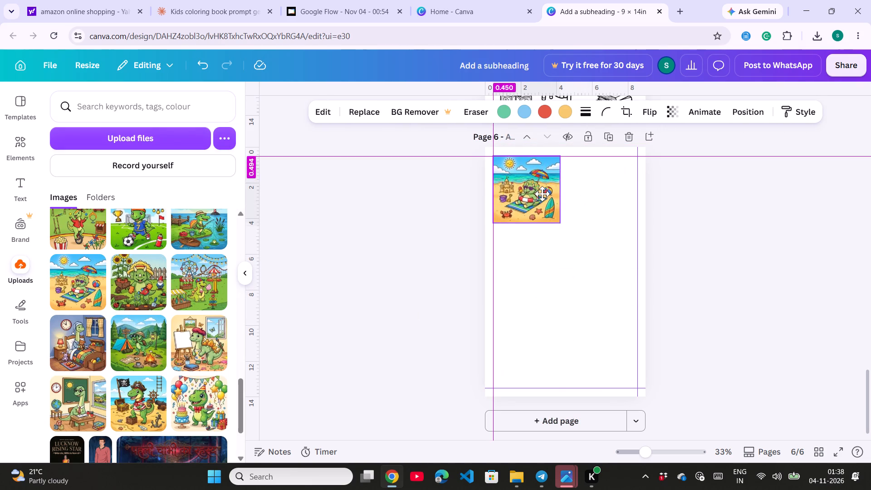
{"action": "left_click_drag", "start_coordinate": [542, 194], "coordinate": [542, 196]}
Place the matching line art of the triceratops on the beach on page 6.
{"action": "scroll", "coordinate": [11, 270], "scroll_direction": "down", "scroll_amount": 4}
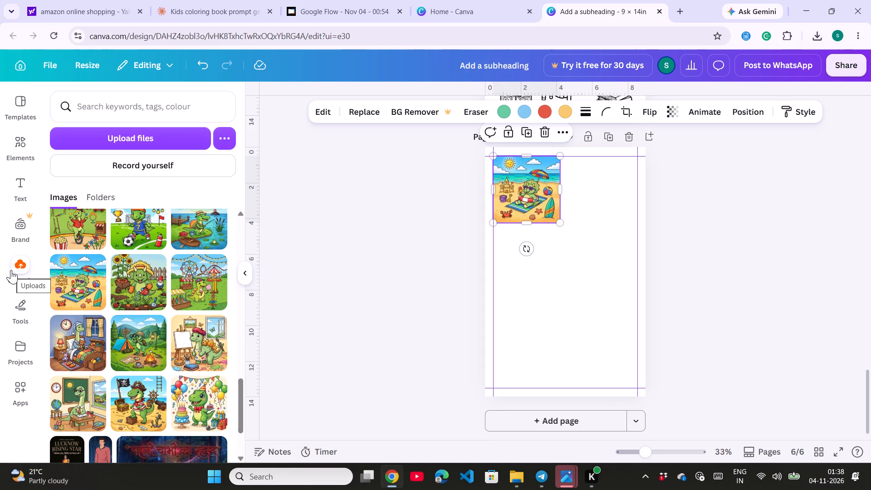
{"action": "scroll", "coordinate": [137, 289], "scroll_direction": "up", "scroll_amount": 5}
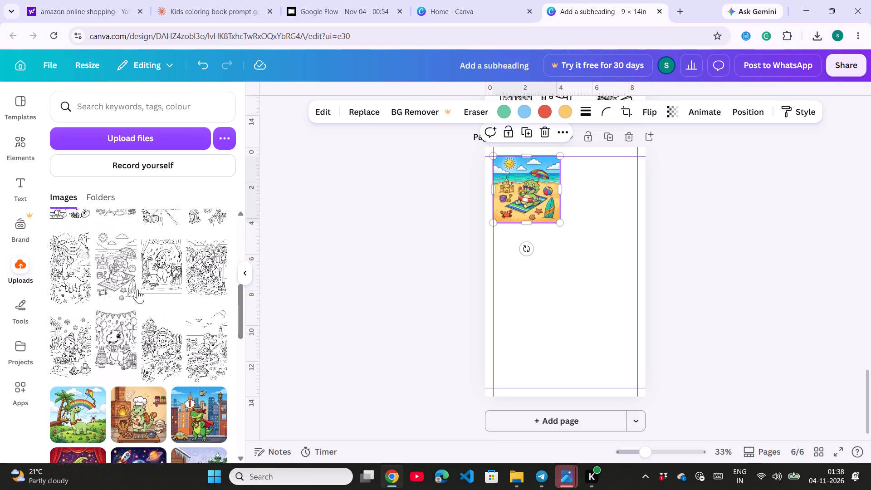
{"action": "left_click", "coordinate": [130, 291]}
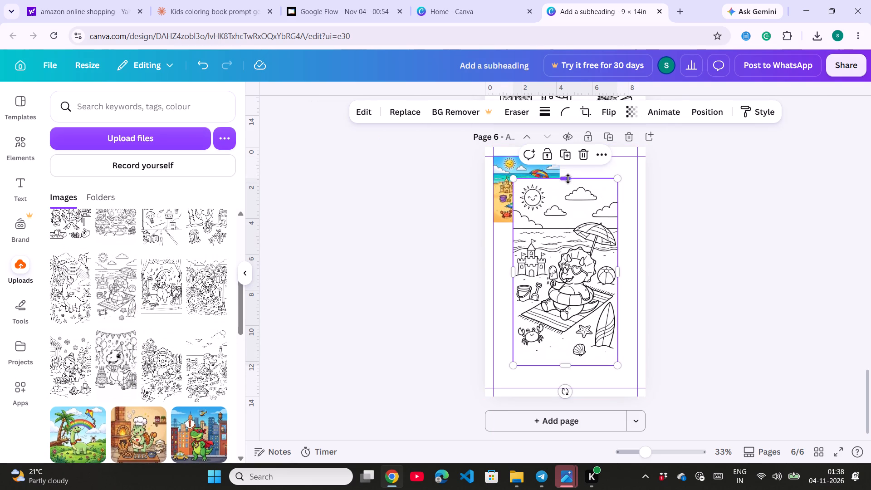
Crop and enlarge the beach line art to about 8.1 × 9 in, filling the margins below the coloured picture.
{"action": "left_click_drag", "start_coordinate": [569, 236], "coordinate": [589, 276]}
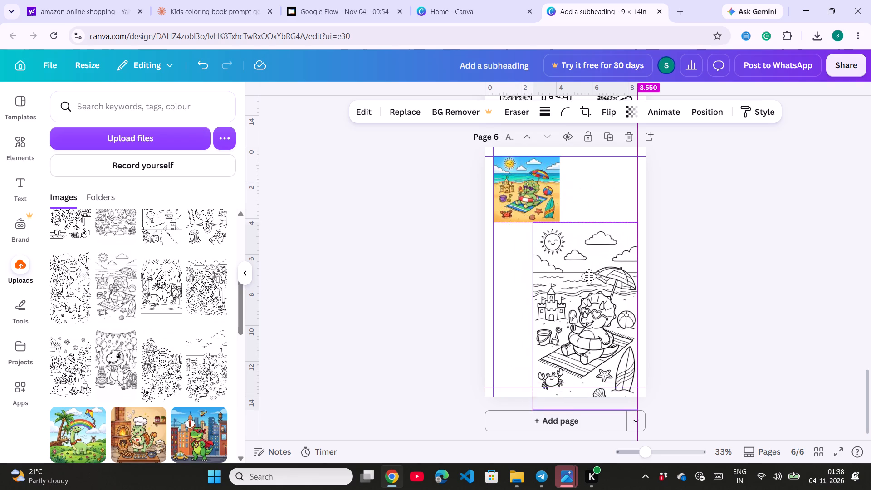
{"action": "left_click_drag", "start_coordinate": [589, 276], "coordinate": [587, 258]}
{"action": "left_click_drag", "start_coordinate": [582, 203], "coordinate": [587, 229]}
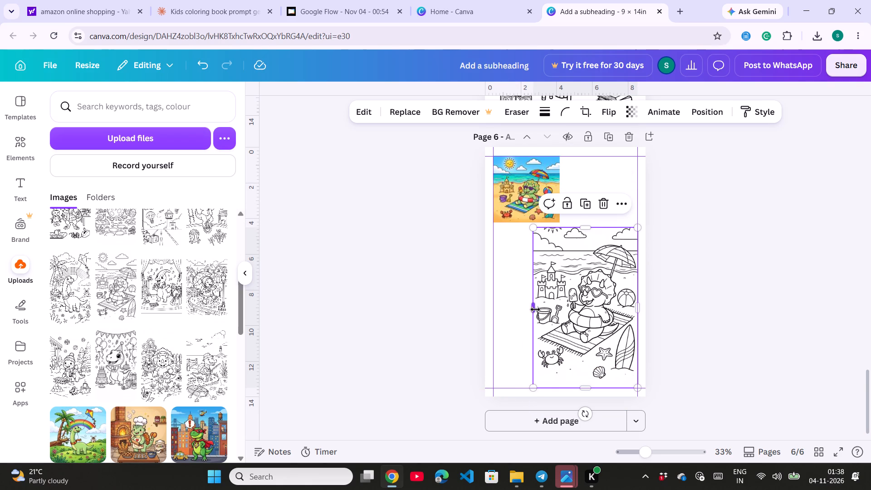
{"action": "left_click_drag", "start_coordinate": [533, 309], "coordinate": [493, 304]}
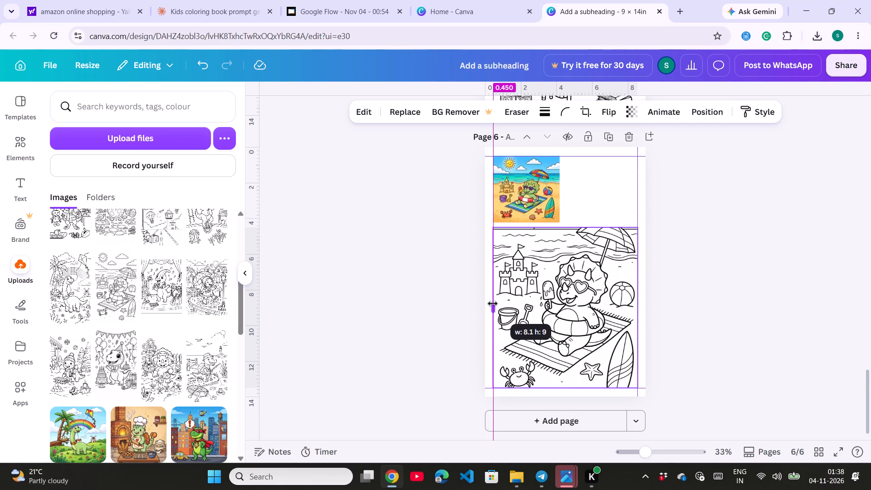
{"action": "left_click_drag", "start_coordinate": [493, 304], "coordinate": [495, 304]}
{"action": "left_click_drag", "start_coordinate": [563, 387], "coordinate": [563, 378]}
{"action": "left_click_drag", "start_coordinate": [568, 270], "coordinate": [564, 296]}
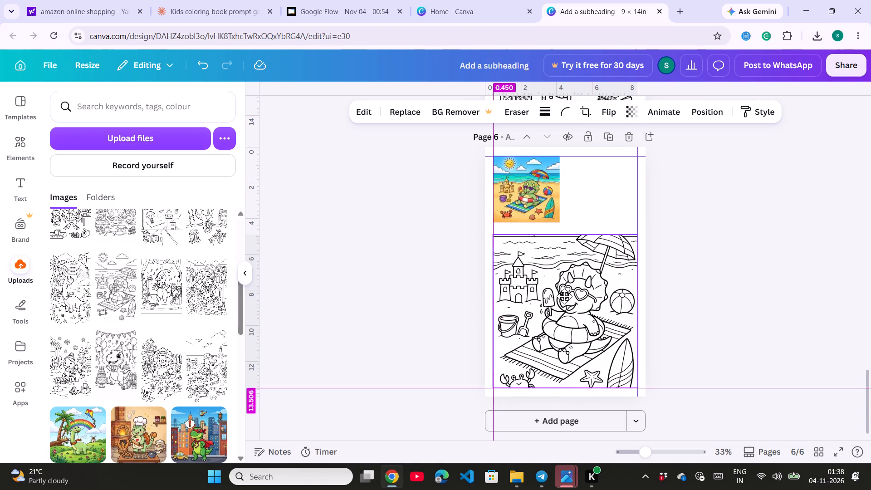
{"action": "left_click_drag", "start_coordinate": [564, 296], "coordinate": [569, 277]}
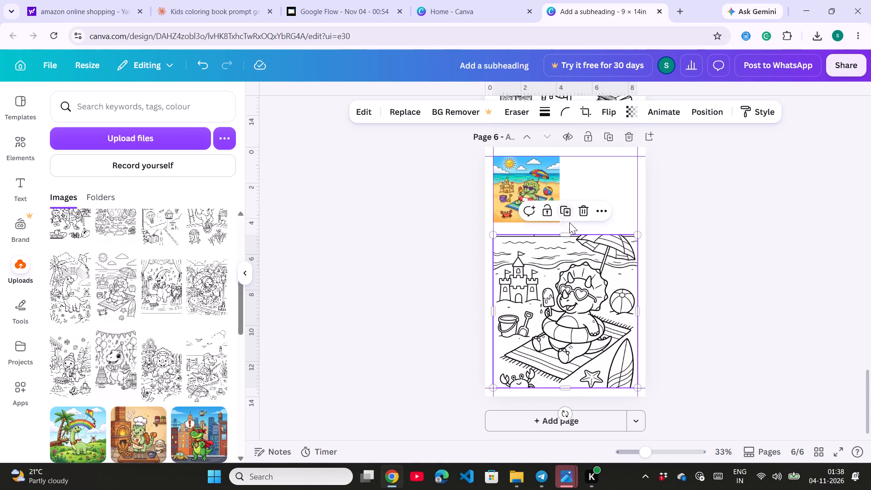
{"action": "left_click_drag", "start_coordinate": [565, 231], "coordinate": [566, 223]}
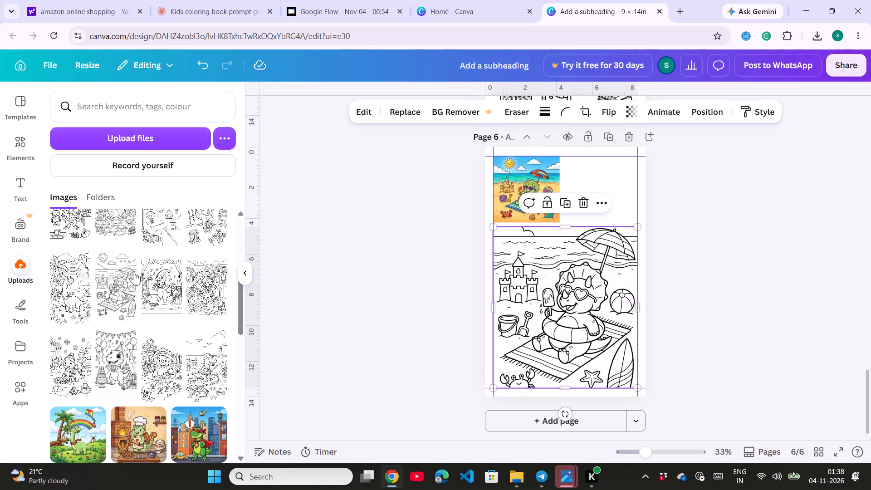
Add a subheading text box to page 6 and move it beside the coloured beach picture.
{"action": "left_click", "coordinate": [21, 188]}
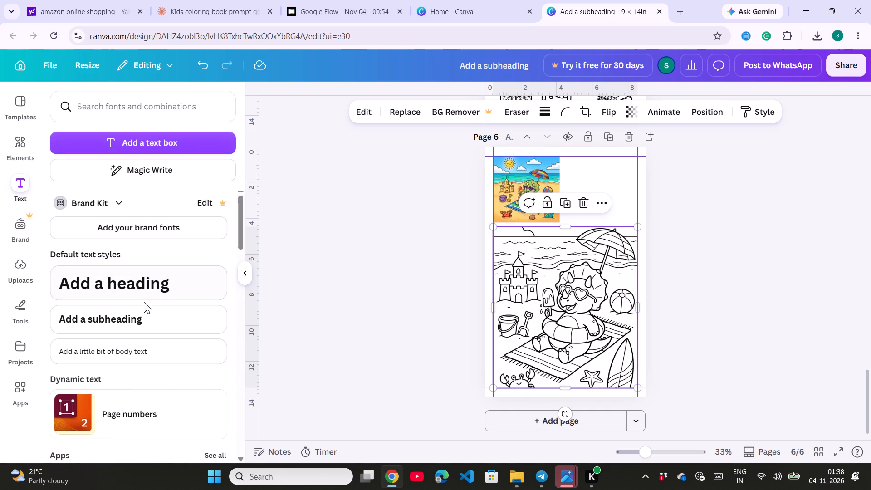
{"action": "left_click", "coordinate": [145, 310]}
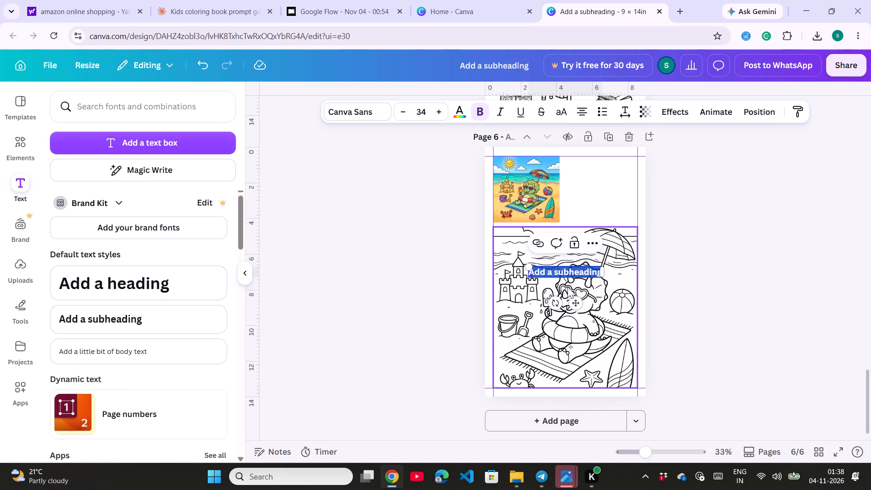
{"action": "left_click_drag", "start_coordinate": [573, 299], "coordinate": [599, 211]}
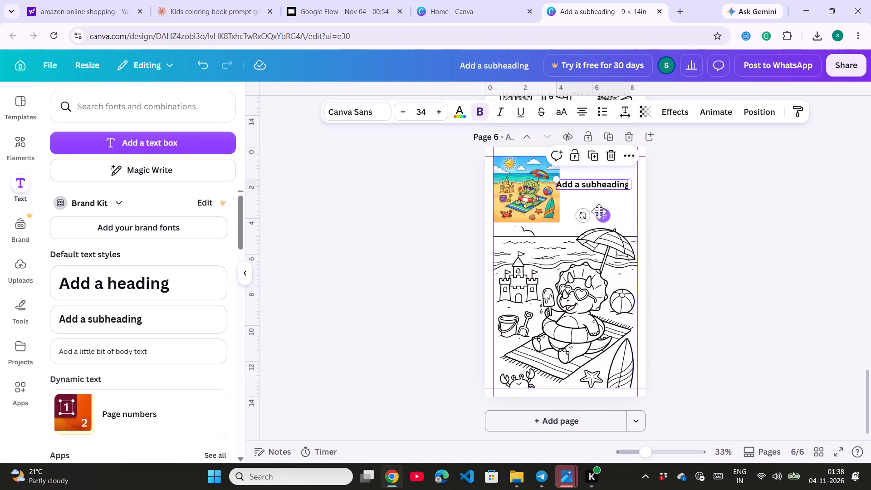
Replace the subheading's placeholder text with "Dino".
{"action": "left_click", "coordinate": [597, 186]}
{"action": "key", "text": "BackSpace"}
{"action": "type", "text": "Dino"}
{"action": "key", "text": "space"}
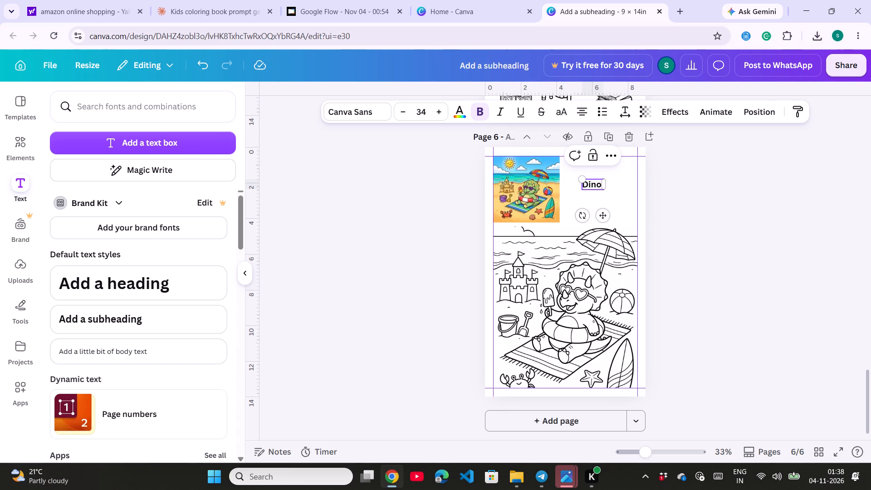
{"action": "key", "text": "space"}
Check the file name of the uploaded triceratops beach line art.
{"action": "left_click", "coordinate": [25, 260]}
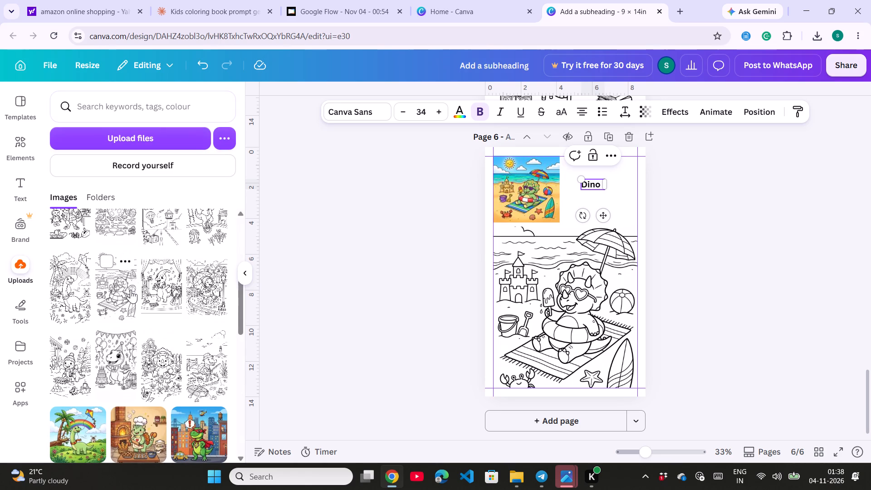
{"action": "left_click", "coordinate": [122, 260]}
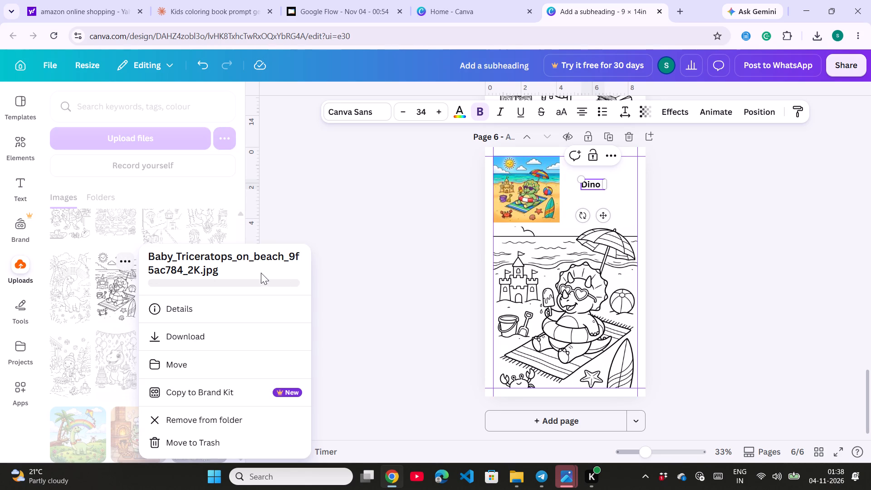
Clear all the text in the title box on page 6.
{"action": "left_click", "coordinate": [597, 186]}
{"action": "key", "text": "ctrl+a"}
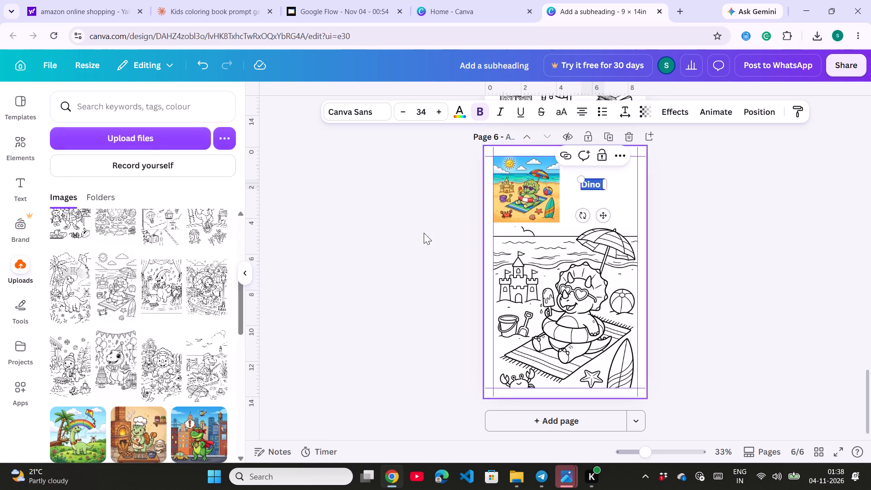
{"action": "key", "text": "BackSpace"}
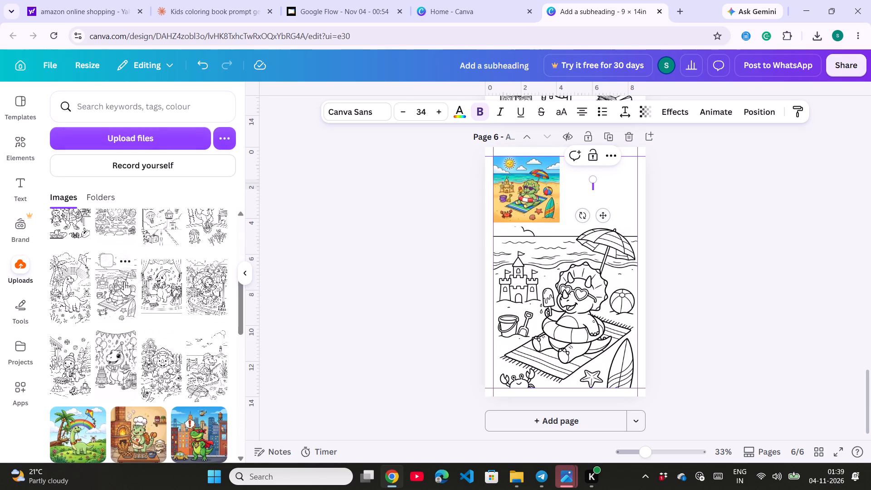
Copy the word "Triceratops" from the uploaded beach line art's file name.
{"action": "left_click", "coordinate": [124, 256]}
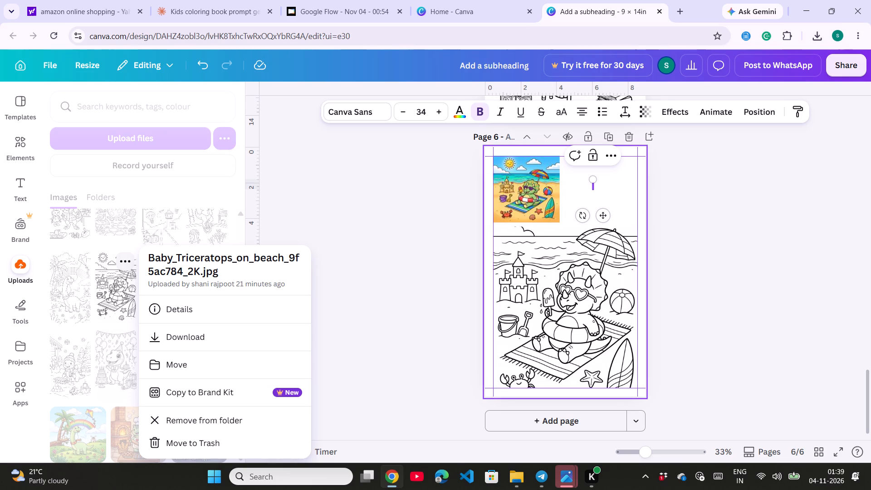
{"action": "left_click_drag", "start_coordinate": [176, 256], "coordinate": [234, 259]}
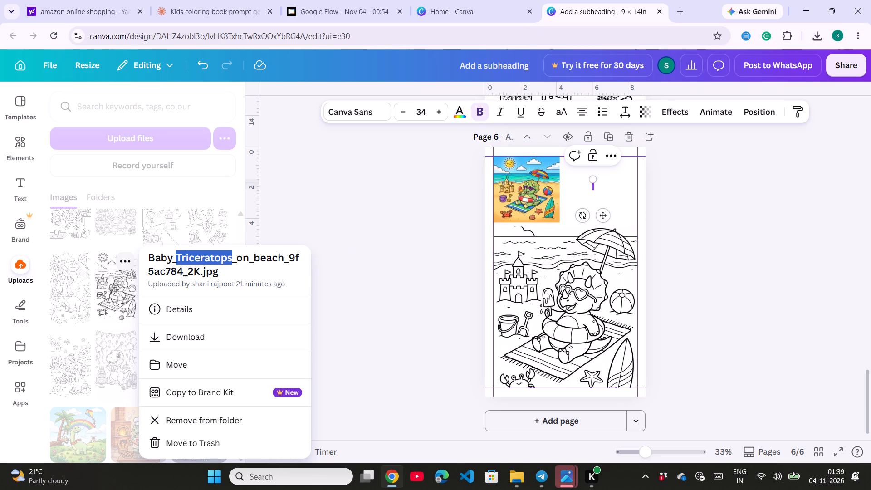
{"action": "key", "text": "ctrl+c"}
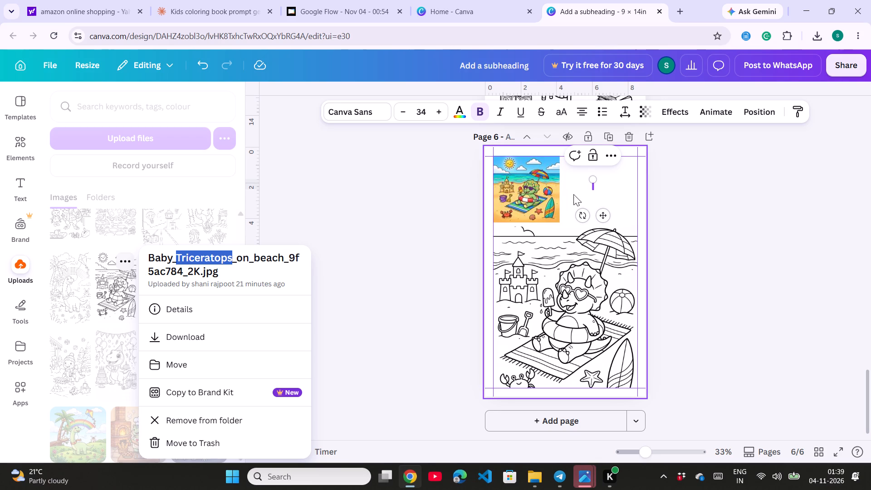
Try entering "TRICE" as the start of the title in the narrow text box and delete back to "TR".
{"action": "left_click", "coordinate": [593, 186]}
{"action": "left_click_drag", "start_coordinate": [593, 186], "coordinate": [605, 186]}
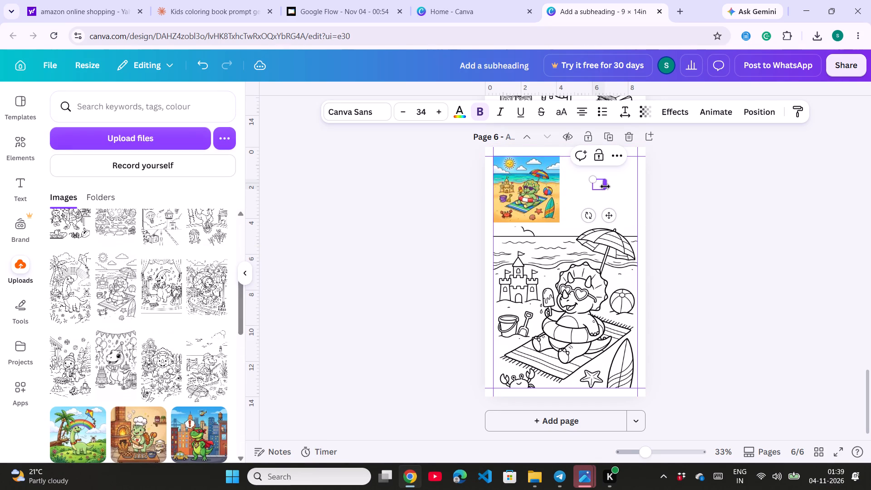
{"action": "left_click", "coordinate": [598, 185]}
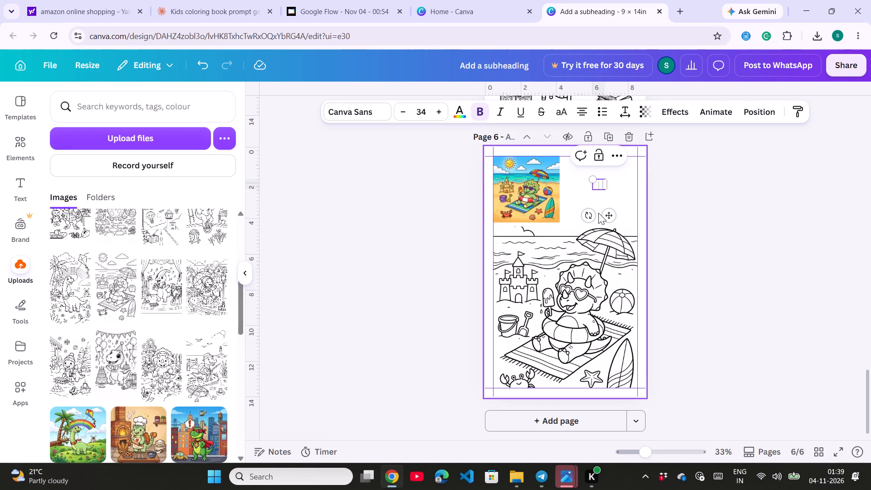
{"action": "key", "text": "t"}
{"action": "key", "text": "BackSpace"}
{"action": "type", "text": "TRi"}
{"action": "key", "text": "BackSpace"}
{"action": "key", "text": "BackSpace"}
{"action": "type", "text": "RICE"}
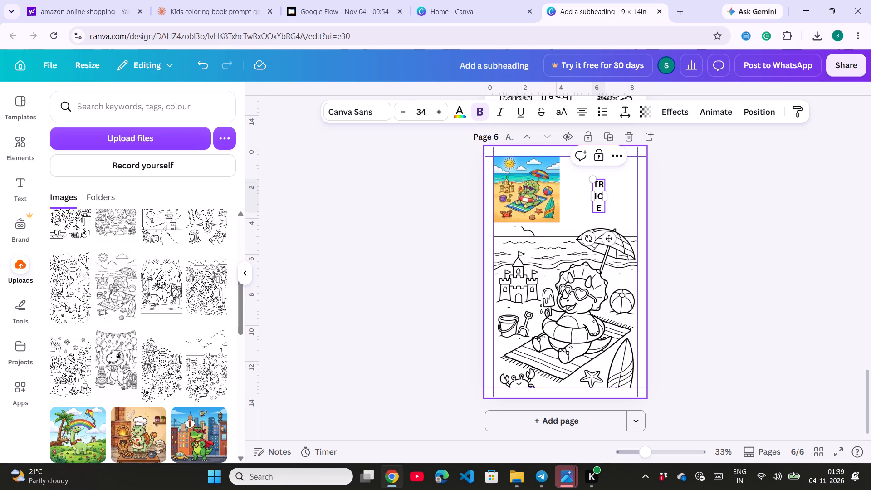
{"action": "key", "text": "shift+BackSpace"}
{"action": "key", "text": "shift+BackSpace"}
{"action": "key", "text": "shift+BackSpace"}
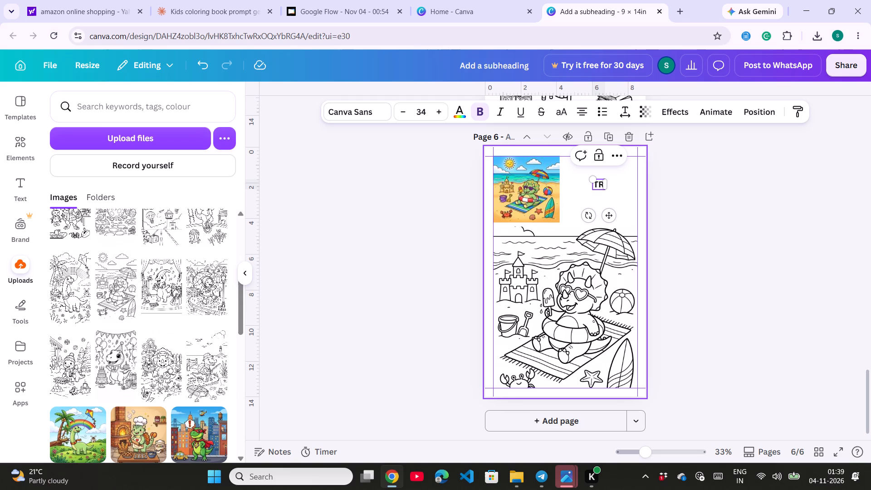
Widen the title text box and centre it in the empty space beside the coloured beach picture.
{"action": "left_click_drag", "start_coordinate": [607, 185], "coordinate": [626, 180]}
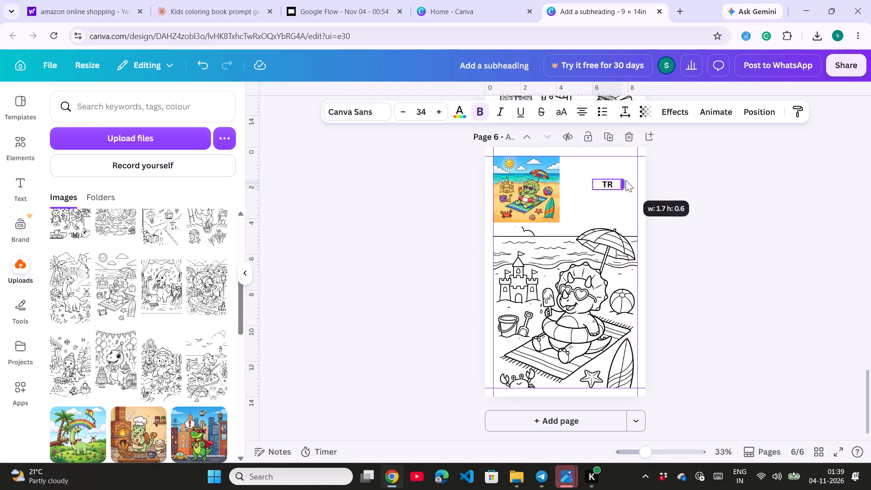
{"action": "left_click_drag", "start_coordinate": [626, 180], "coordinate": [647, 177]}
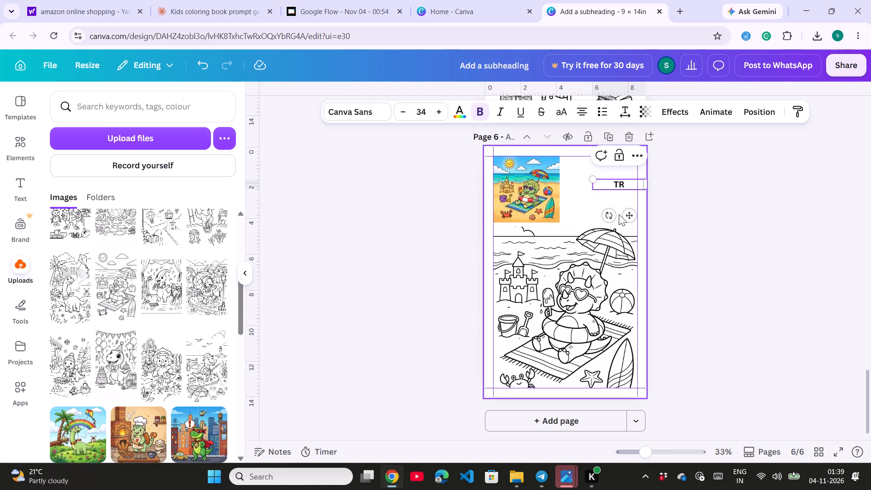
{"action": "left_click_drag", "start_coordinate": [631, 216], "coordinate": [612, 215]}
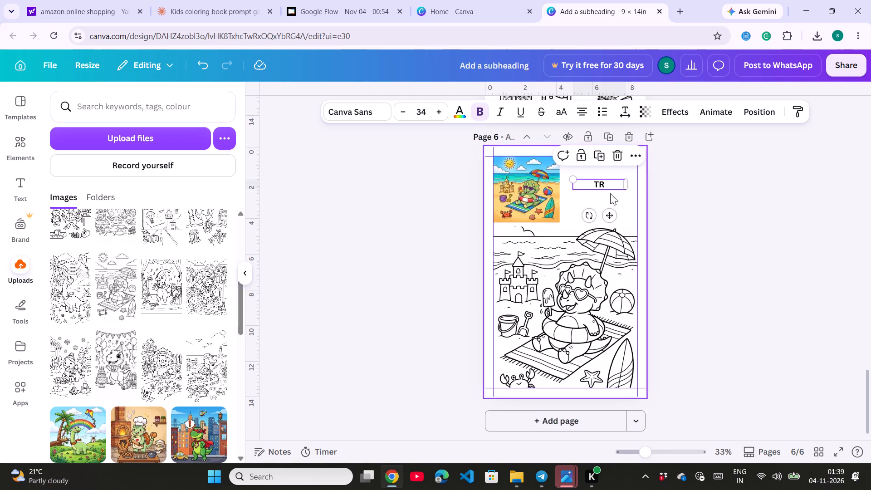
Replace the title text with "DINO" on the first line and "ENJOYING" on the second.
{"action": "left_click", "coordinate": [607, 179]}
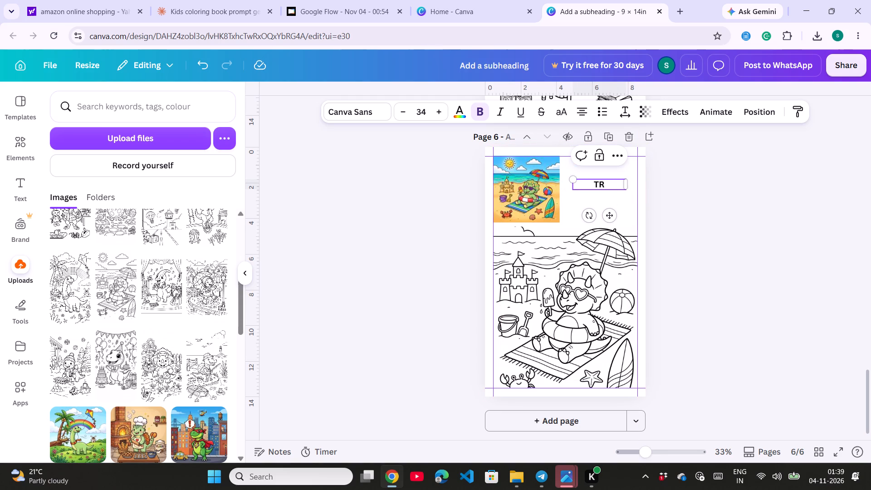
{"action": "key", "text": "BackSpace"}
{"action": "key", "text": "BackSpace"}
{"action": "type", "text": "DINO"}
{"action": "key", "text": "space"}
{"action": "key", "text": "Return"}
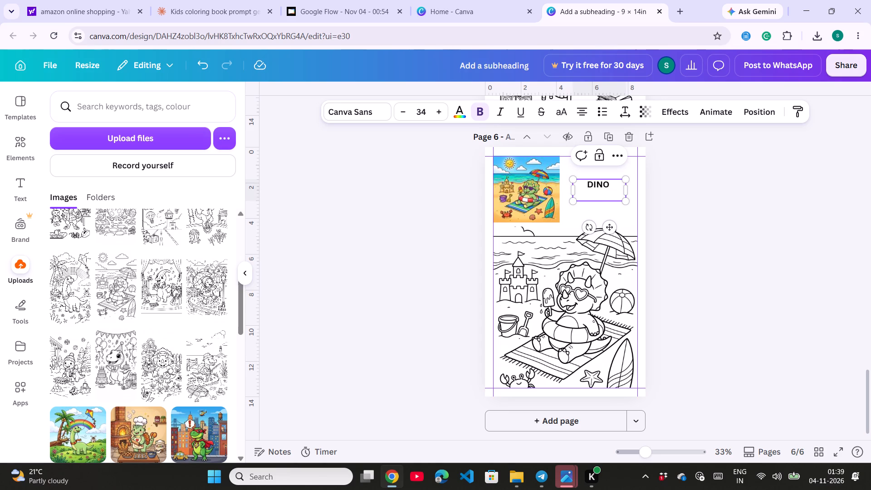
{"action": "key", "text": "shift+e"}
{"action": "key", "text": "shift+n"}
{"action": "type", "text": "JOYIN"}
{"action": "type", "text": "G"}
{"action": "key", "text": "space"}
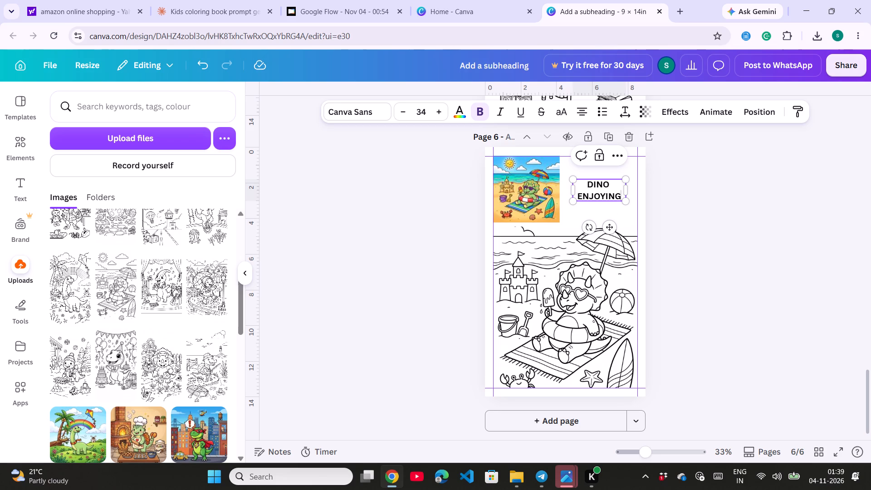
Add "BEACH" in capitals as the third line of the title, correcting its spelling.
{"action": "key", "text": "Return"}
{"action": "type", "text": "BEE"}
{"action": "type", "text": "ACH"}
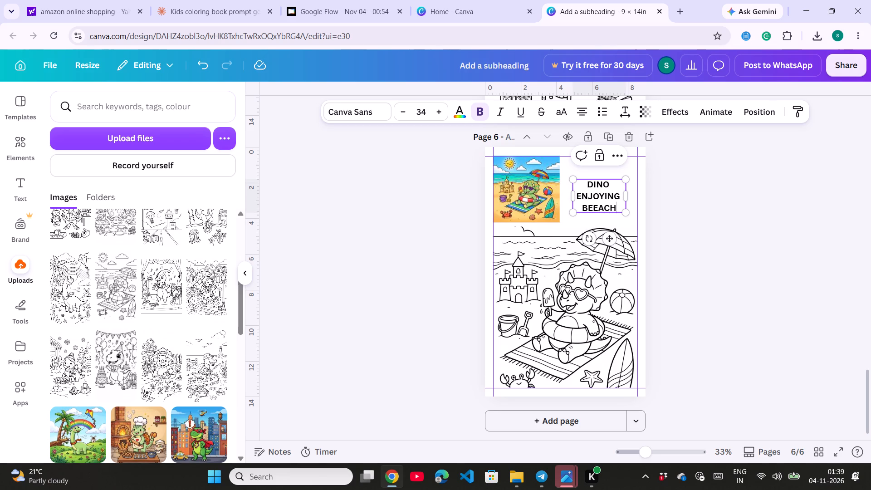
{"action": "left_click", "coordinate": [598, 207], "text": "shift"}
{"action": "key", "text": "BackSpace"}
{"action": "key", "text": "BackSpace"}
{"action": "type", "text": "ach"}
{"action": "key", "text": "BackSpace"}
{"action": "key", "text": "BackSpace"}
{"action": "key", "text": "BackSpace"}
{"action": "type", "text": "ACH"}
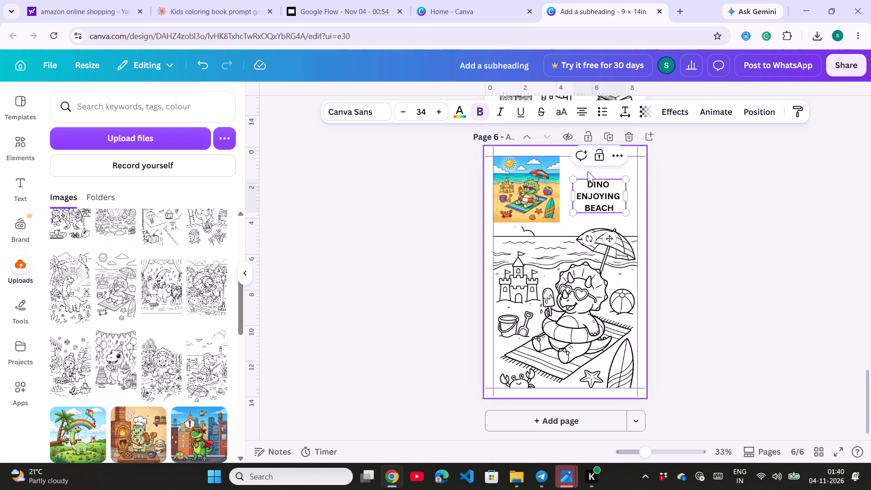
Apply the Bubble effect to the whole "DINO ENJOYING BEACH" title and enlarge it to about size 38.9.
{"action": "key", "text": "ctrl+a"}
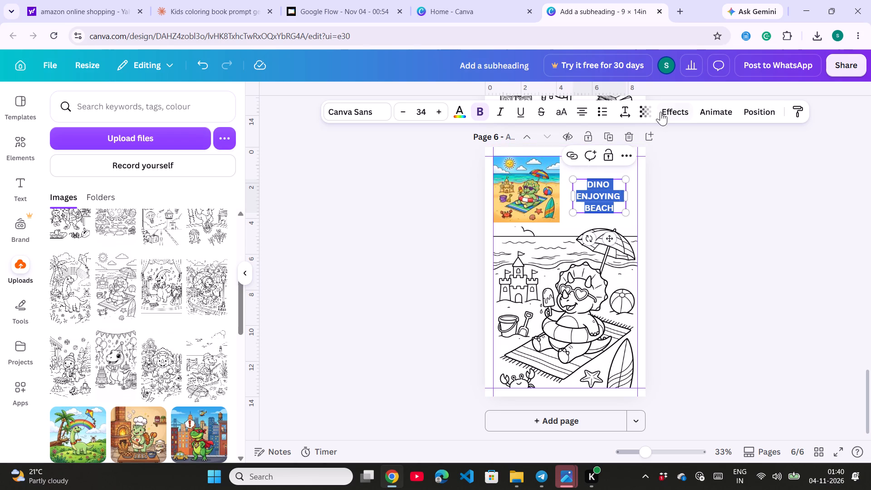
{"action": "left_click", "coordinate": [665, 111]}
{"action": "scroll", "coordinate": [101, 319], "scroll_direction": "down", "scroll_amount": 1}
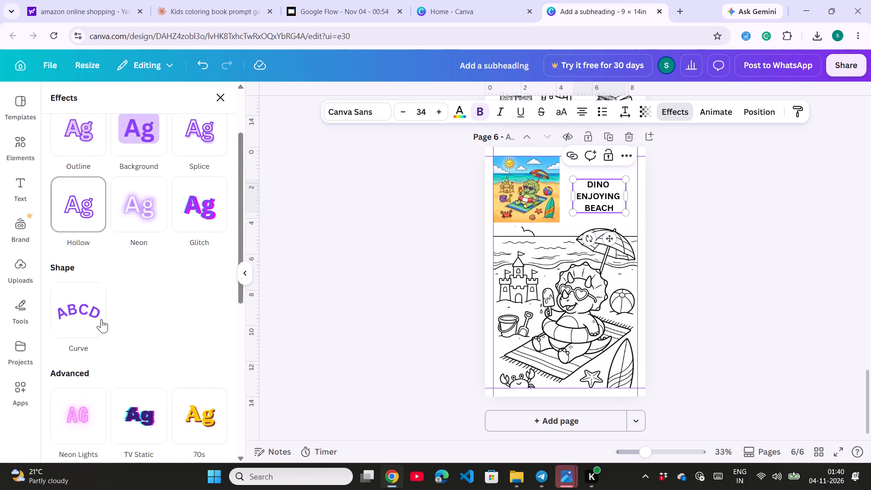
{"action": "scroll", "coordinate": [101, 319], "scroll_direction": "down", "scroll_amount": 1}
{"action": "scroll", "coordinate": [144, 377], "scroll_direction": "down", "scroll_amount": 1}
{"action": "left_click", "coordinate": [137, 408]}
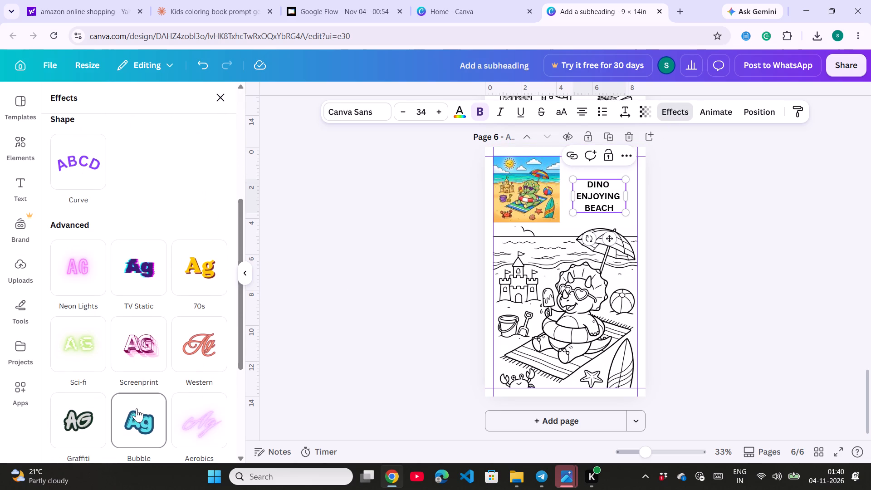
{"action": "left_click_drag", "start_coordinate": [573, 176], "coordinate": [569, 167]}
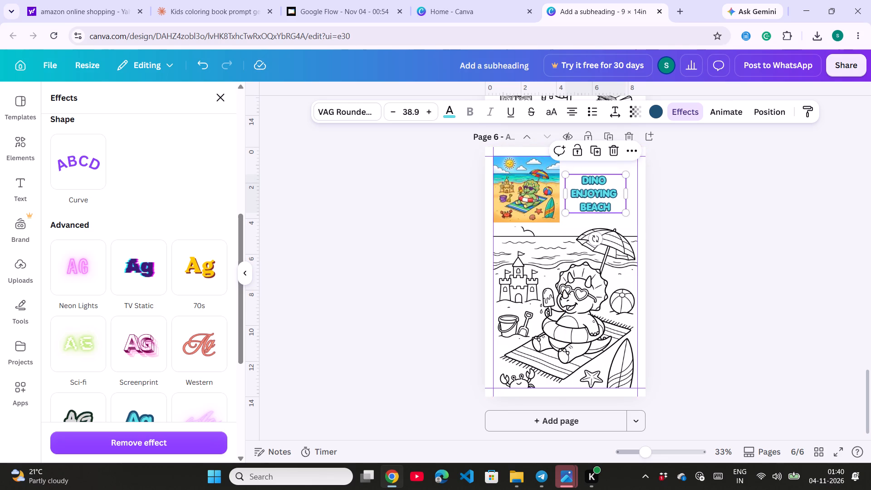
Add a seventh page and insert the line art of the dinosaur in winter clothes with a sled and snowman.
{"action": "left_click", "coordinate": [580, 424]}
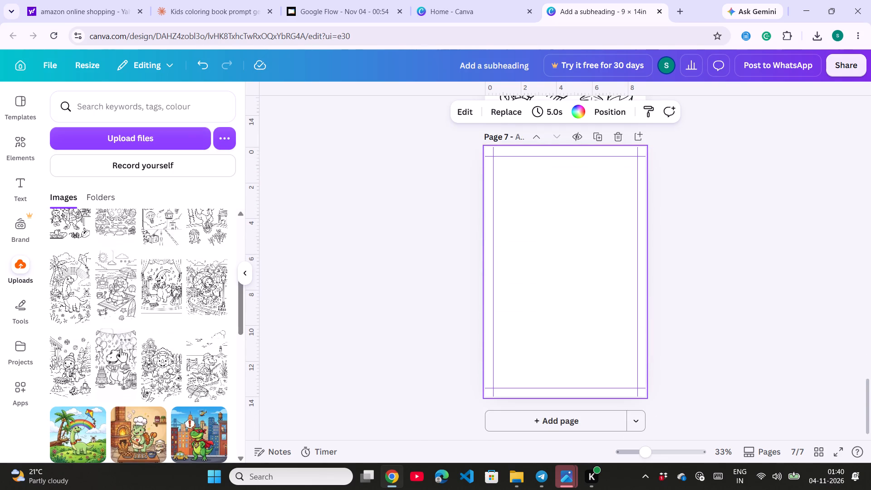
{"action": "left_click", "coordinate": [69, 361]}
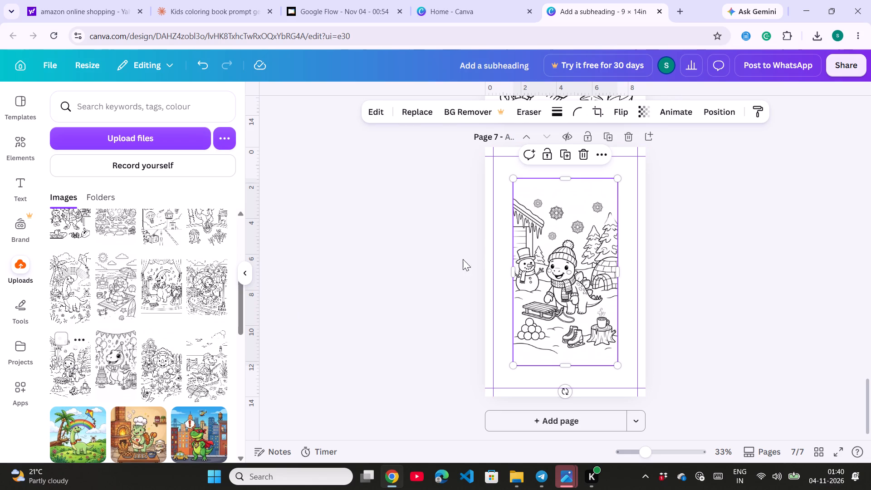
Find the coloured snow-scene dinosaur picture matching the winter line art among the uploads and insert it on page 7.
{"action": "scroll", "coordinate": [108, 412], "scroll_direction": "down", "scroll_amount": 3}
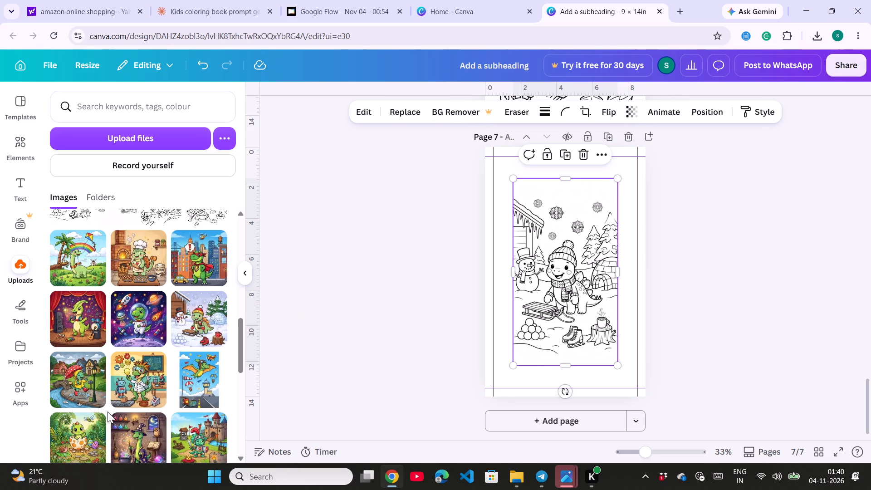
{"action": "scroll", "coordinate": [108, 412], "scroll_direction": "down", "scroll_amount": 5}
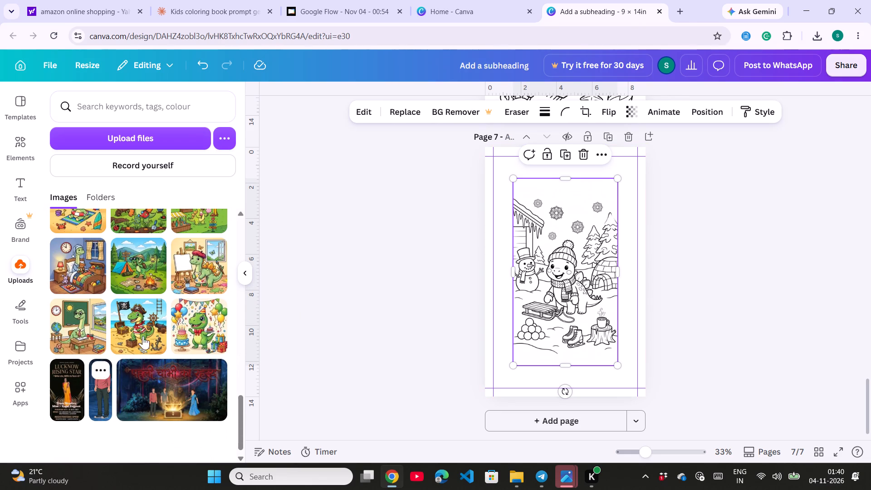
{"action": "scroll", "coordinate": [150, 298], "scroll_direction": "up", "scroll_amount": 1}
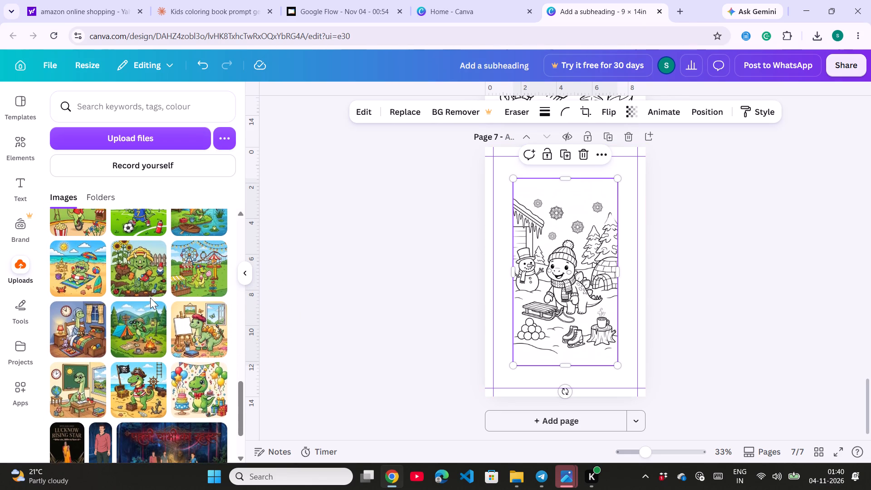
{"action": "scroll", "coordinate": [150, 298], "scroll_direction": "up", "scroll_amount": 1}
{"action": "scroll", "coordinate": [126, 325], "scroll_direction": "up", "scroll_amount": 1}
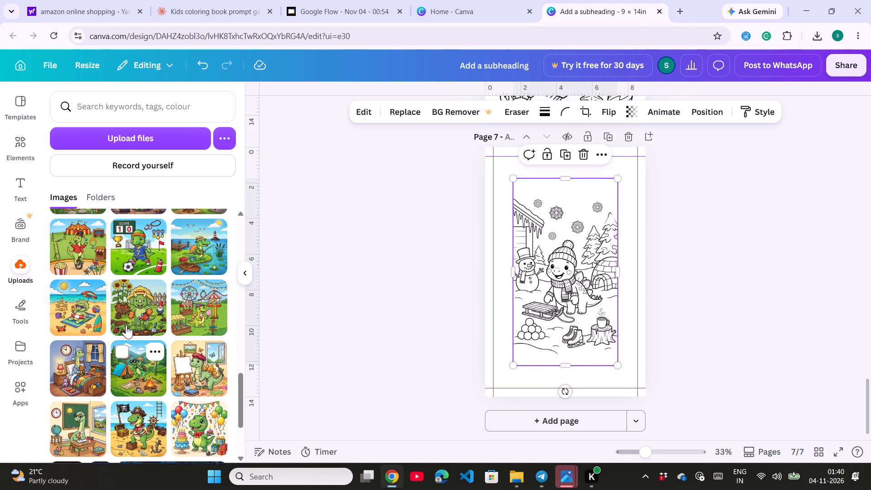
{"action": "scroll", "coordinate": [86, 322], "scroll_direction": "up", "scroll_amount": 1}
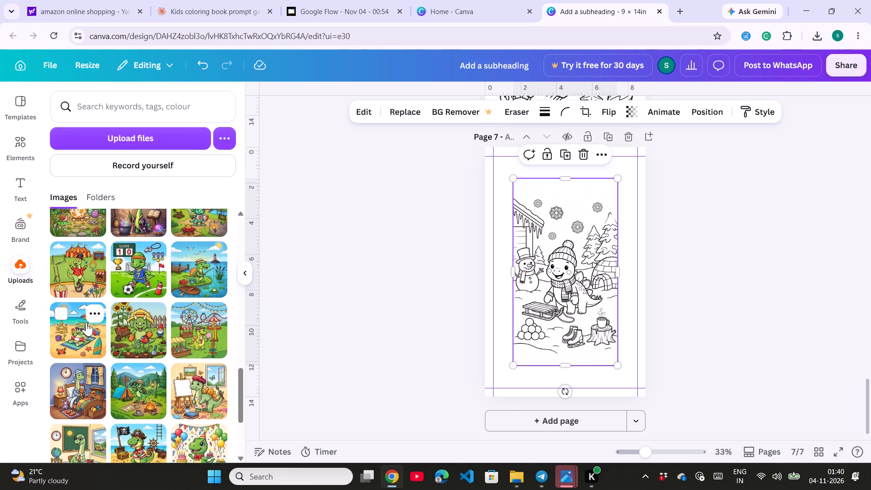
{"action": "scroll", "coordinate": [86, 322], "scroll_direction": "up", "scroll_amount": 1}
{"action": "scroll", "coordinate": [123, 302], "scroll_direction": "up", "scroll_amount": 1}
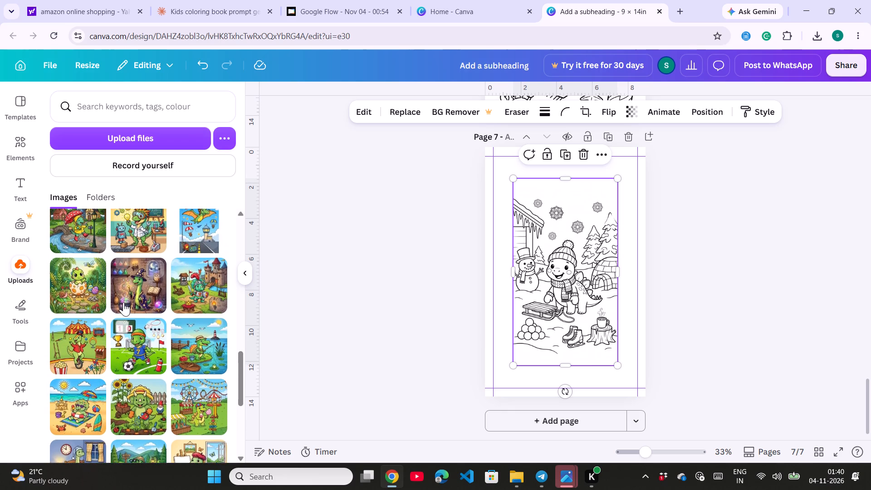
{"action": "scroll", "coordinate": [123, 302], "scroll_direction": "up", "scroll_amount": 2}
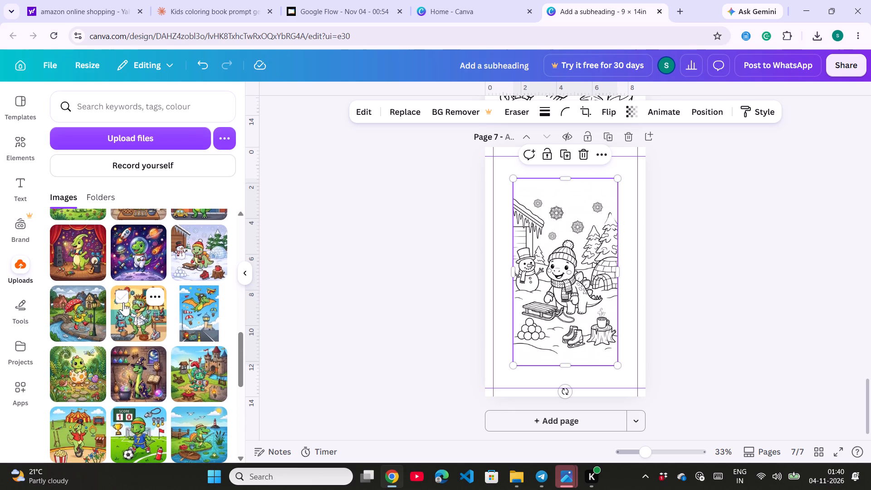
{"action": "scroll", "coordinate": [133, 282], "scroll_direction": "up", "scroll_amount": 1}
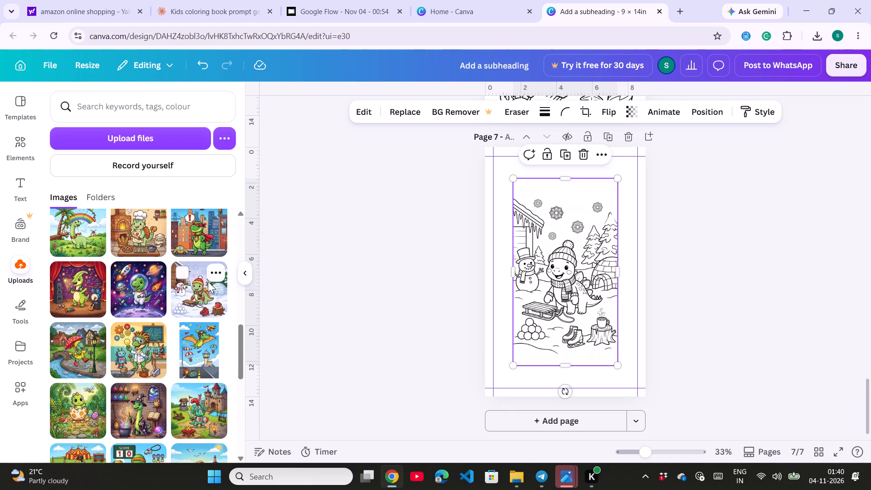
{"action": "left_click", "coordinate": [208, 281]}
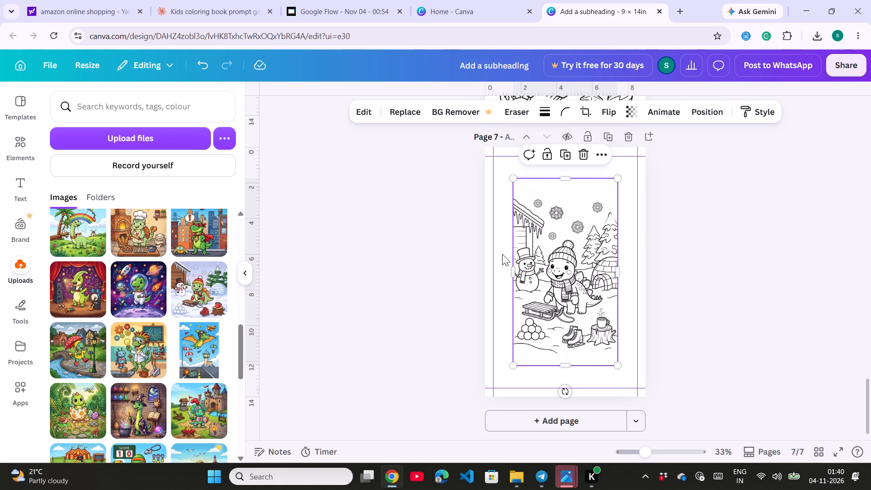
{"action": "left_click", "coordinate": [194, 288]}
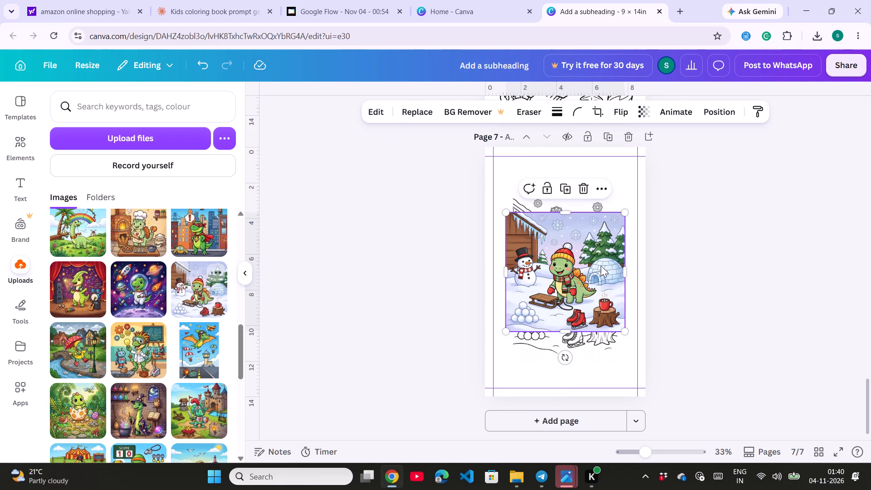
Shrink the coloured snow picture to roughly half its size and place it in the page's top-left margin corner.
{"action": "left_click_drag", "start_coordinate": [624, 329], "coordinate": [550, 271]}
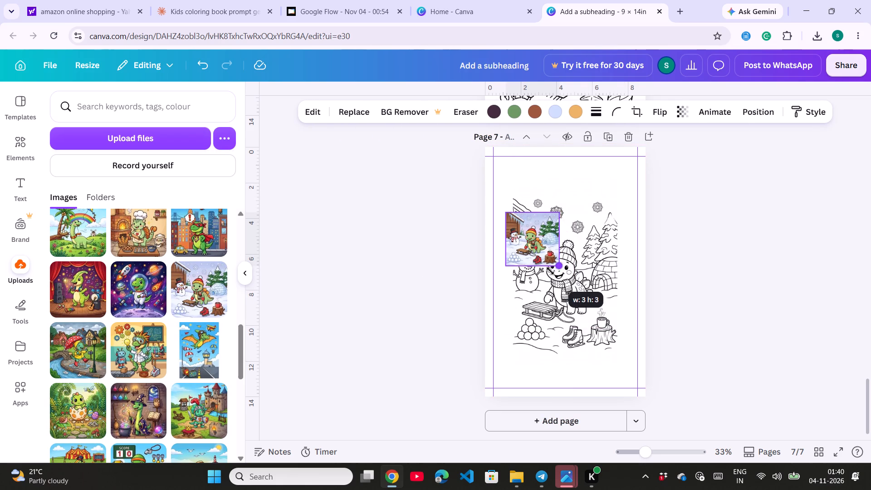
{"action": "left_click_drag", "start_coordinate": [550, 271], "coordinate": [556, 276]}
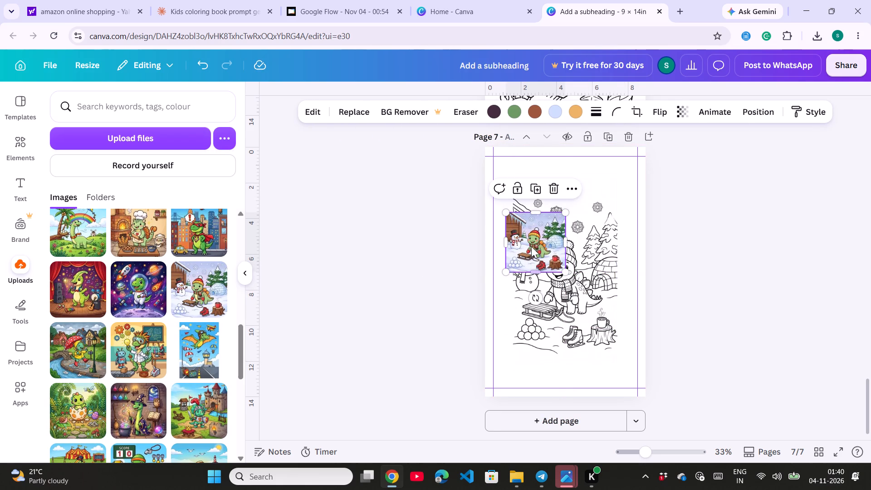
{"action": "left_click_drag", "start_coordinate": [531, 246], "coordinate": [517, 189]}
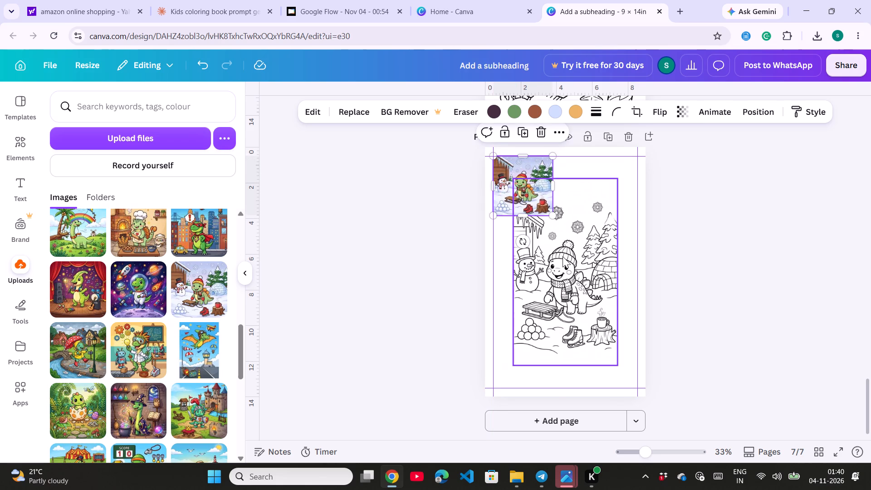
Fit the winter line art between the page margins below the coloured picture, at about 8.1 × 9.7 in.
{"action": "left_click_drag", "start_coordinate": [573, 280], "coordinate": [593, 301]}
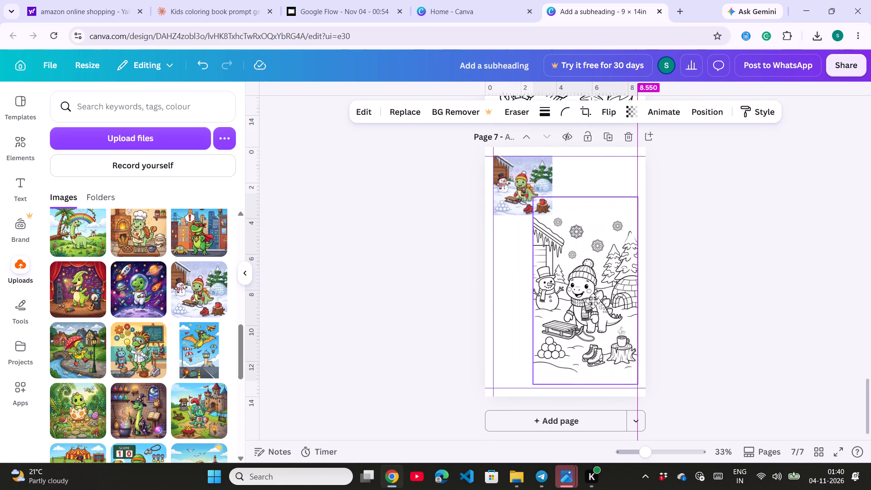
{"action": "left_click_drag", "start_coordinate": [593, 301], "coordinate": [593, 300]}
{"action": "left_click_drag", "start_coordinate": [583, 201], "coordinate": [585, 219]}
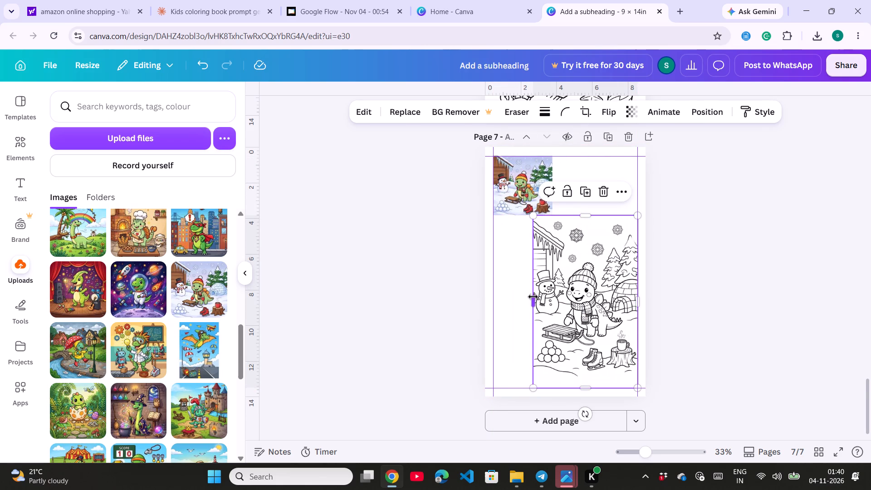
{"action": "left_click_drag", "start_coordinate": [534, 299], "coordinate": [495, 300]}
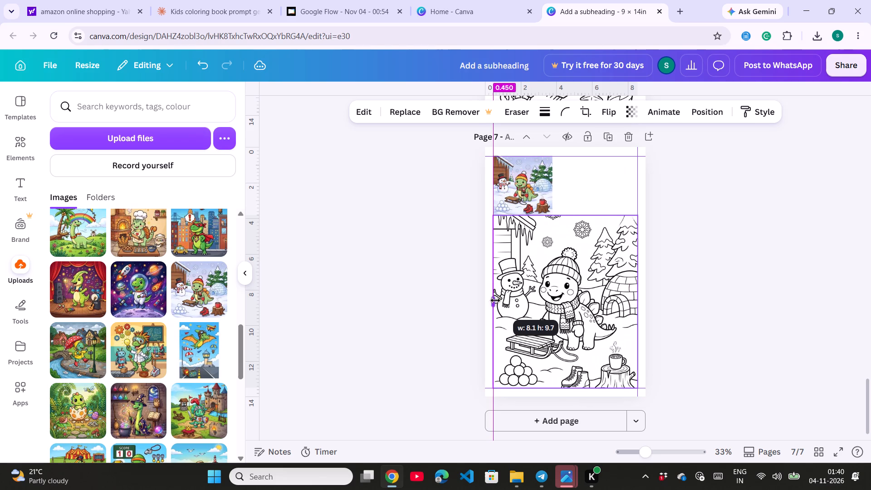
{"action": "left_click_drag", "start_coordinate": [495, 300], "coordinate": [497, 301]}
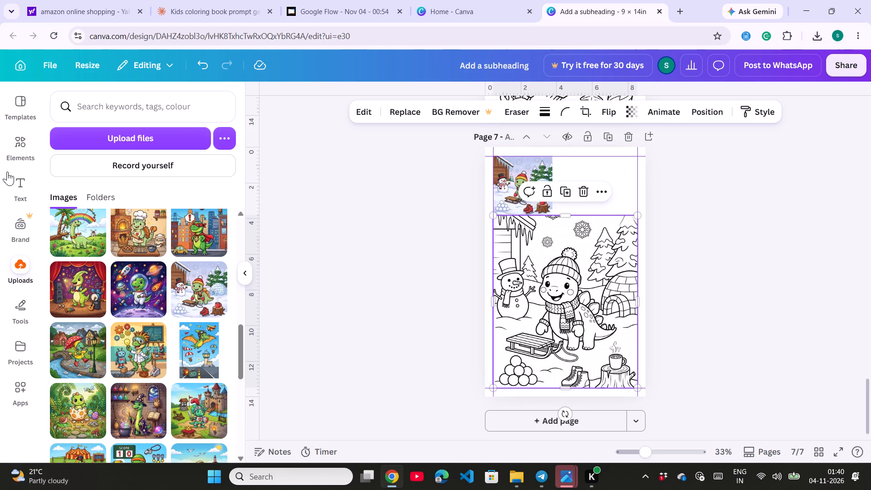
Add a subheading in the empty space beside the coloured snow picture and set its text to "Winter Dino".
{"action": "left_click", "coordinate": [25, 183]}
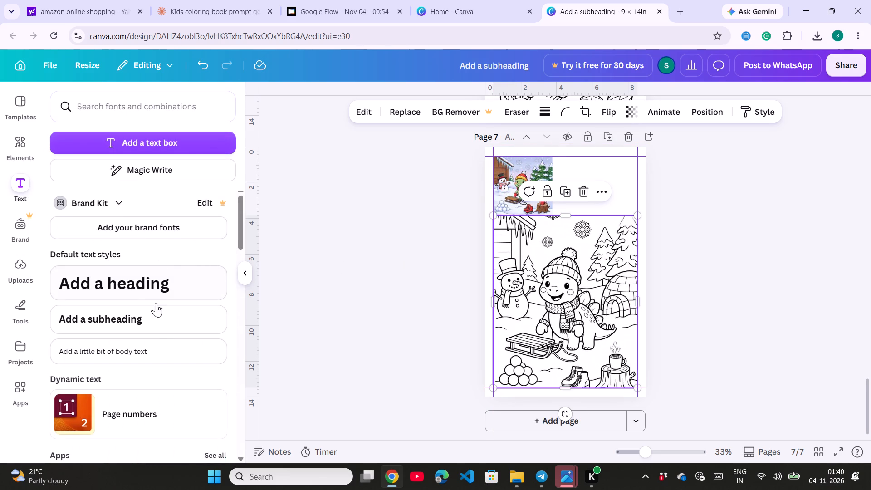
{"action": "left_click", "coordinate": [157, 321]}
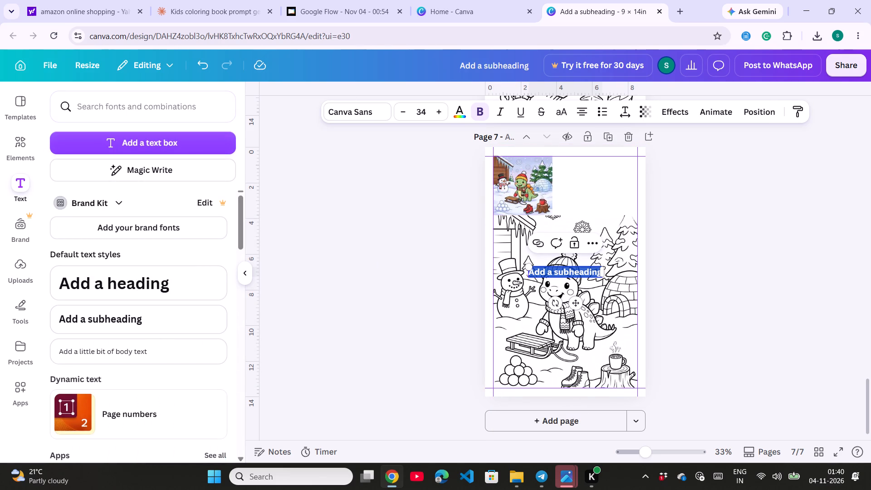
{"action": "left_click_drag", "start_coordinate": [577, 299], "coordinate": [606, 205]}
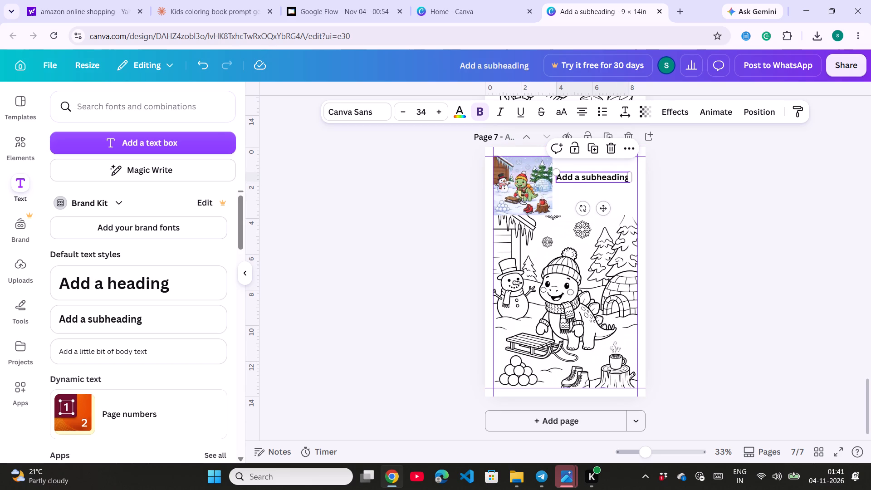
{"action": "left_click", "coordinate": [596, 179]}
{"action": "type", "text": "Winter Dino"}
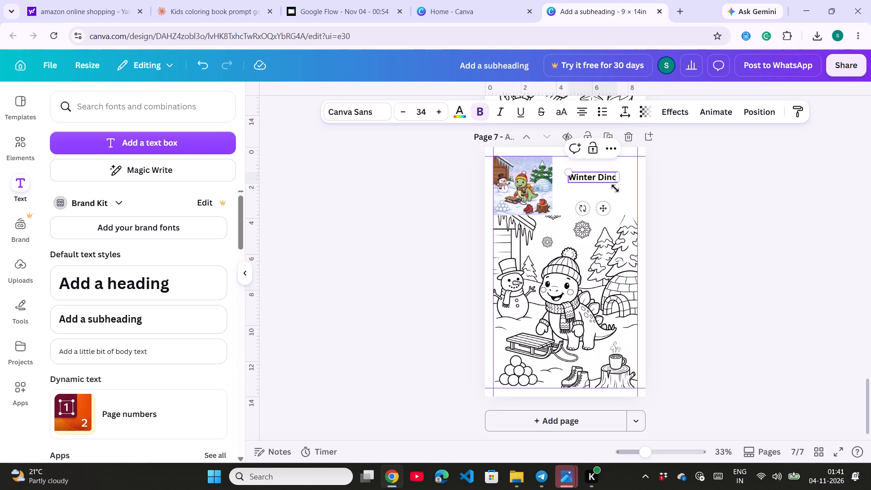
Apply the Bubble effect to the "Winter Dino" title, enlarge it to size 46 and reposition it beside the coloured picture.
{"action": "key", "text": "ctrl+a"}
{"action": "left_click", "coordinate": [689, 110]}
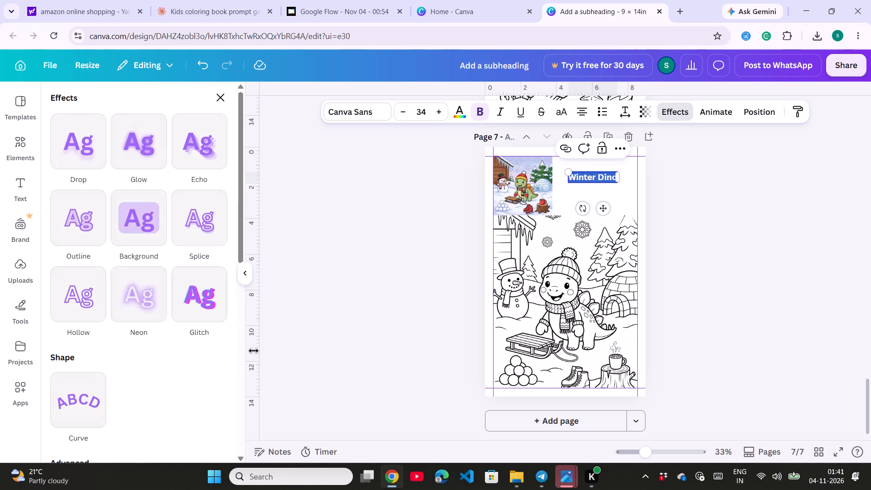
{"action": "scroll", "coordinate": [133, 363], "scroll_direction": "down", "scroll_amount": 2}
{"action": "scroll", "coordinate": [130, 436], "scroll_direction": "down", "scroll_amount": 2}
{"action": "left_click", "coordinate": [130, 350]}
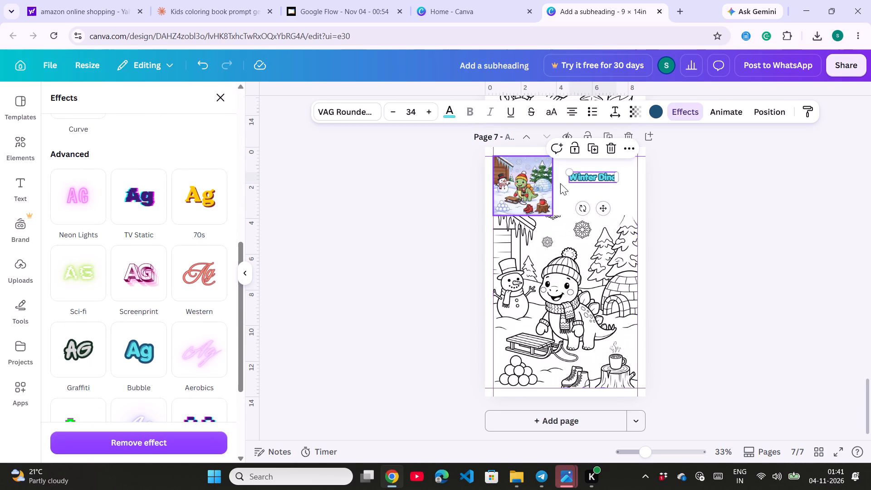
{"action": "left_click_drag", "start_coordinate": [568, 171], "coordinate": [555, 154]}
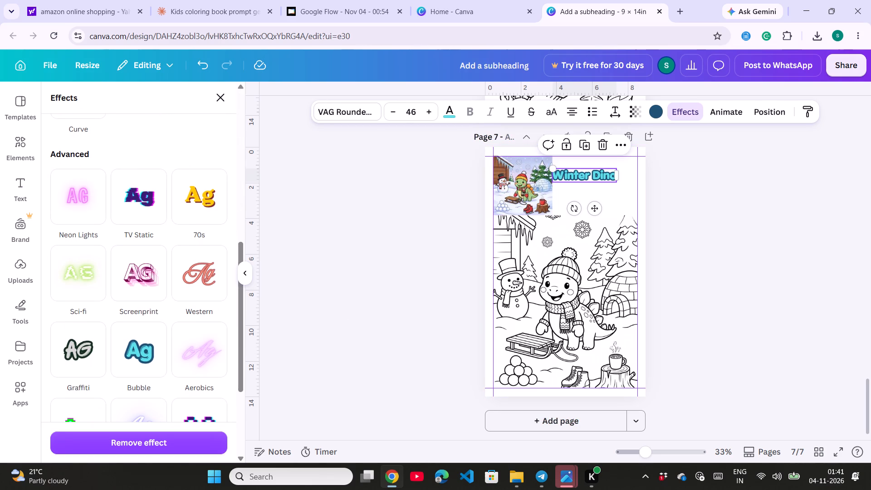
{"action": "left_click_drag", "start_coordinate": [594, 206], "coordinate": [605, 216]}
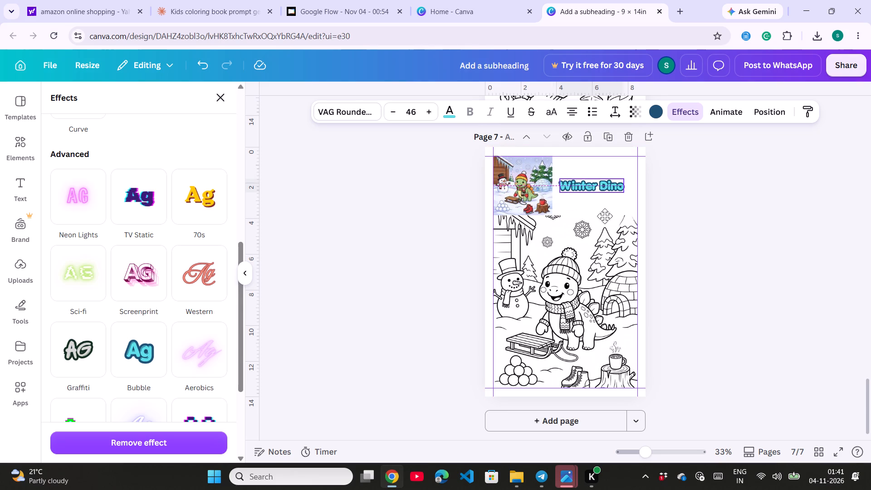
{"action": "left_click_drag", "start_coordinate": [605, 216], "coordinate": [606, 216]}
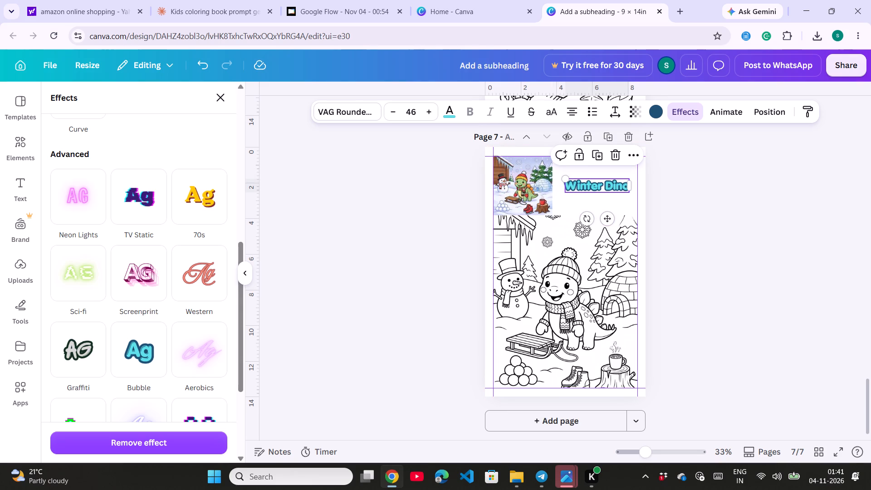
Break the title into two lines, "Winter" above "Dino", and centre it in the space beside the coloured picture.
{"action": "left_click", "coordinate": [605, 185]}
{"action": "key", "text": "Return"}
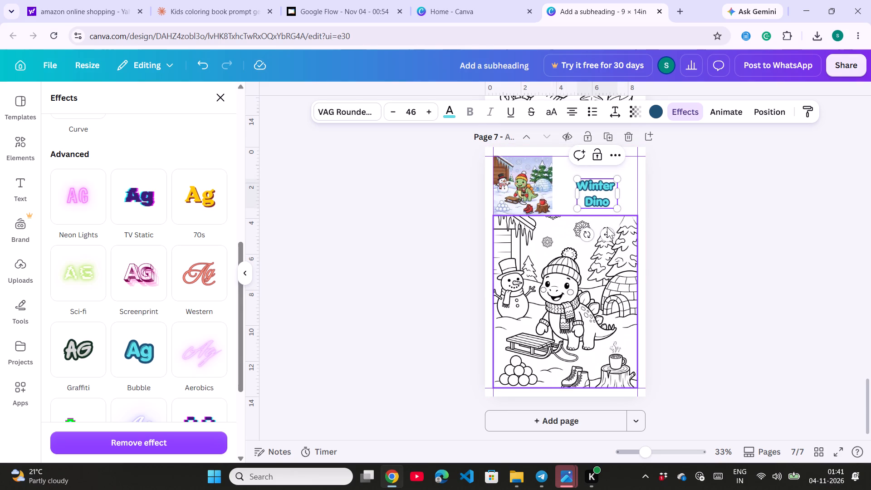
{"action": "left_click_drag", "start_coordinate": [607, 231], "coordinate": [607, 216]}
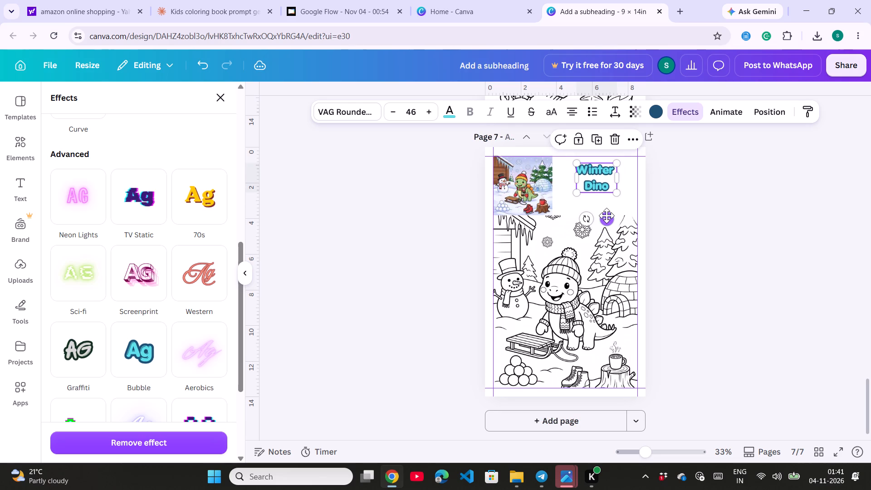
{"action": "left_click_drag", "start_coordinate": [607, 214], "coordinate": [606, 218]}
{"action": "left_click", "coordinate": [603, 222]}
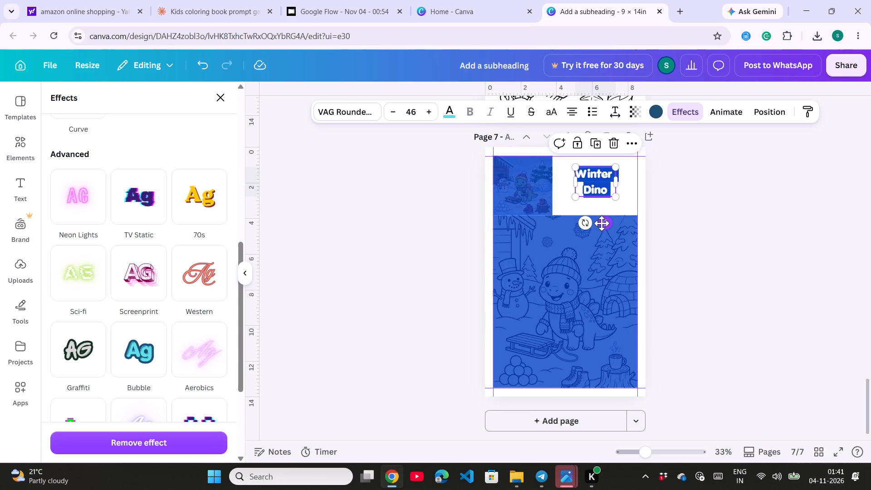
Add page 8 and place the coloured rainbow-and-kite dinosaur picture in its upper-left margin corner, scaled to about 4 in wide.
{"action": "left_click", "coordinate": [409, 190]}
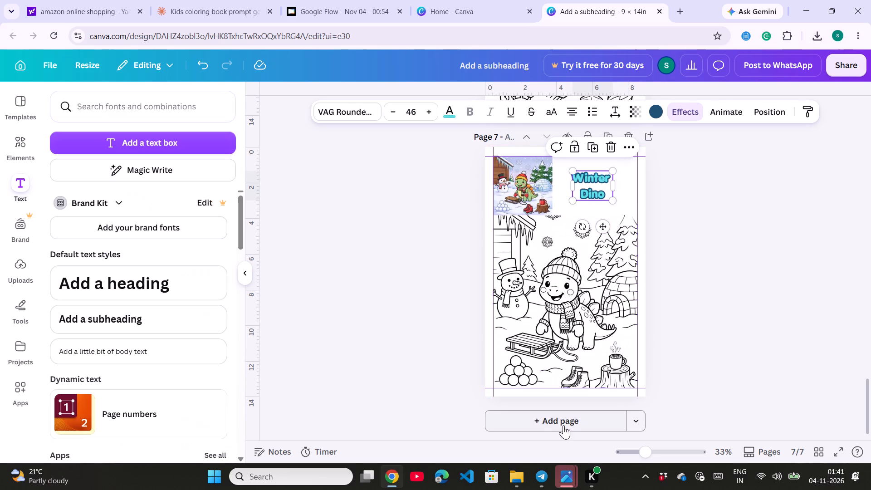
{"action": "left_click", "coordinate": [575, 423]}
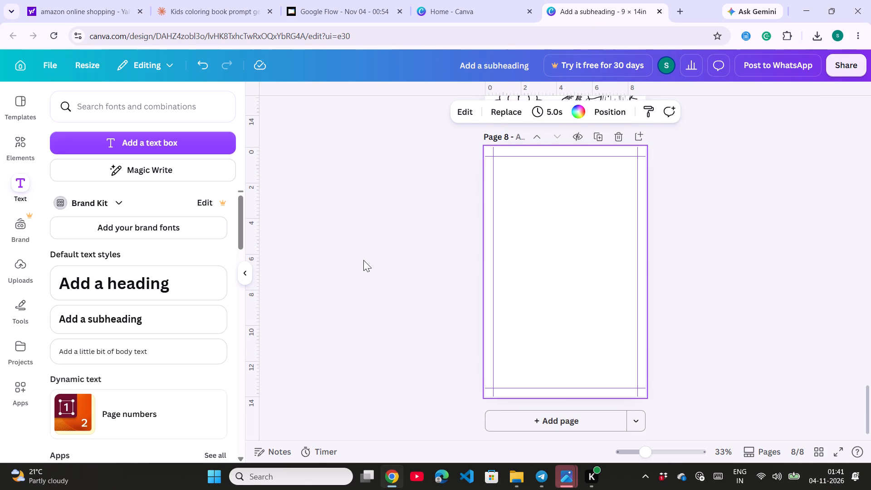
{"action": "left_click", "coordinate": [22, 279]}
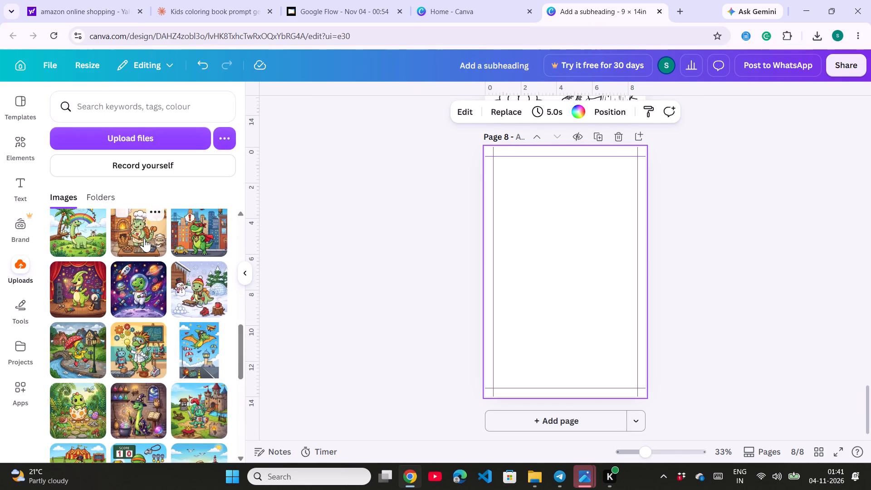
{"action": "left_click", "coordinate": [79, 247]}
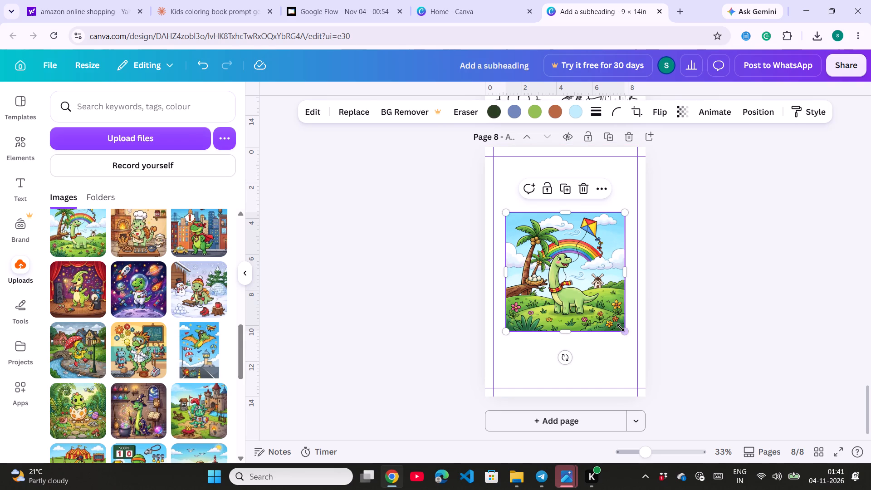
{"action": "left_click_drag", "start_coordinate": [622, 328], "coordinate": [577, 278]}
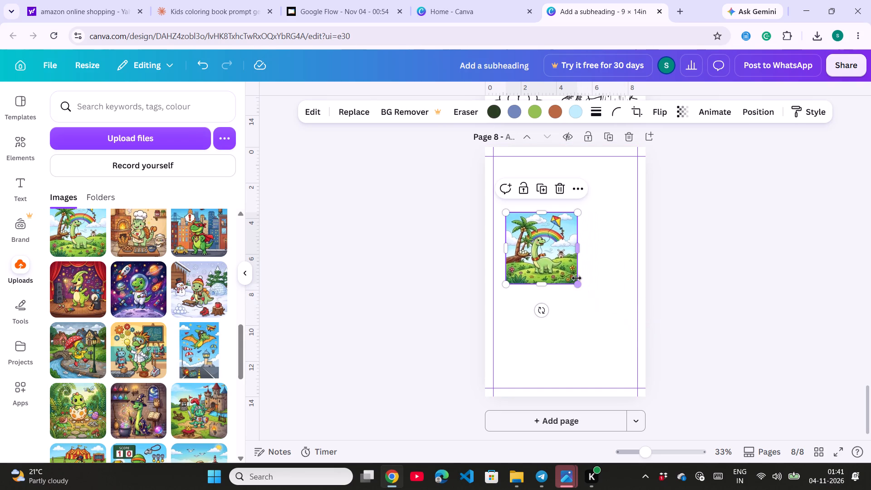
{"action": "left_click_drag", "start_coordinate": [548, 255], "coordinate": [536, 202]}
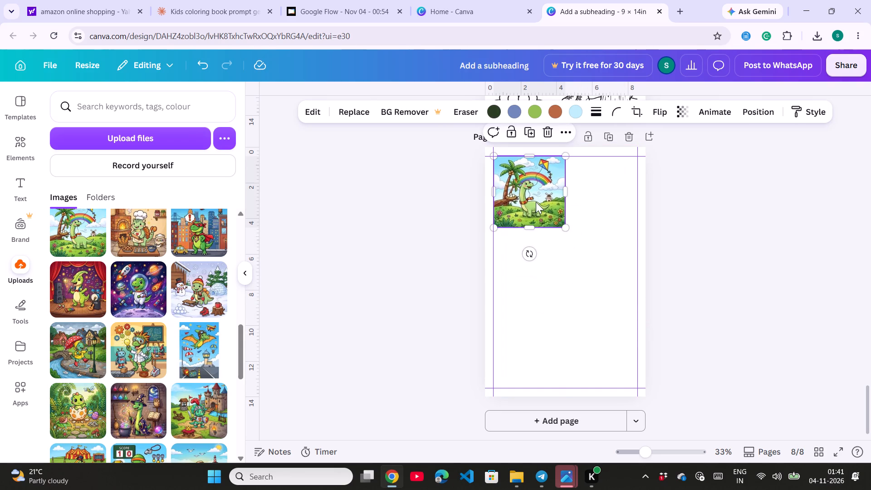
Review the layouts and titles of the earlier coloring pages for comparison with page 8.
{"action": "scroll", "coordinate": [610, 249], "scroll_direction": "up", "scroll_amount": 9}
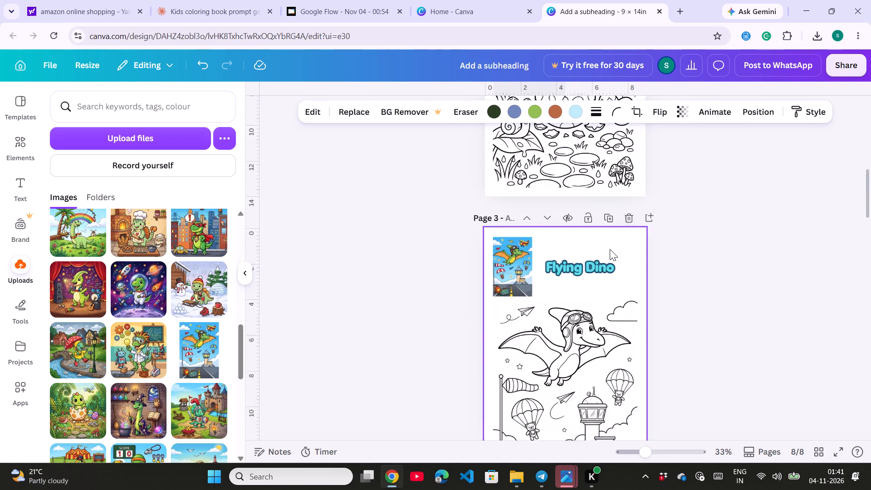
{"action": "scroll", "coordinate": [610, 249], "scroll_direction": "up", "scroll_amount": 3}
{"action": "scroll", "coordinate": [610, 249], "scroll_direction": "down", "scroll_amount": 1}
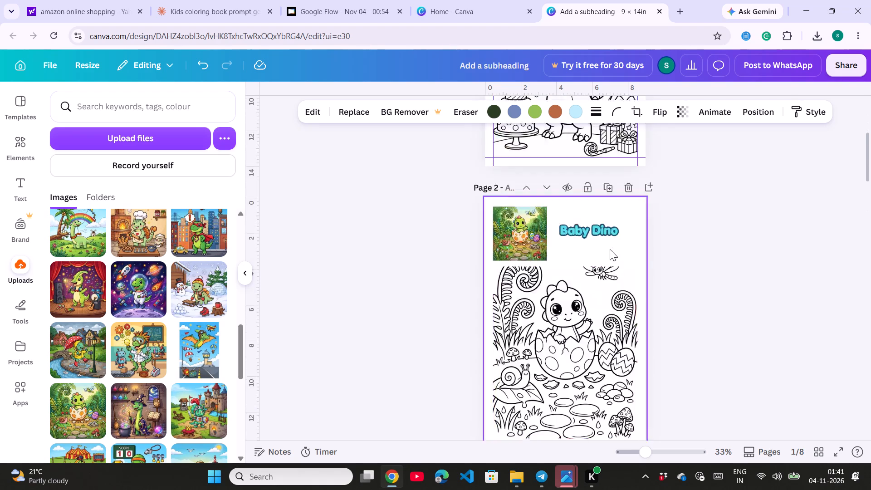
{"action": "scroll", "coordinate": [610, 249], "scroll_direction": "down", "scroll_amount": 2}
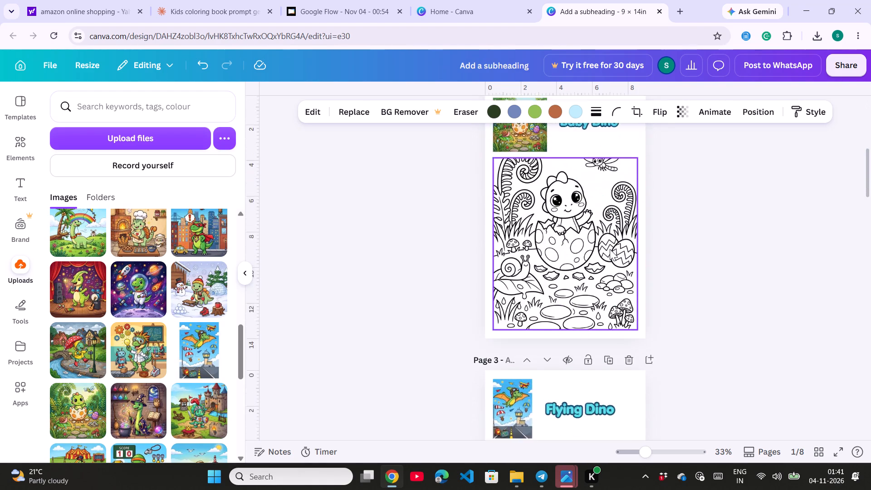
{"action": "scroll", "coordinate": [610, 249], "scroll_direction": "down", "scroll_amount": 2}
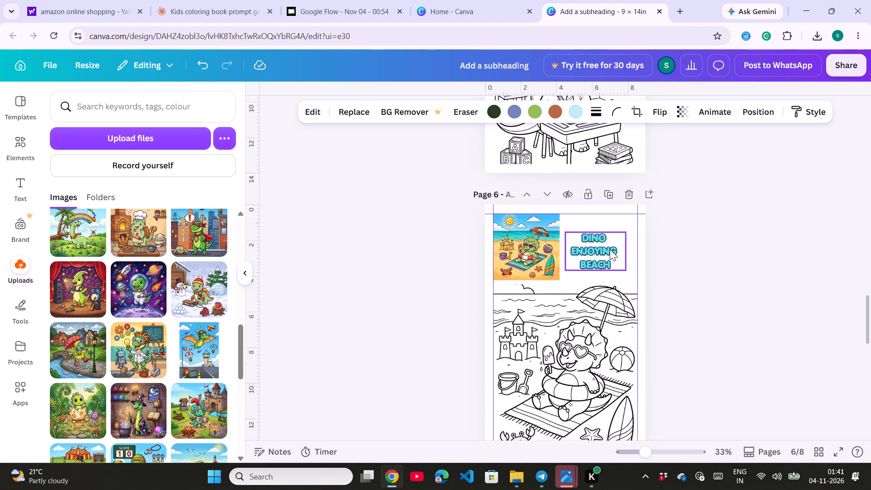
{"action": "scroll", "coordinate": [610, 249], "scroll_direction": "down", "scroll_amount": 5}
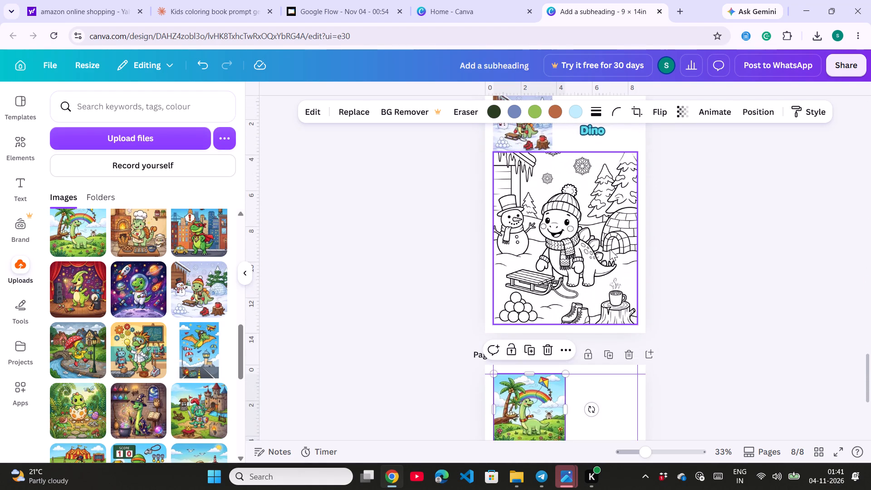
{"action": "scroll", "coordinate": [610, 249], "scroll_direction": "down", "scroll_amount": 2}
{"action": "scroll", "coordinate": [610, 249], "scroll_direction": "up", "scroll_amount": 9}
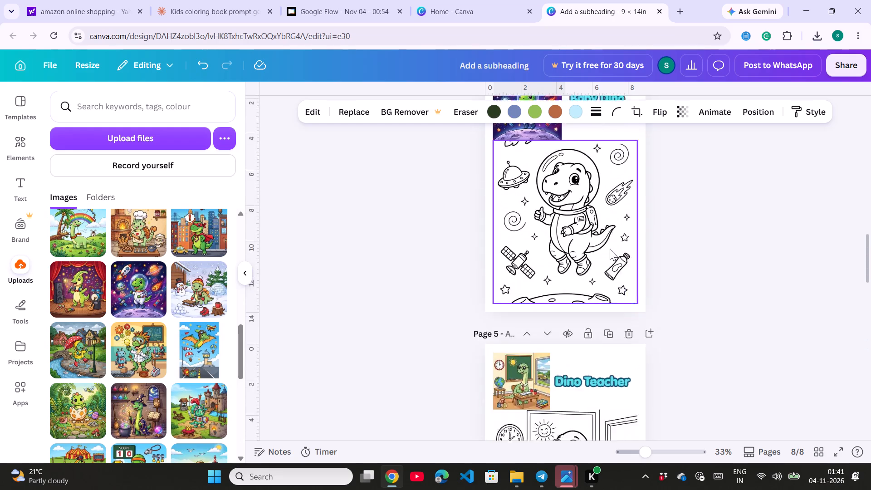
{"action": "scroll", "coordinate": [610, 249], "scroll_direction": "up", "scroll_amount": 6}
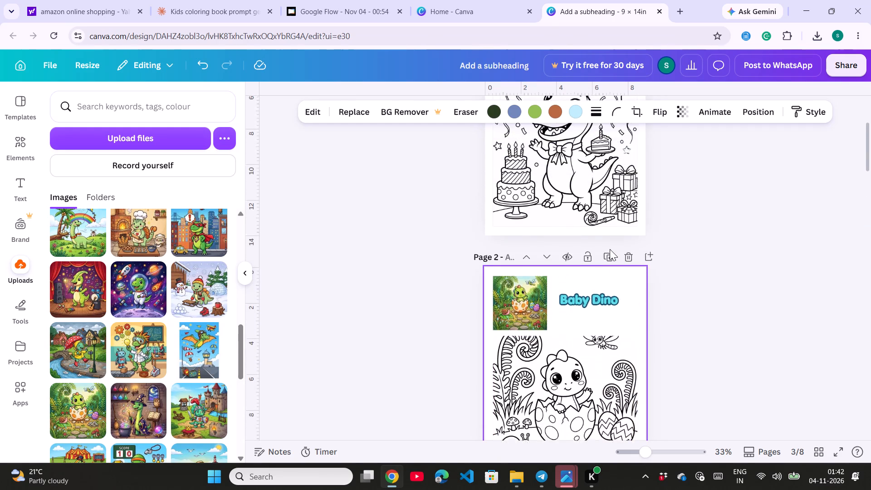
{"action": "scroll", "coordinate": [610, 249], "scroll_direction": "up", "scroll_amount": 3}
{"action": "scroll", "coordinate": [610, 249], "scroll_direction": "down", "scroll_amount": 3}
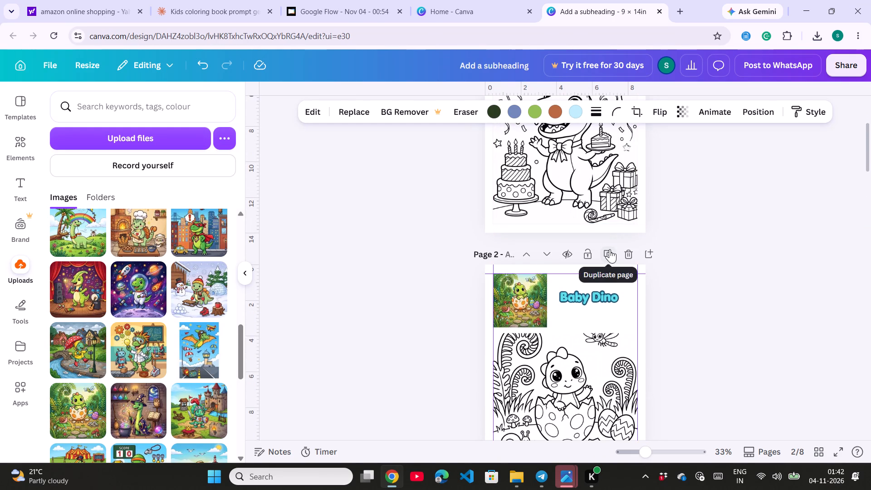
{"action": "scroll", "coordinate": [610, 249], "scroll_direction": "down", "scroll_amount": 6}
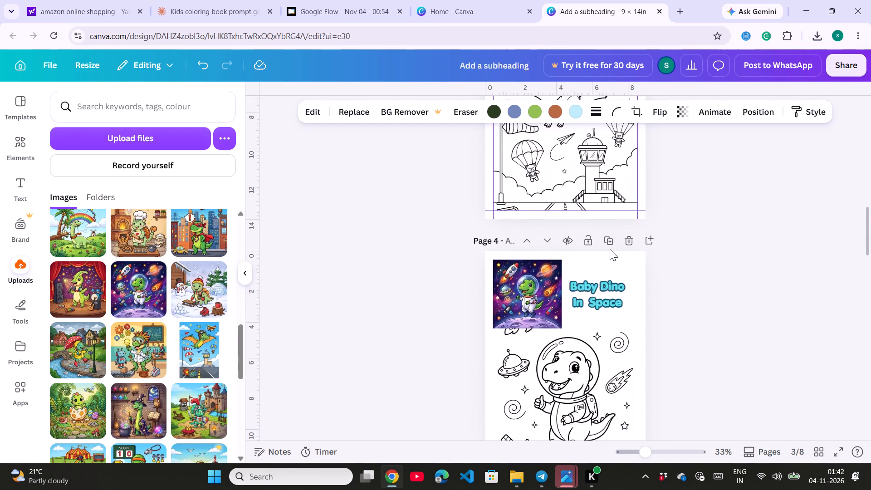
{"action": "scroll", "coordinate": [610, 249], "scroll_direction": "down", "scroll_amount": 7}
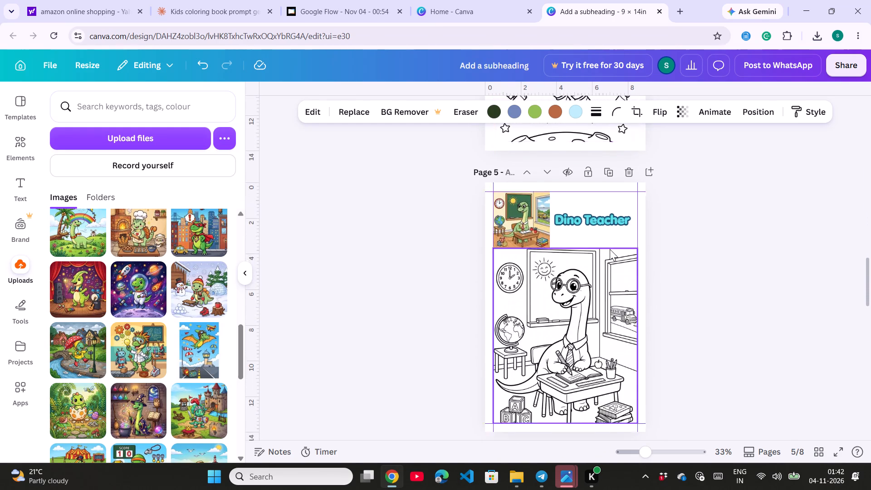
{"action": "scroll", "coordinate": [610, 249], "scroll_direction": "down", "scroll_amount": 8}
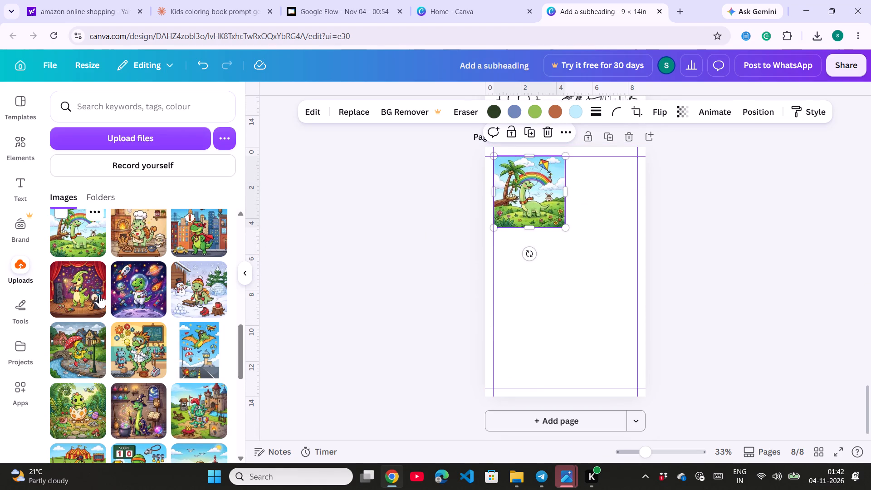
Find the uploaded line art matching the rainbow-and-kite dinosaur and add it to page 8.
{"action": "scroll", "coordinate": [121, 332], "scroll_direction": "down", "scroll_amount": 8}
{"action": "scroll", "coordinate": [121, 332], "scroll_direction": "up", "scroll_amount": 4}
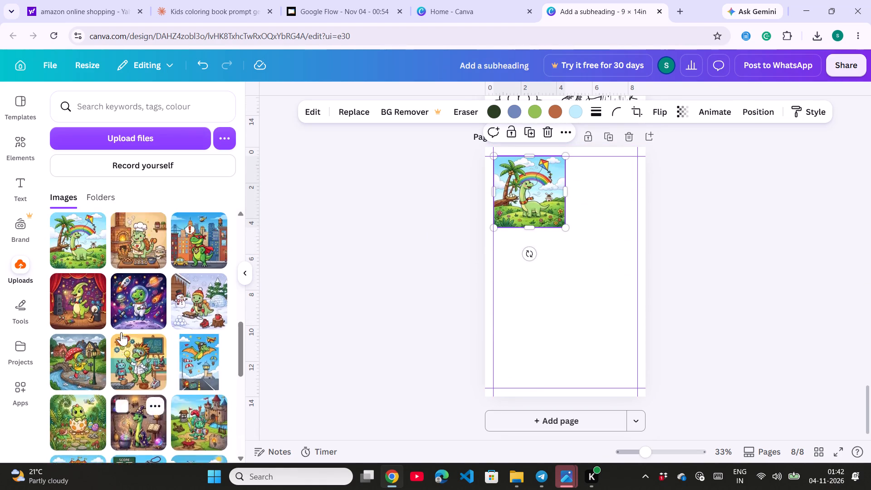
{"action": "scroll", "coordinate": [121, 332], "scroll_direction": "up", "scroll_amount": 4}
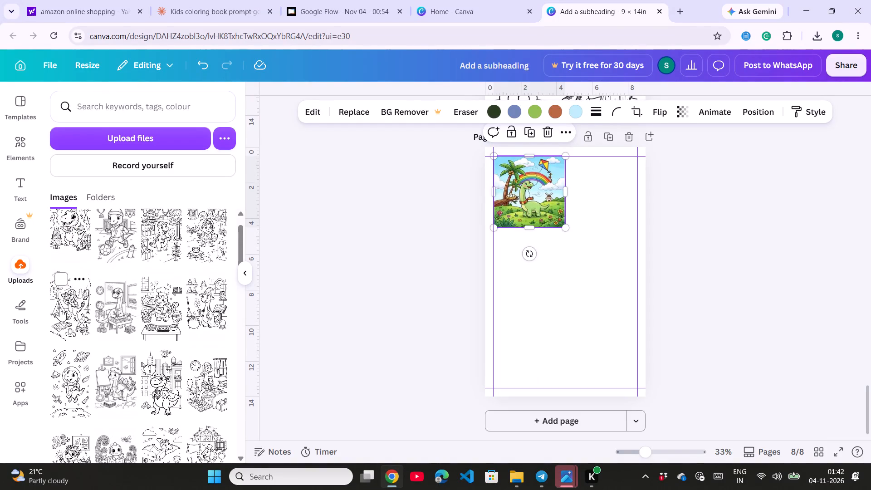
{"action": "scroll", "coordinate": [60, 308], "scroll_direction": "up", "scroll_amount": 3}
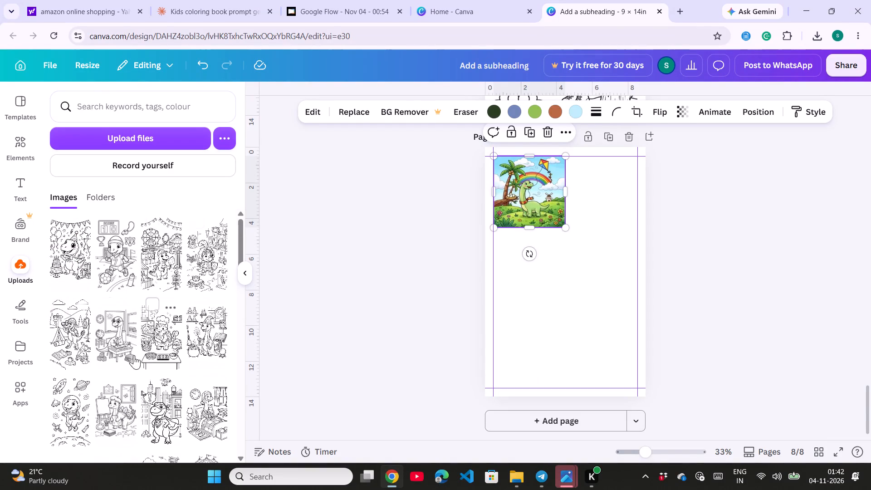
{"action": "scroll", "coordinate": [124, 392], "scroll_direction": "down", "scroll_amount": 1}
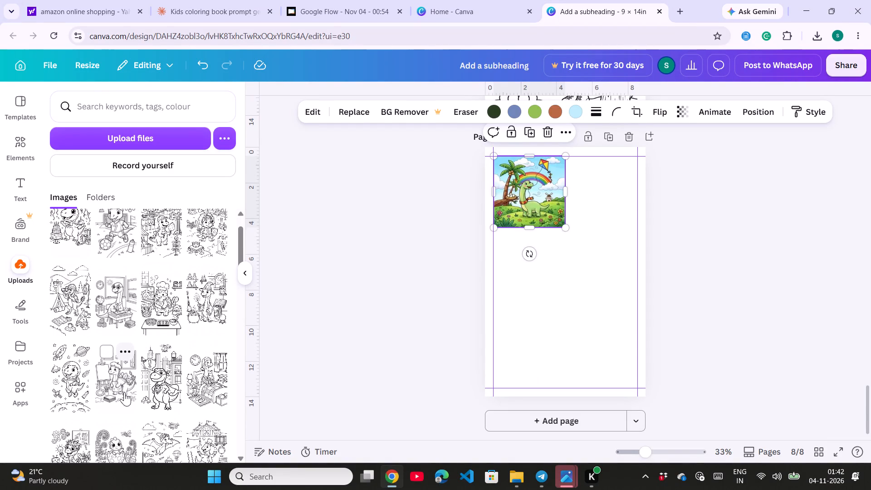
{"action": "scroll", "coordinate": [124, 392], "scroll_direction": "down", "scroll_amount": 3}
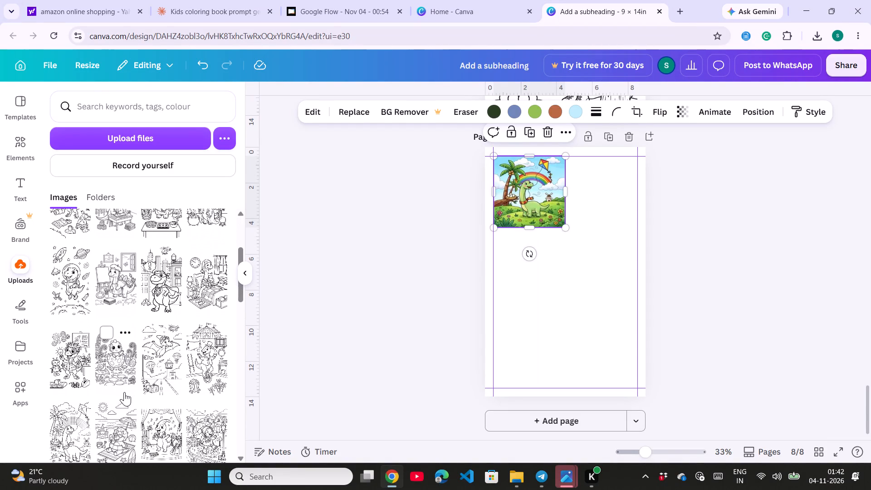
{"action": "scroll", "coordinate": [124, 392], "scroll_direction": "down", "scroll_amount": 1}
{"action": "left_click", "coordinate": [82, 406]}
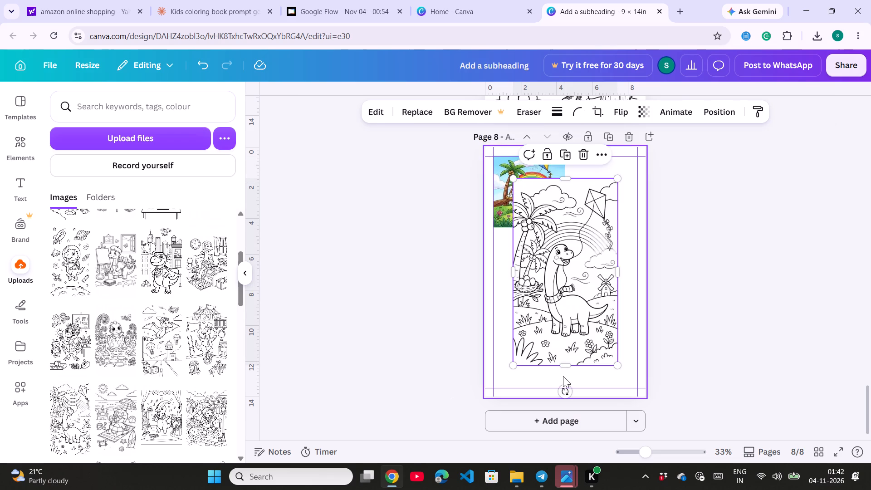
Fit the kite dinosaur line art between the page margins directly below the coloured picture, at about 8.1 × 9 in.
{"action": "left_click_drag", "start_coordinate": [568, 343], "coordinate": [568, 370]}
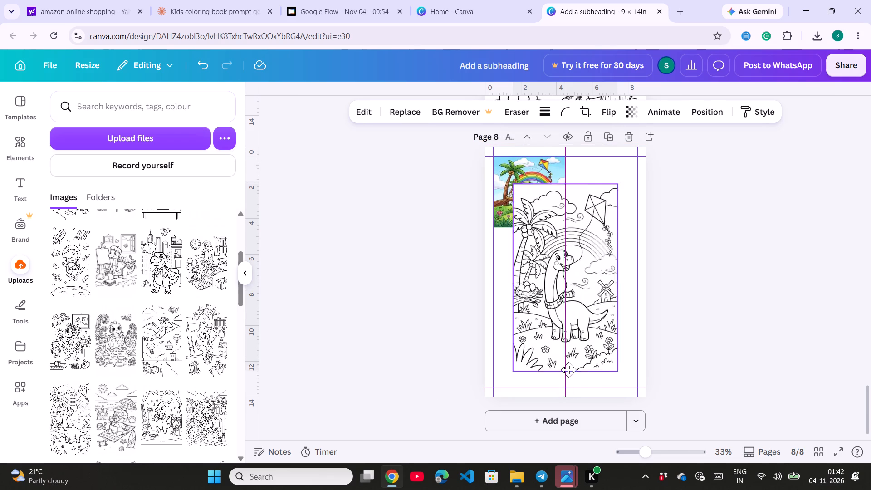
{"action": "left_click_drag", "start_coordinate": [568, 370], "coordinate": [573, 363]}
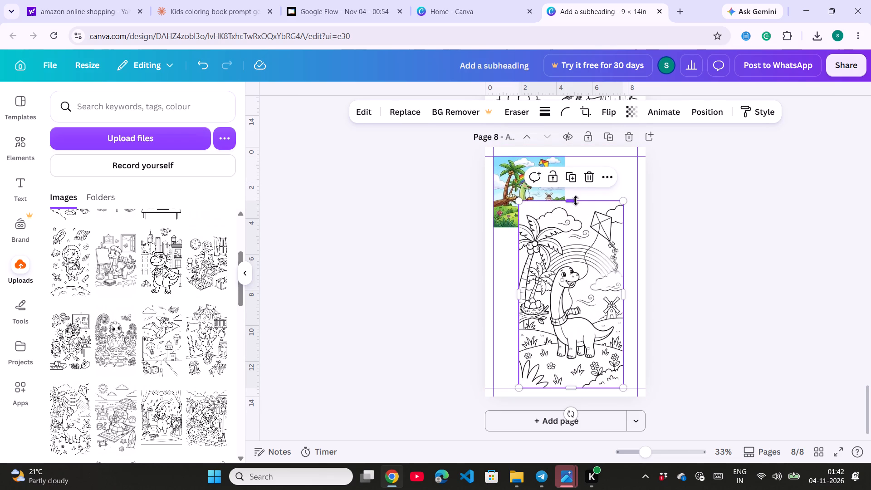
{"action": "left_click_drag", "start_coordinate": [574, 202], "coordinate": [576, 232]}
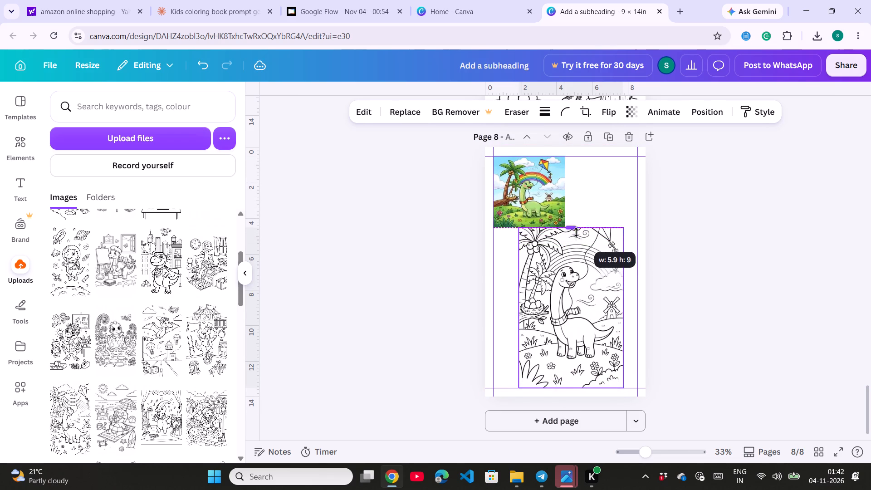
{"action": "left_click_drag", "start_coordinate": [576, 232], "coordinate": [576, 235]}
{"action": "left_click_drag", "start_coordinate": [520, 306], "coordinate": [492, 304]}
{"action": "left_click_drag", "start_coordinate": [619, 309], "coordinate": [634, 306]}
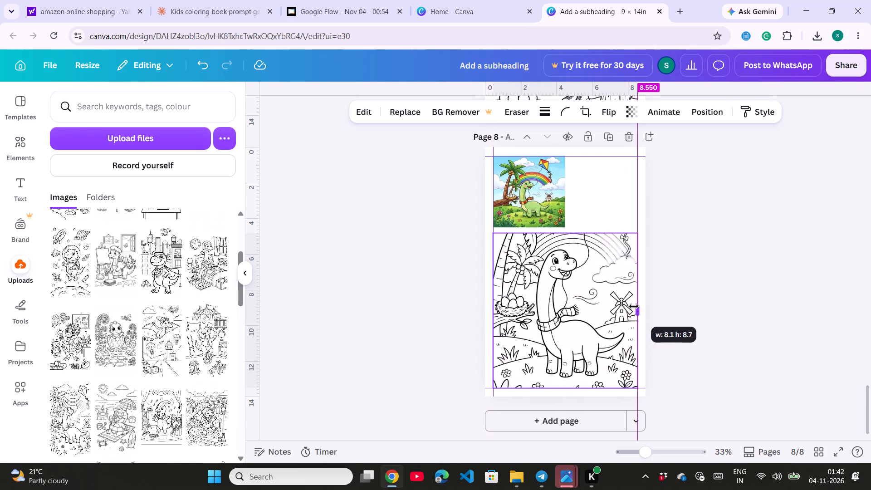
{"action": "left_click_drag", "start_coordinate": [634, 306], "coordinate": [634, 306]}
{"action": "left_click", "coordinate": [563, 235]}
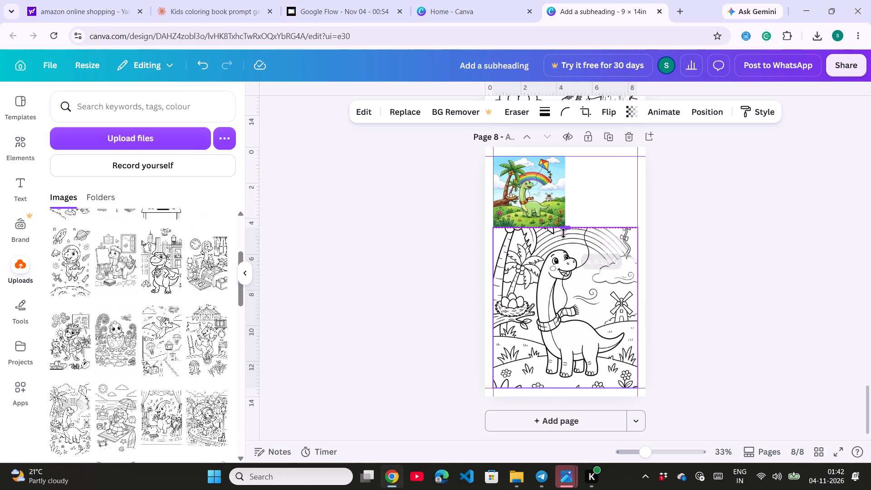
Add a subheading and place it in the empty space beside the coloured rainbow picture on page 8.
{"action": "left_click", "coordinate": [25, 185]}
{"action": "left_click", "coordinate": [148, 311]}
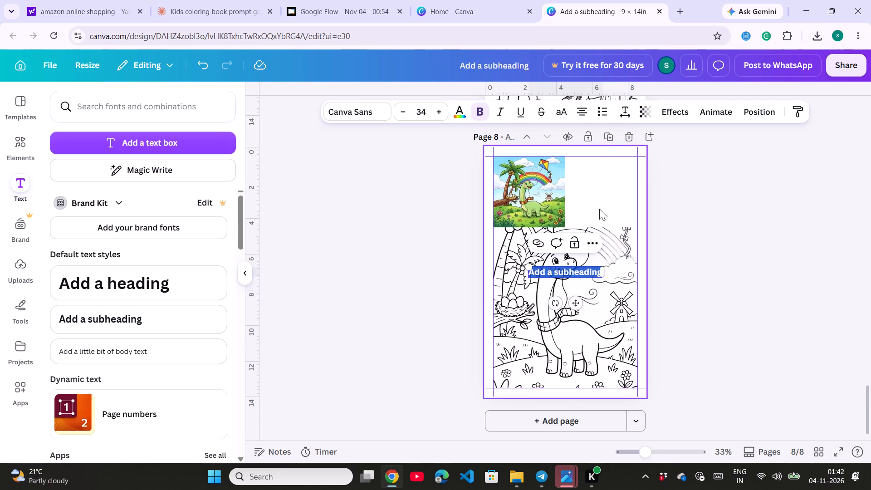
{"action": "left_click_drag", "start_coordinate": [576, 301], "coordinate": [608, 207]}
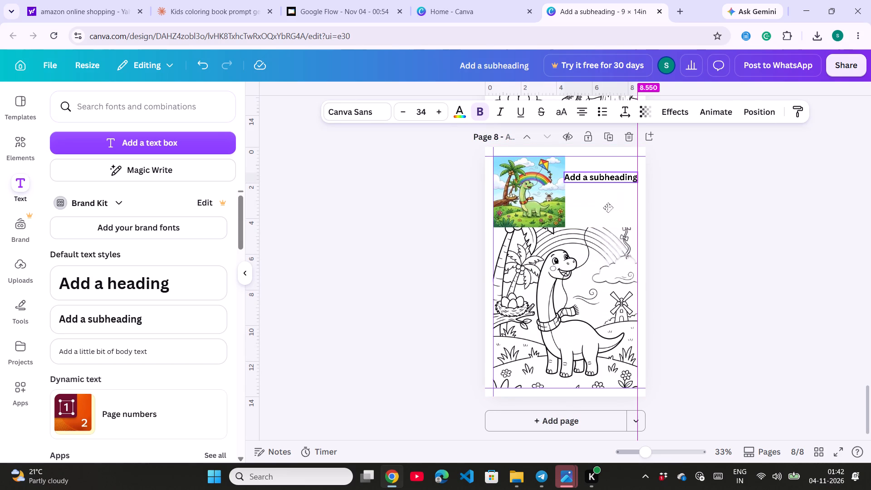
{"action": "left_click_drag", "start_coordinate": [608, 207], "coordinate": [608, 210]}
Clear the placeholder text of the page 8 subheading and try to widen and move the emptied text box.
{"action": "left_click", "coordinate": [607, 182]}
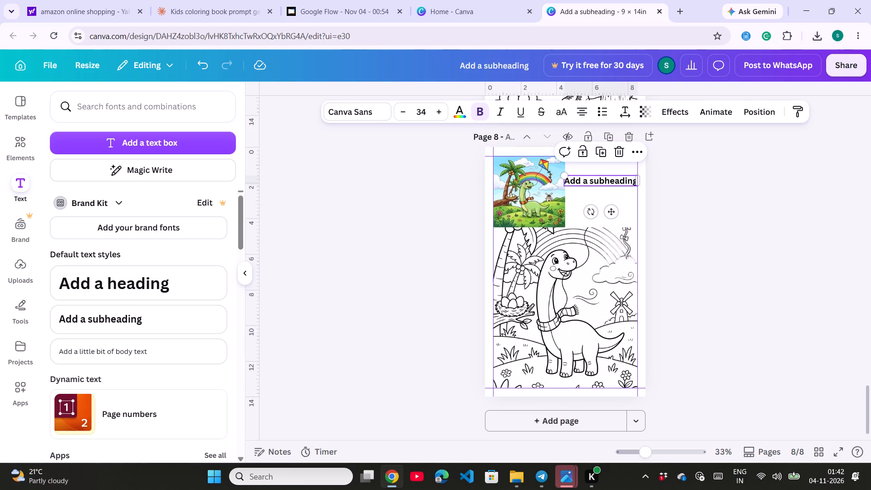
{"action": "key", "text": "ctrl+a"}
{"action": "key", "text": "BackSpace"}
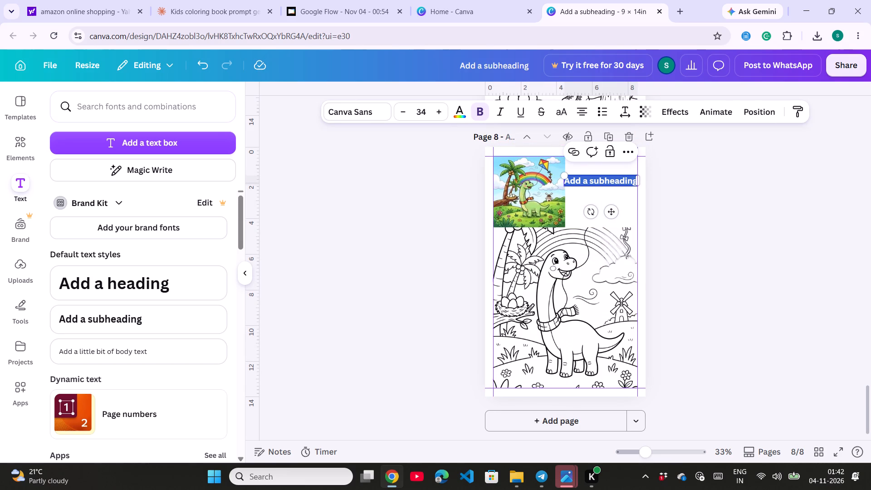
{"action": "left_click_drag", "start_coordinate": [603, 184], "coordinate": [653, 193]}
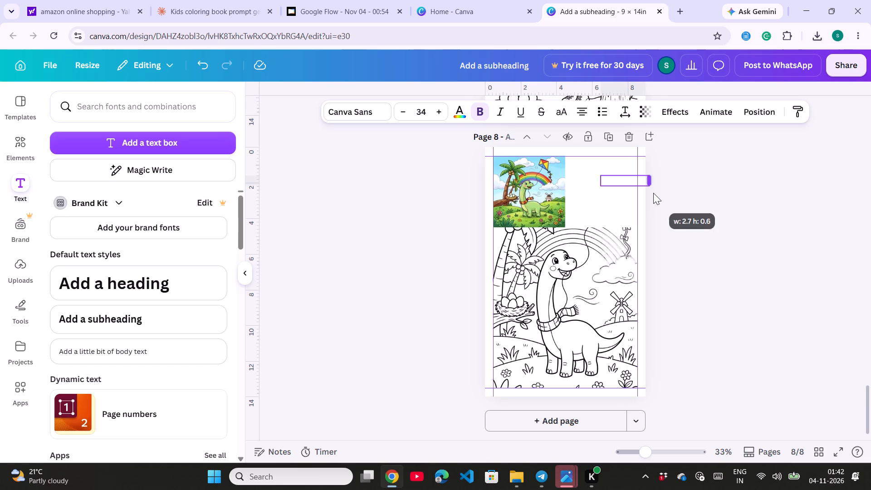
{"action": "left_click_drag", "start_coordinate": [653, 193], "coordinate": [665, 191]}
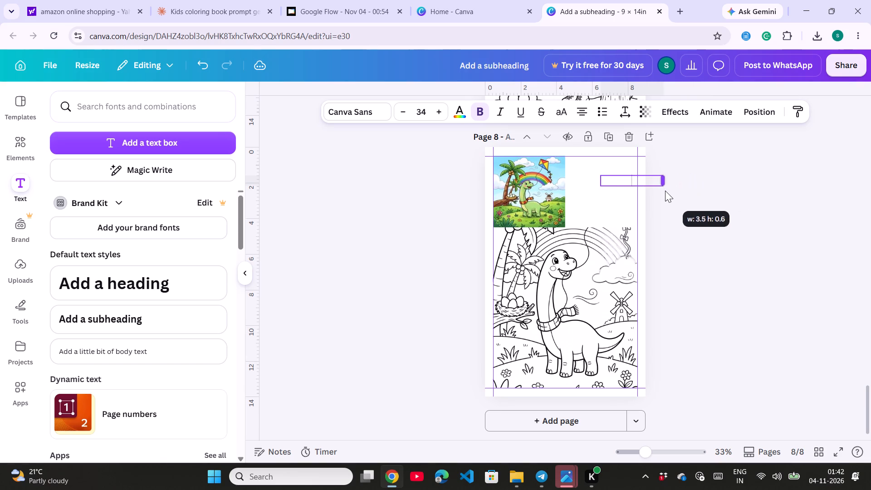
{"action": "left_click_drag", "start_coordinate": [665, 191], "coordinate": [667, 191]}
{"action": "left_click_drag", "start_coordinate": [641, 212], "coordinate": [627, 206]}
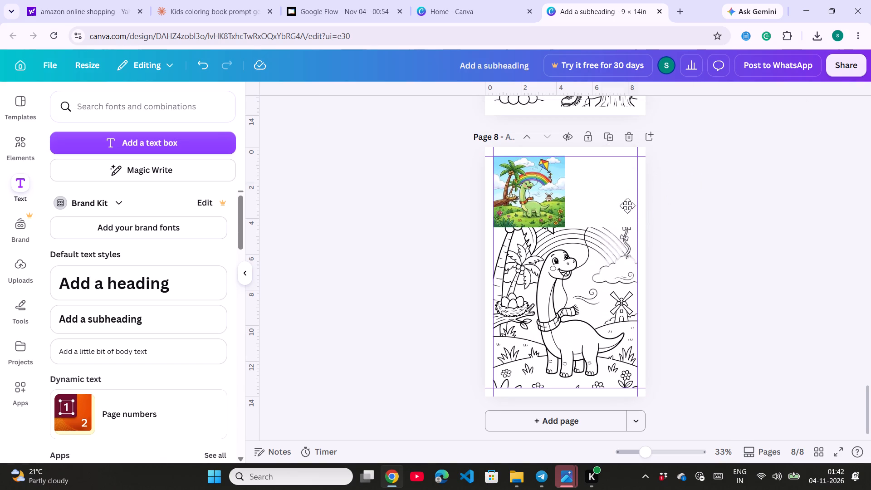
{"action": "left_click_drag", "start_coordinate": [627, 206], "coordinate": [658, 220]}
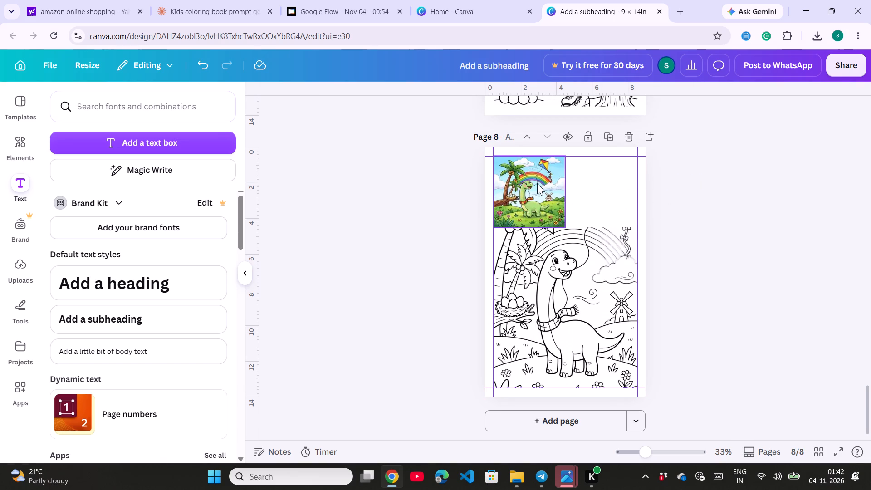
Add a new subheading and place it beside the coloured rainbow picture on page 8.
{"action": "left_click", "coordinate": [129, 315]}
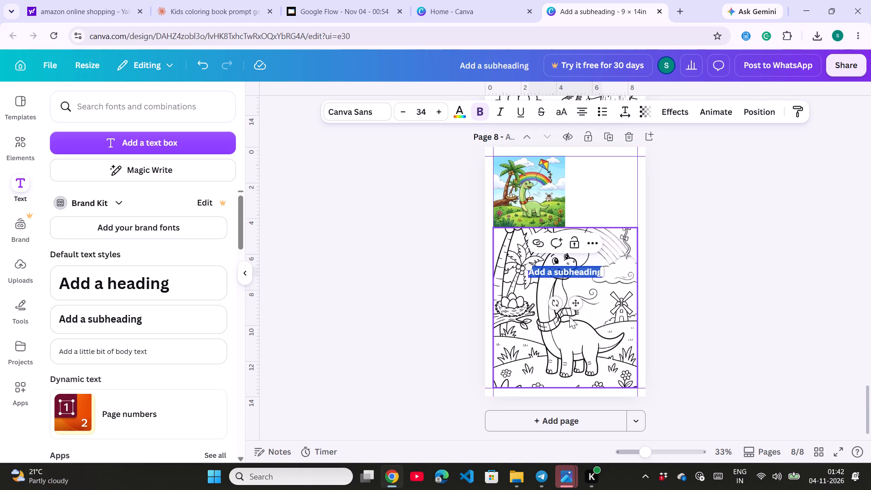
{"action": "left_click_drag", "start_coordinate": [572, 305], "coordinate": [607, 228]}
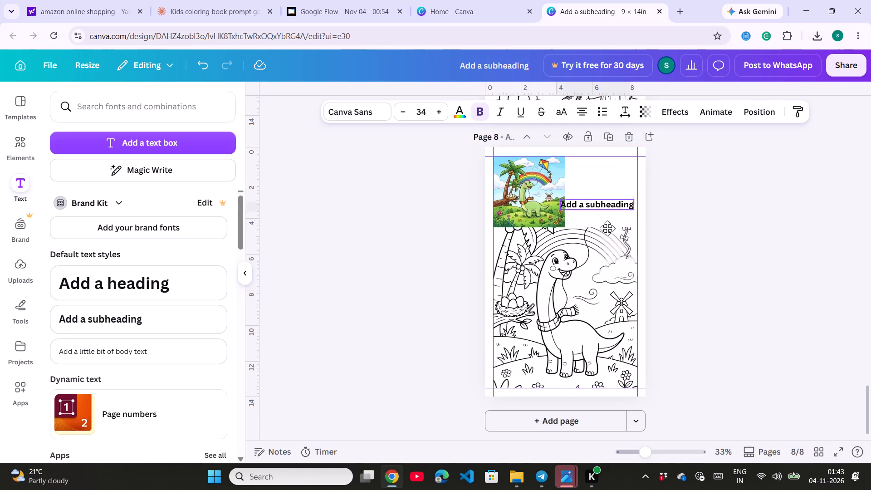
{"action": "left_click_drag", "start_coordinate": [607, 228], "coordinate": [608, 226]}
Replace the subheading's placeholder text with "Enjoying With Kite" on two lines, breaking after "Enjoying".
{"action": "left_click", "coordinate": [593, 191]}
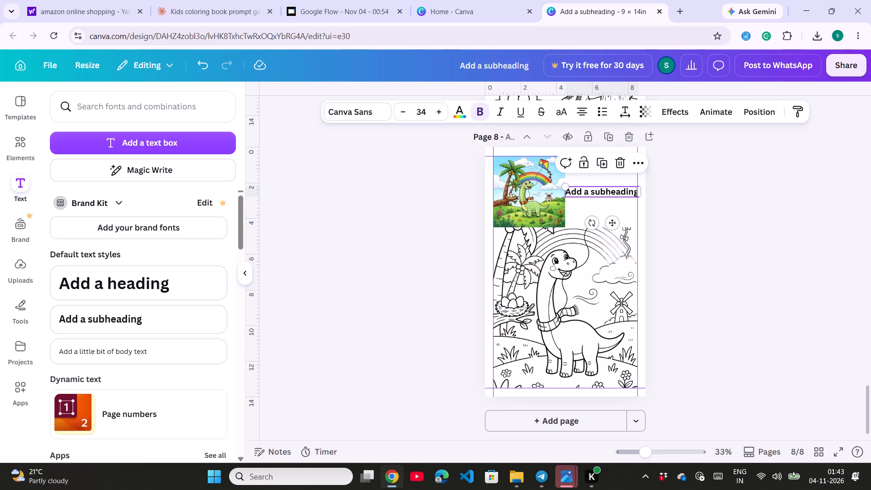
{"action": "key", "text": "ctrl+a"}
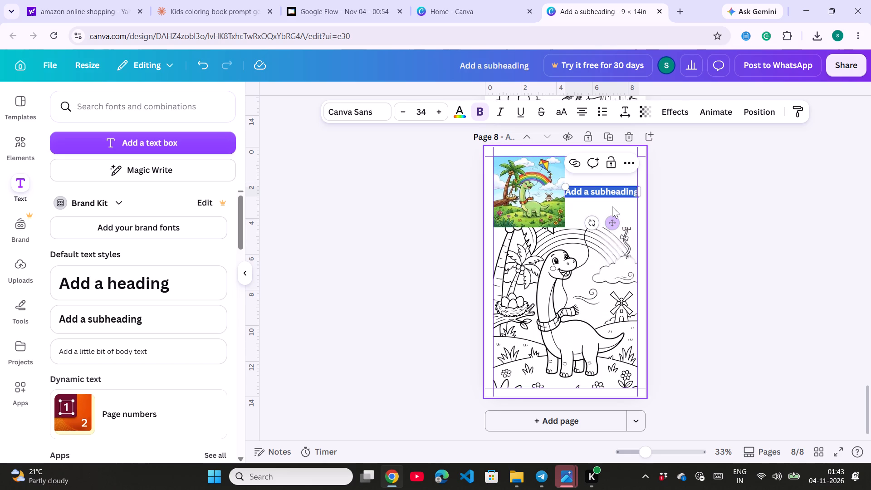
{"action": "type", "text": "Enjoying"}
{"action": "key", "text": "space"}
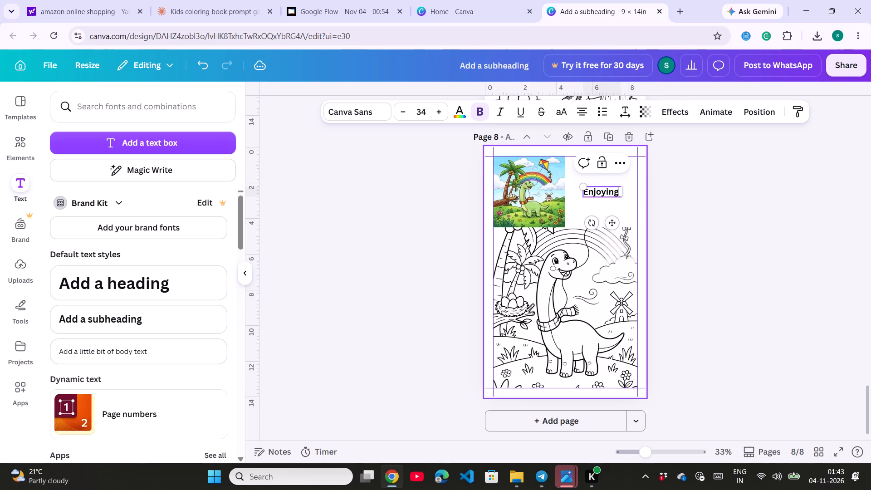
{"action": "key", "text": "Return"}
{"action": "type", "text": "With KI"}
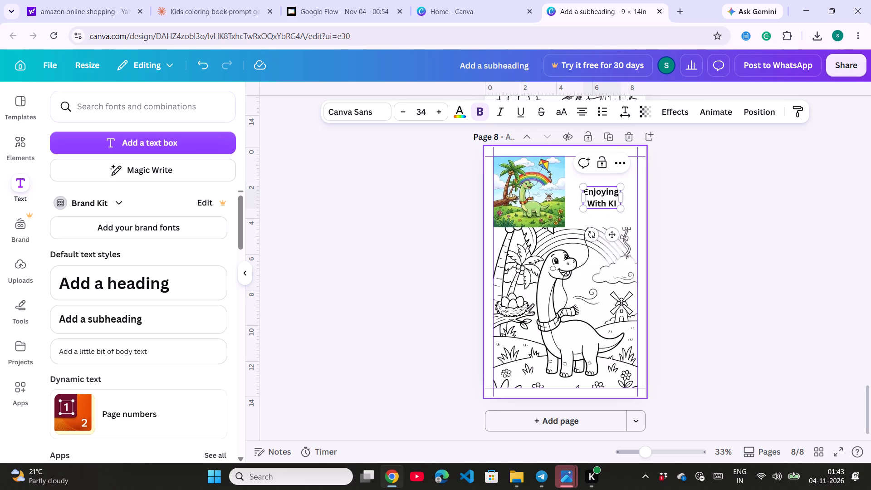
{"action": "key", "text": "BackSpace"}
{"action": "key", "text": "u"}
{"action": "key", "text": "BackSpace"}
{"action": "type", "text": "ite"}
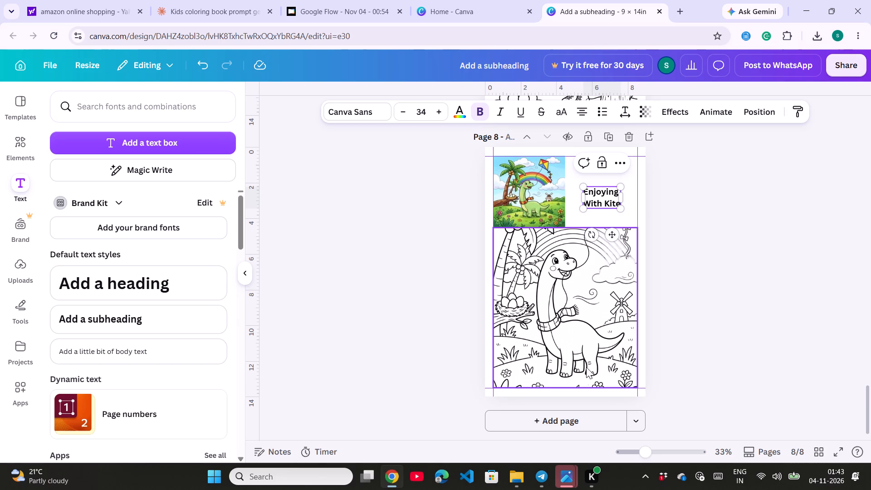
Apply the Bubble text effect to the "Enjoying With Kite" title.
{"action": "key", "text": "ctrl+a"}
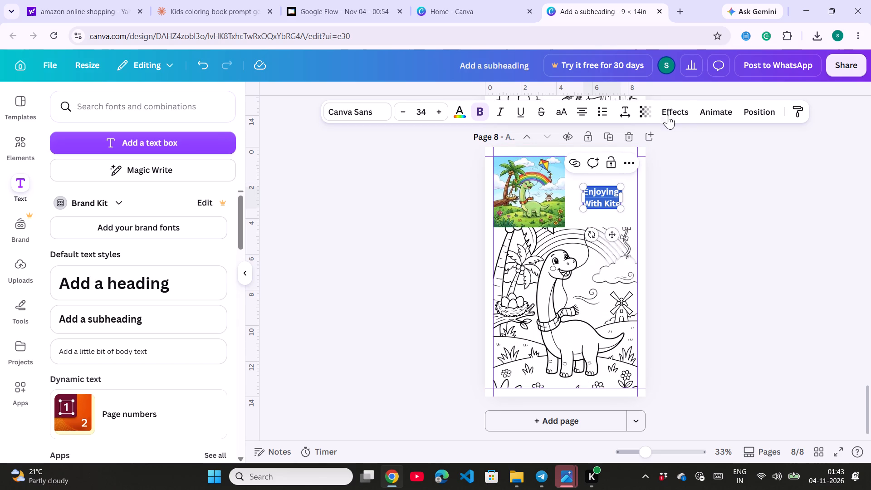
{"action": "left_click", "coordinate": [668, 114]}
{"action": "scroll", "coordinate": [198, 315], "scroll_direction": "down", "scroll_amount": 2}
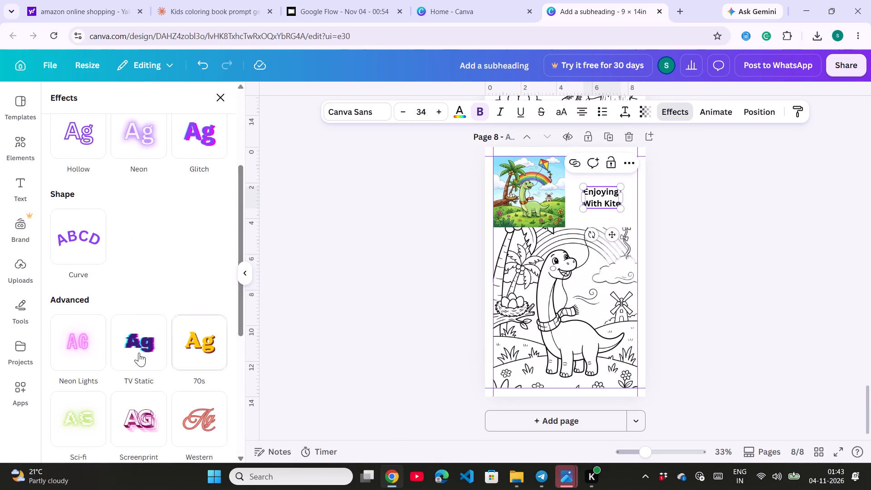
{"action": "scroll", "coordinate": [139, 424], "scroll_direction": "down", "scroll_amount": 1}
{"action": "left_click", "coordinate": [136, 386]}
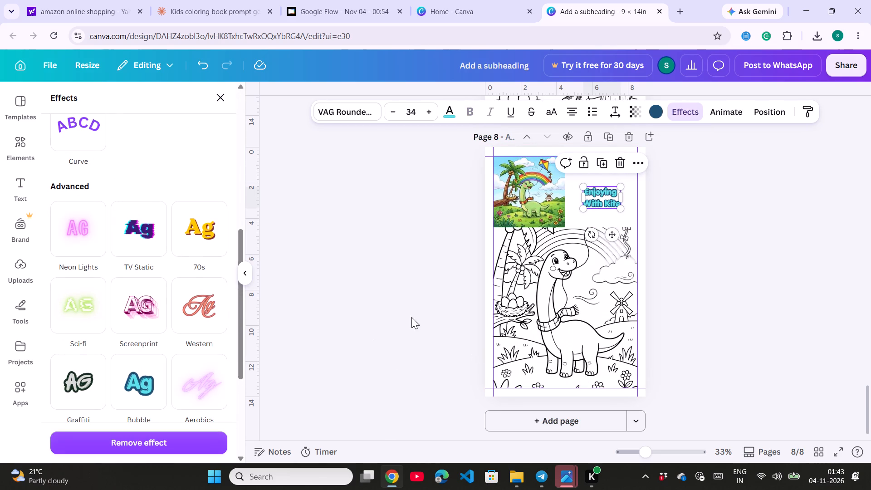
Enlarge the "Enjoying With Kite" title to about 47.3 pt and centre it in the space beside the coloured picture.
{"action": "left_click_drag", "start_coordinate": [582, 184], "coordinate": [570, 169]}
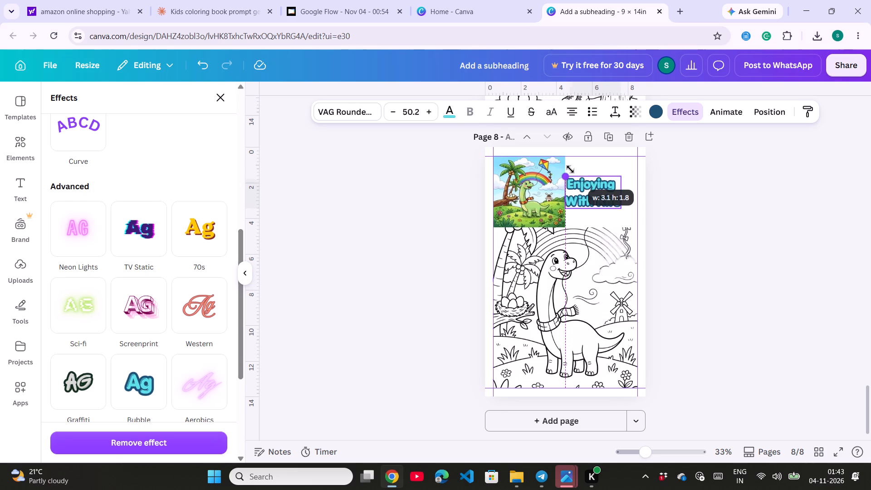
{"action": "left_click_drag", "start_coordinate": [570, 169], "coordinate": [571, 170]}
{"action": "left_click_drag", "start_coordinate": [606, 234], "coordinate": [606, 233]}
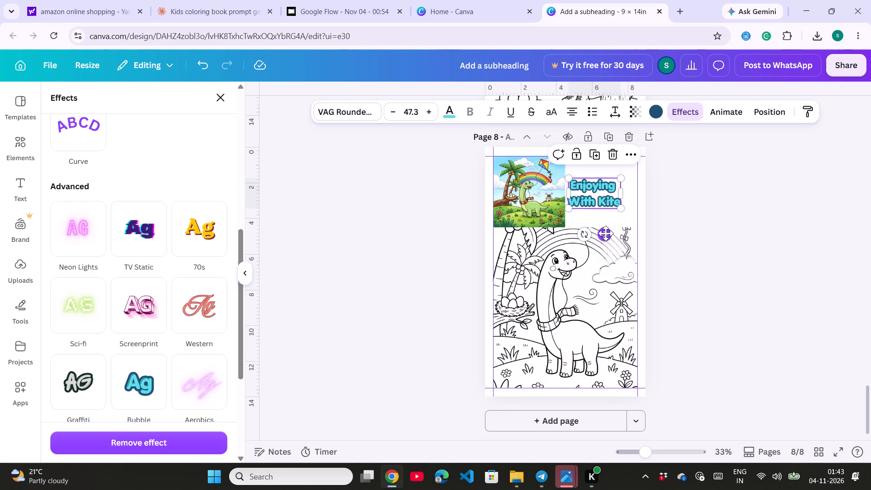
{"action": "left_click_drag", "start_coordinate": [606, 233], "coordinate": [612, 235]}
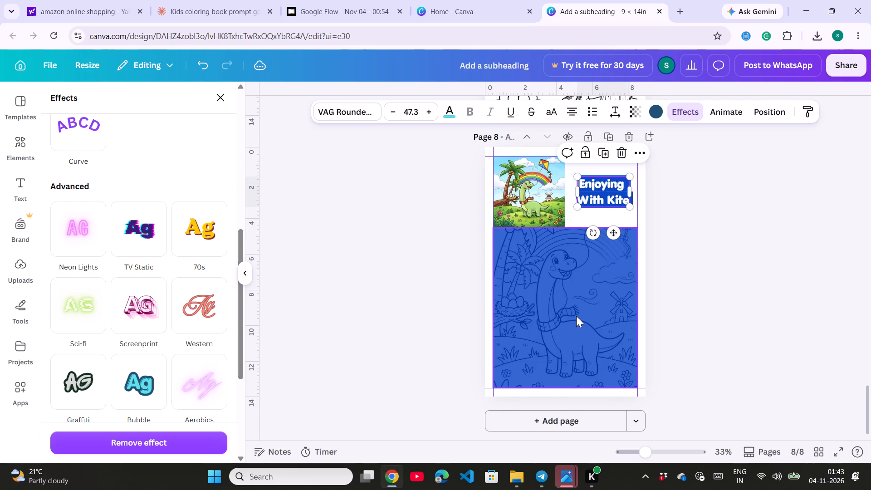
Crop the bottom of the kite dinosaur line art, lower it to the bottom margin and extend its top edge towards the coloured picture.
{"action": "left_click", "coordinate": [576, 316]}
{"action": "left_click_drag", "start_coordinate": [569, 387], "coordinate": [569, 375]}
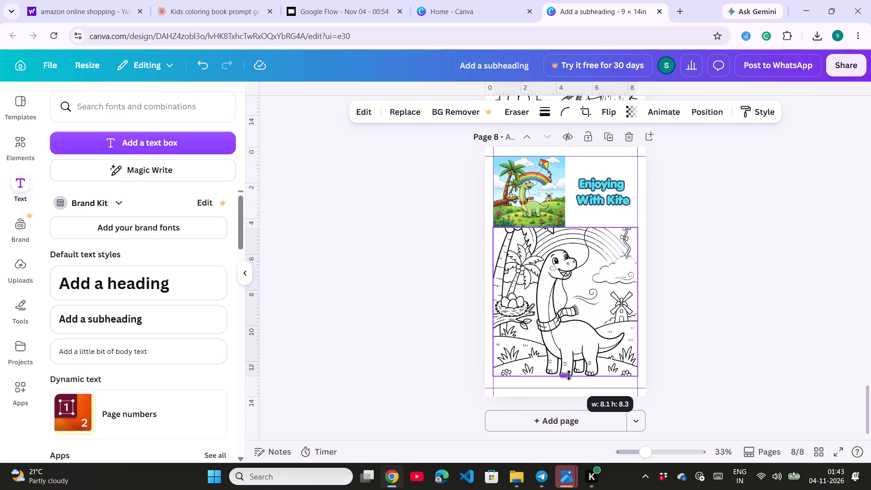
{"action": "left_click_drag", "start_coordinate": [569, 375], "coordinate": [571, 368]}
{"action": "left_click_drag", "start_coordinate": [565, 331], "coordinate": [568, 371]}
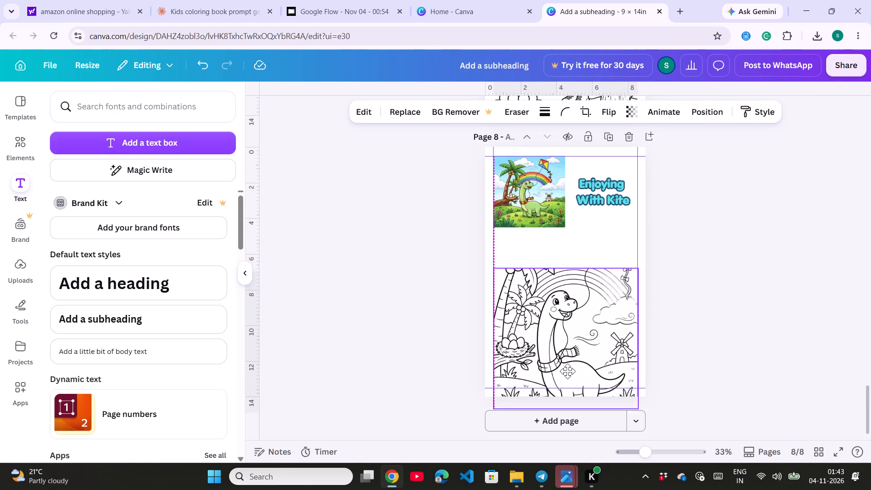
{"action": "left_click_drag", "start_coordinate": [568, 371], "coordinate": [560, 352]}
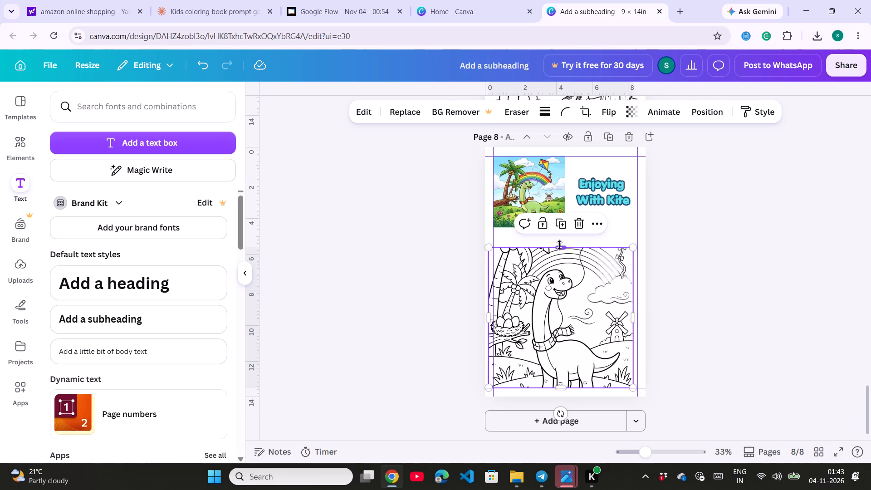
{"action": "left_click_drag", "start_coordinate": [559, 246], "coordinate": [563, 229]}
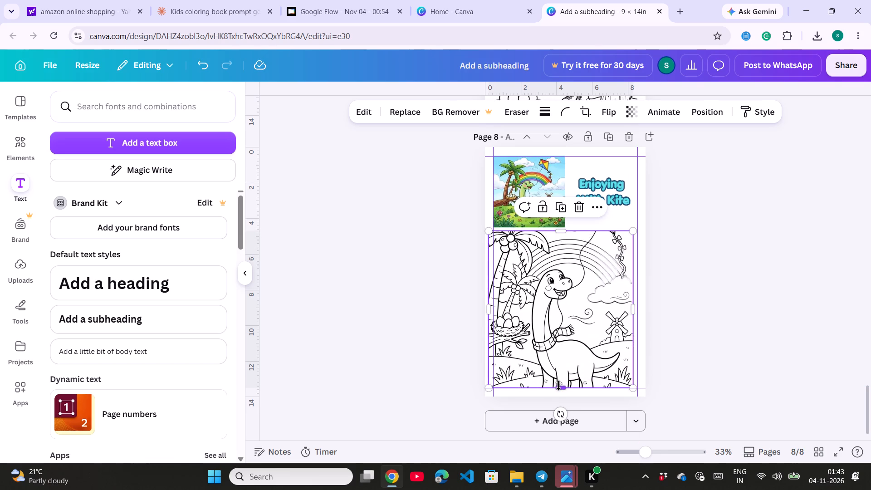
{"action": "left_click_drag", "start_coordinate": [558, 385], "coordinate": [559, 375]}
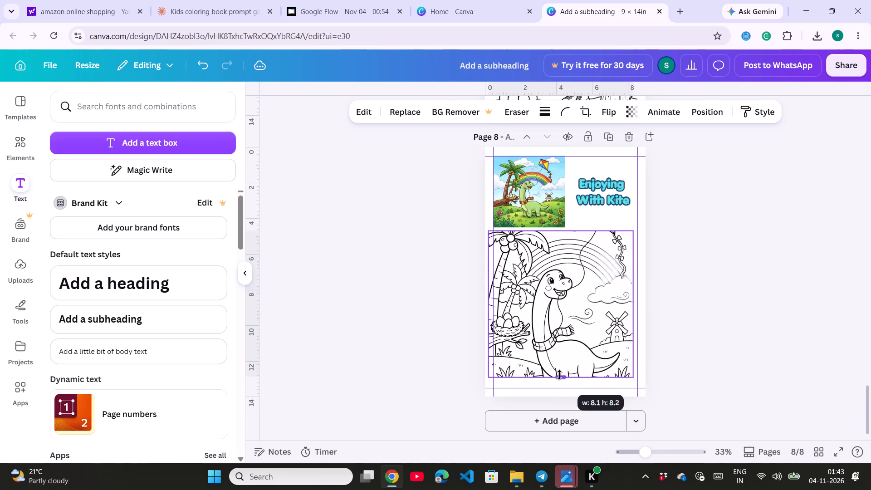
{"action": "left_click_drag", "start_coordinate": [559, 375], "coordinate": [559, 377]}
{"action": "left_click_drag", "start_coordinate": [563, 280], "coordinate": [563, 285]}
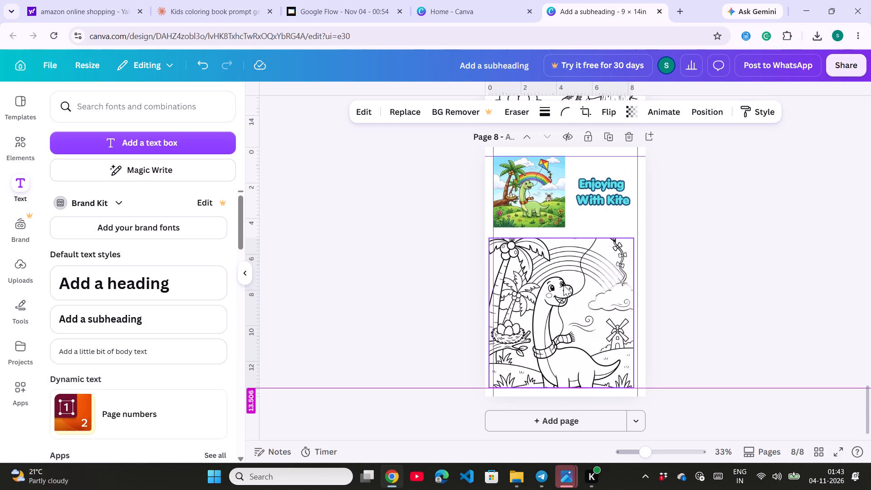
{"action": "left_click_drag", "start_coordinate": [559, 238], "coordinate": [561, 232]}
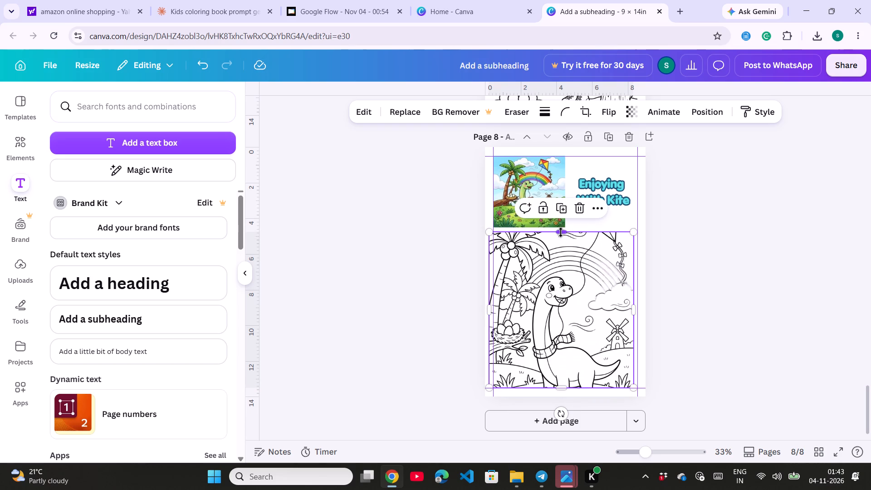
Crop the coloured rainbow picture on page 8 slightly shorter by raising its bottom edge.
{"action": "left_click", "coordinate": [511, 192]}
{"action": "left_click_drag", "start_coordinate": [531, 226], "coordinate": [531, 214]}
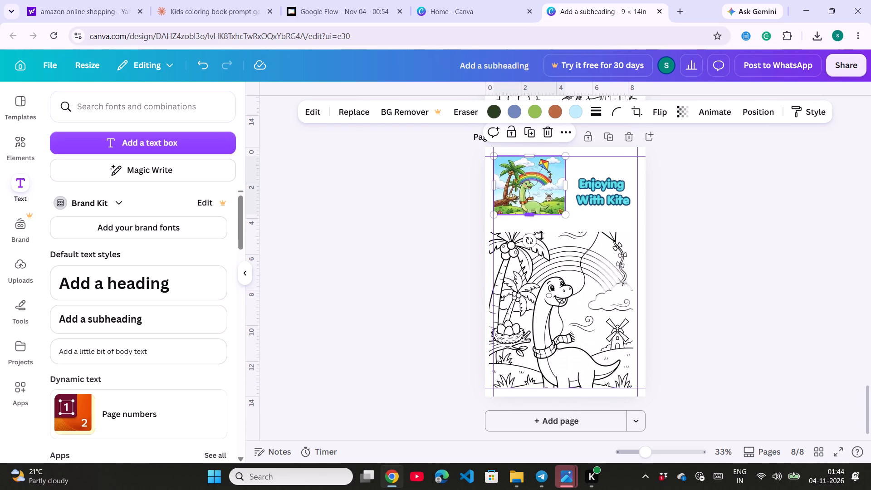
Extend the top of the kite line art to meet the coloured picture and align it between the side margins.
{"action": "left_click", "coordinate": [557, 243]}
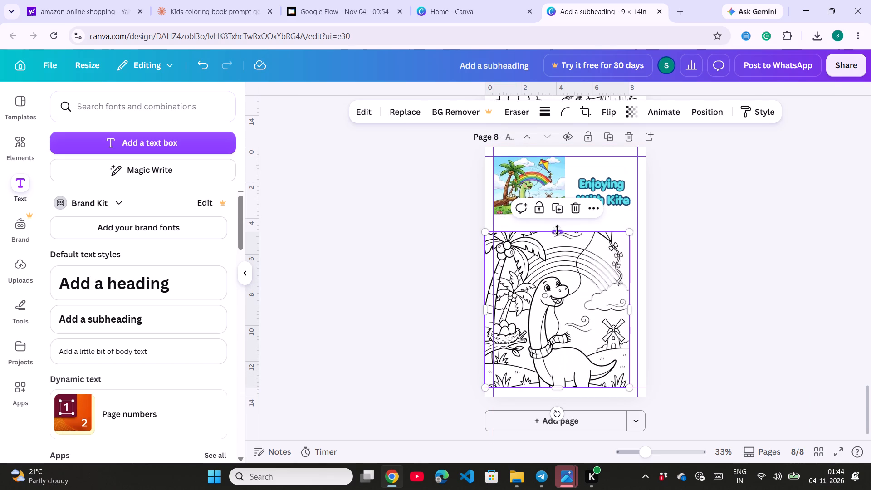
{"action": "left_click_drag", "start_coordinate": [557, 230], "coordinate": [560, 216]}
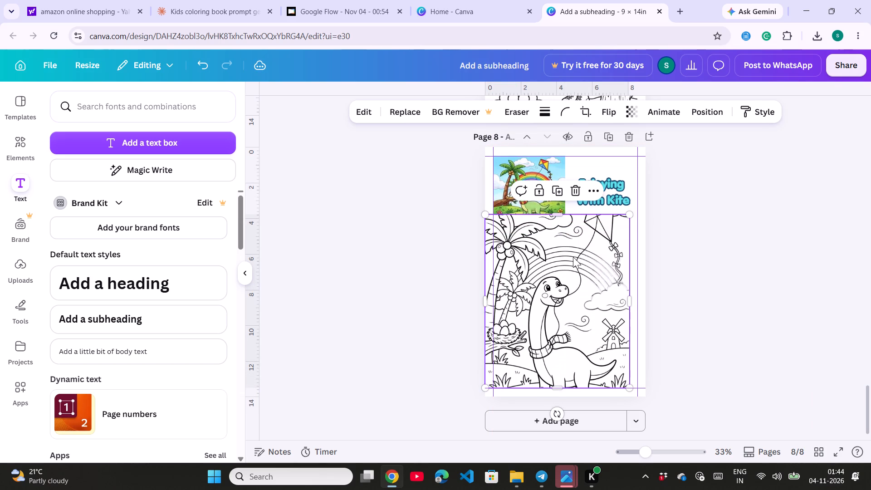
{"action": "left_click_drag", "start_coordinate": [592, 268], "coordinate": [592, 268]}
{"action": "left_click_drag", "start_coordinate": [592, 268], "coordinate": [599, 267]}
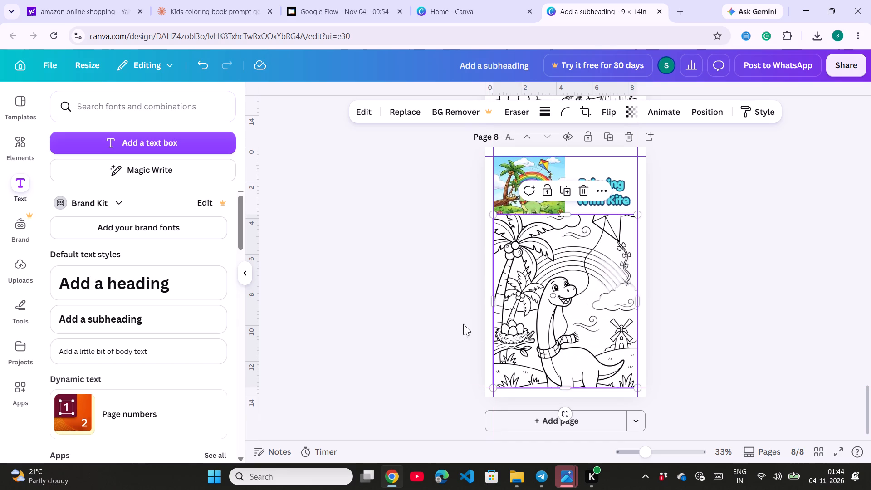
{"action": "left_click", "coordinate": [461, 319]}
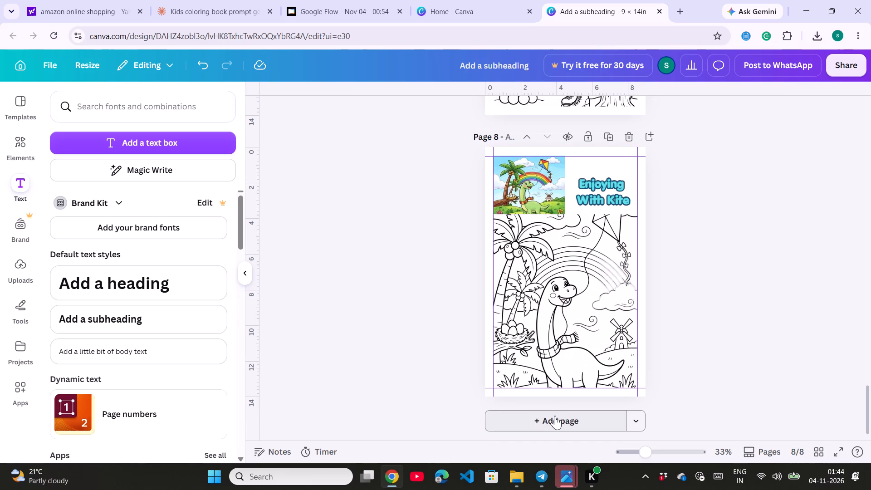
Add page 9 and place the uploaded superhero dinosaur line art on it.
{"action": "left_click", "coordinate": [555, 416]}
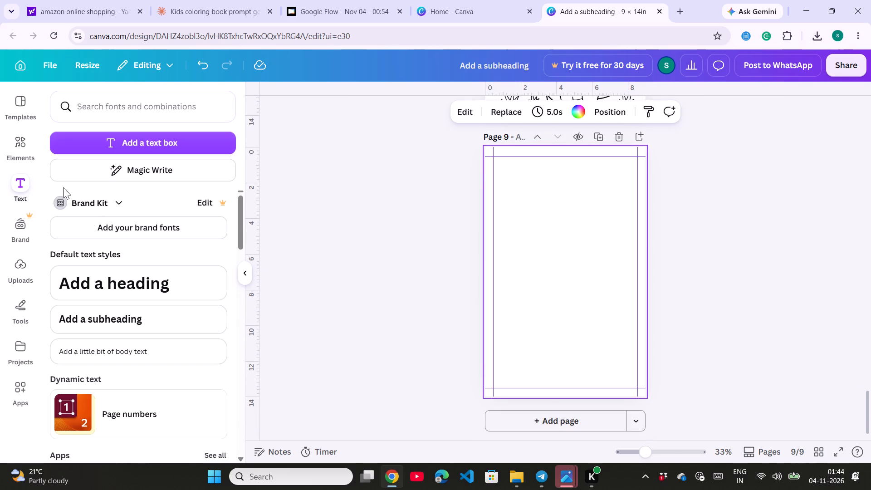
{"action": "left_click", "coordinate": [17, 259]}
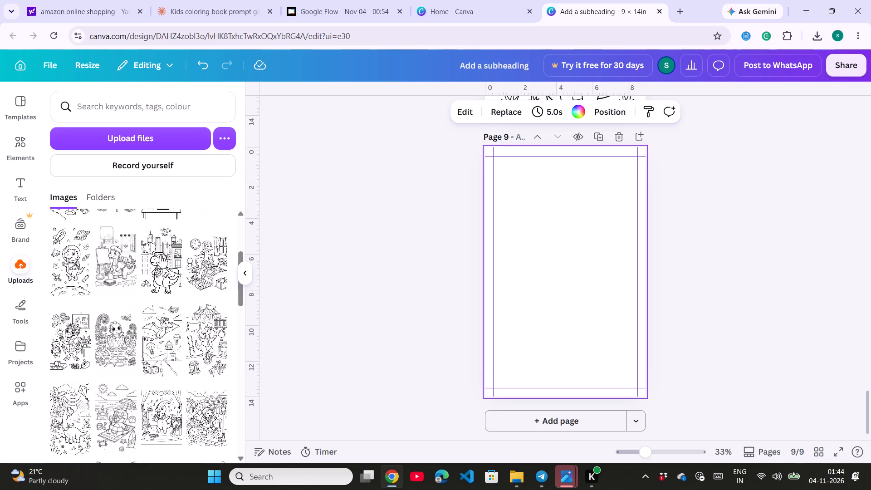
{"action": "left_click", "coordinate": [164, 259]}
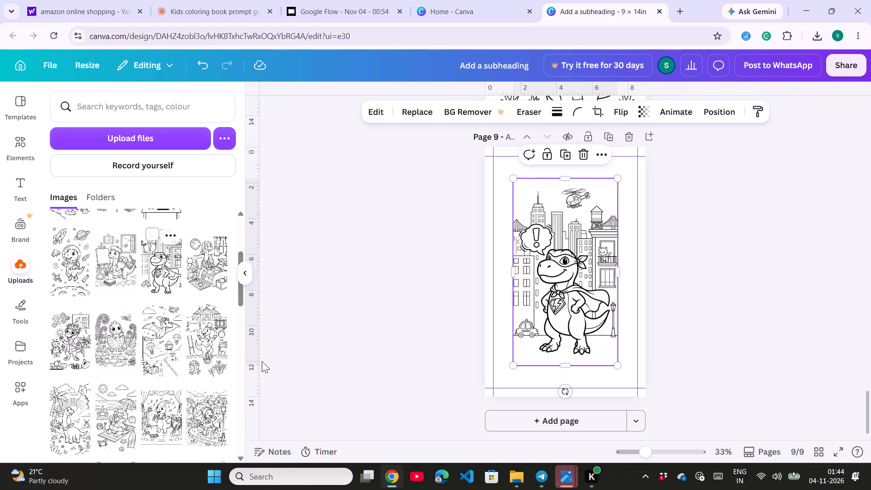
Add the coloured superhero dinosaur picture from the uploads, shrink it and fit it into the page's upper-left margin corner.
{"action": "scroll", "coordinate": [133, 378], "scroll_direction": "down", "scroll_amount": 4}
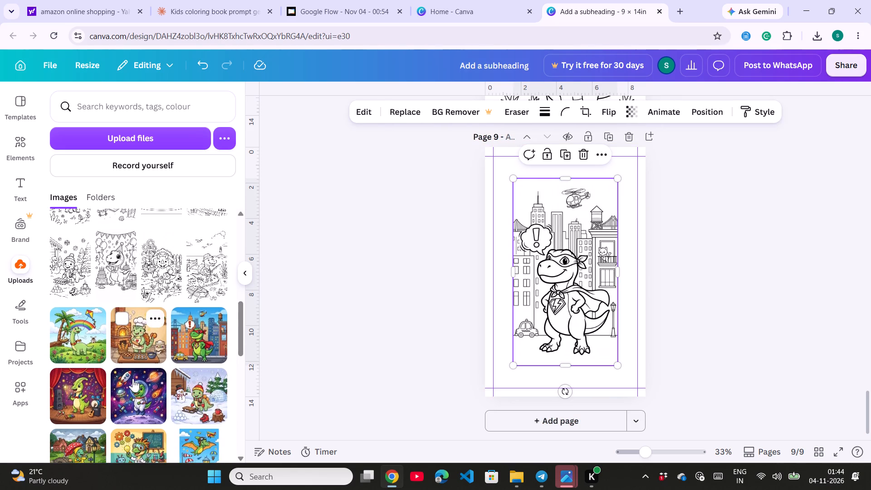
{"action": "scroll", "coordinate": [133, 378], "scroll_direction": "down", "scroll_amount": 4}
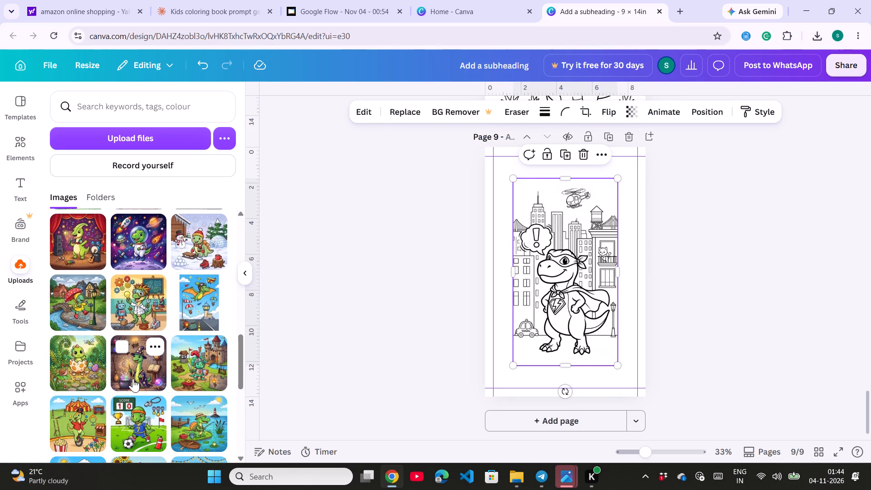
{"action": "scroll", "coordinate": [112, 381], "scroll_direction": "down", "scroll_amount": 1}
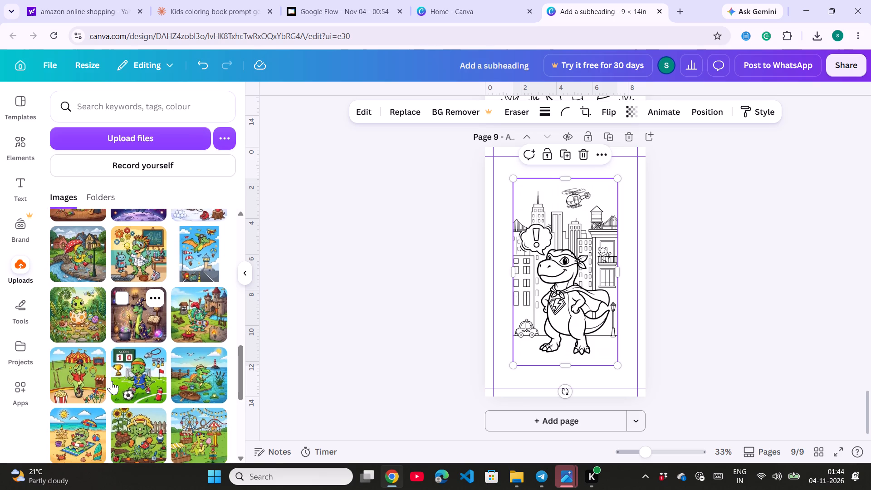
{"action": "scroll", "coordinate": [112, 381], "scroll_direction": "down", "scroll_amount": 3}
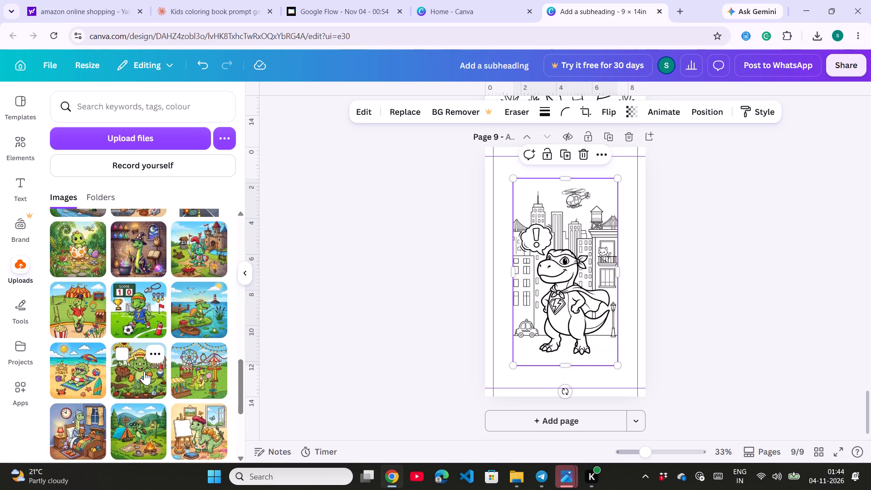
{"action": "scroll", "coordinate": [144, 371], "scroll_direction": "down", "scroll_amount": 2}
{"action": "scroll", "coordinate": [140, 410], "scroll_direction": "down", "scroll_amount": 1}
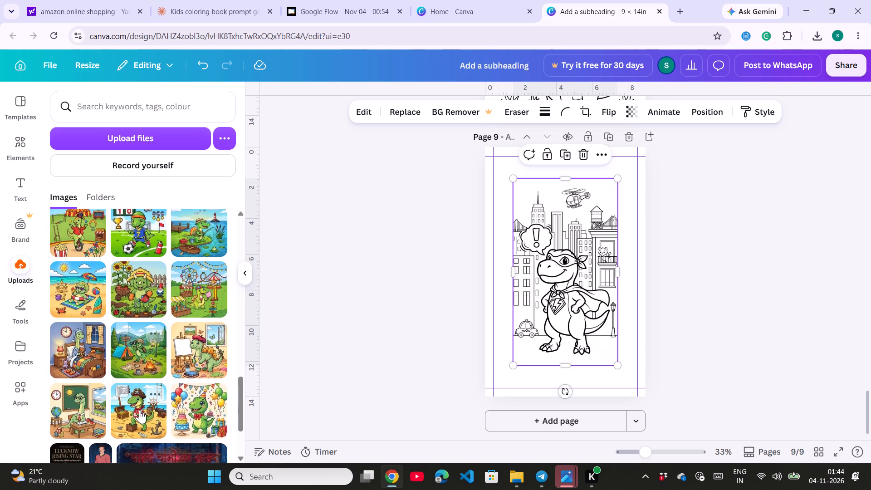
{"action": "scroll", "coordinate": [140, 410], "scroll_direction": "down", "scroll_amount": 2}
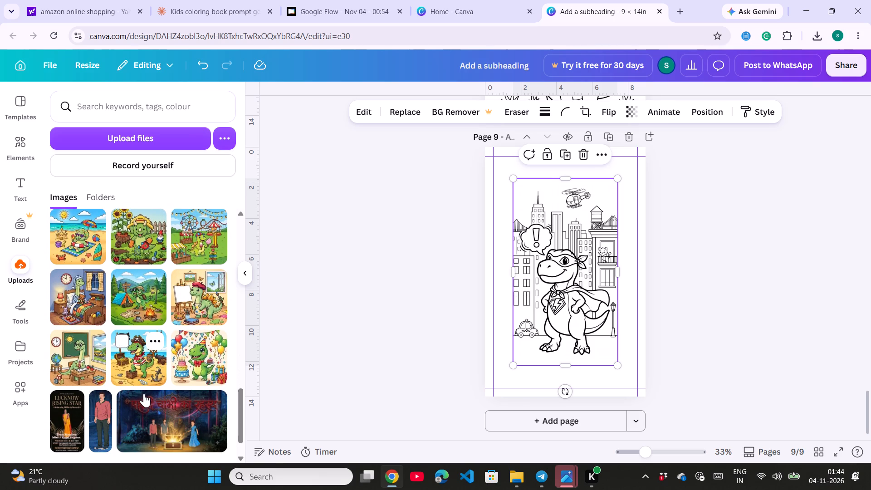
{"action": "scroll", "coordinate": [144, 393], "scroll_direction": "down", "scroll_amount": 1}
{"action": "scroll", "coordinate": [144, 393], "scroll_direction": "up", "scroll_amount": 4}
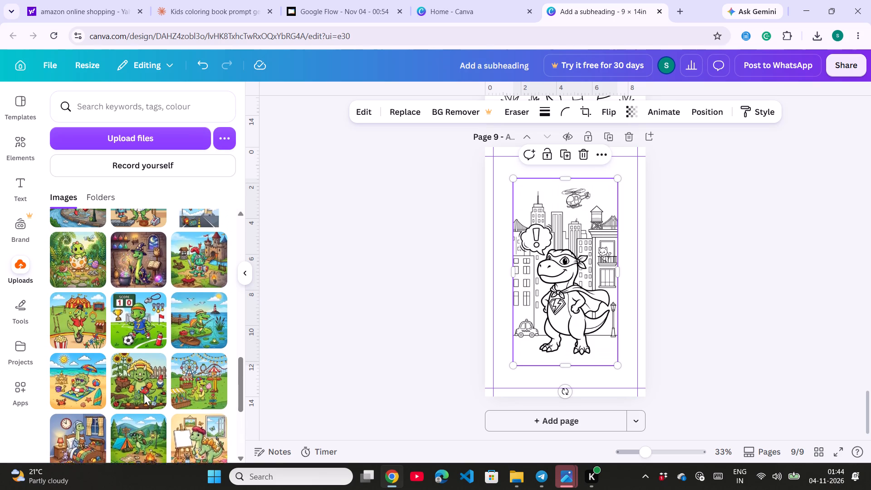
{"action": "scroll", "coordinate": [144, 393], "scroll_direction": "up", "scroll_amount": 4}
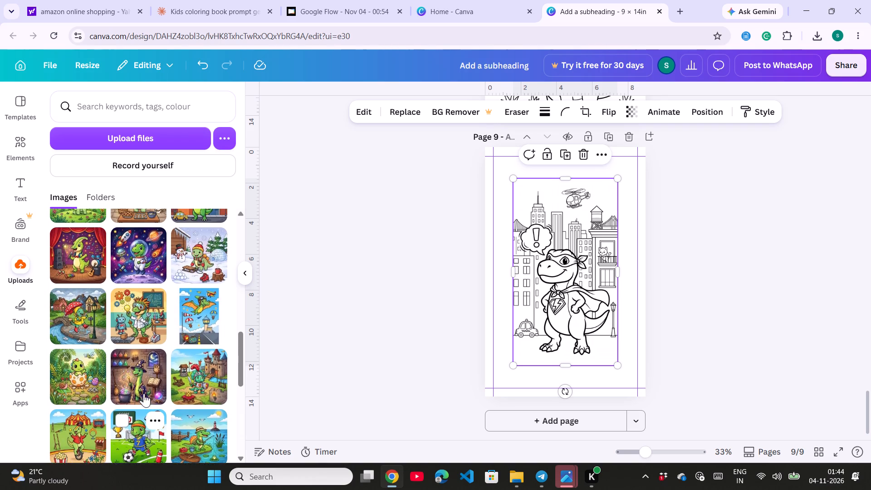
{"action": "scroll", "coordinate": [144, 393], "scroll_direction": "up", "scroll_amount": 2}
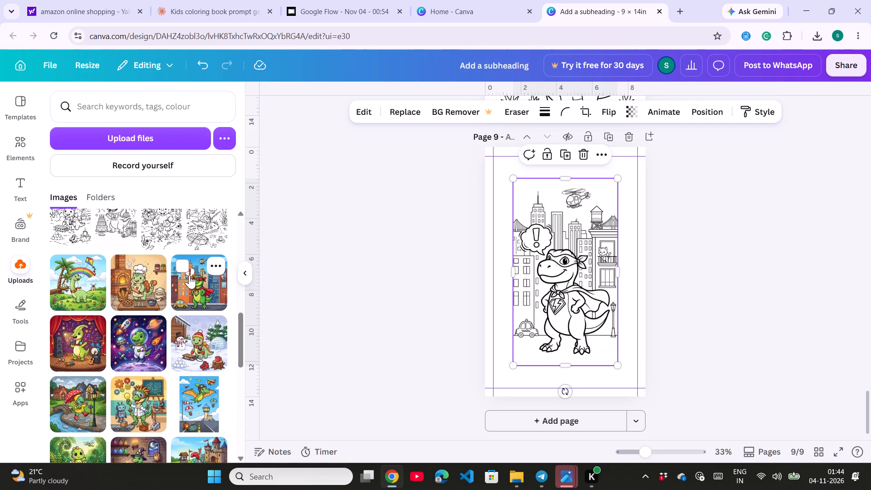
{"action": "left_click", "coordinate": [192, 280]}
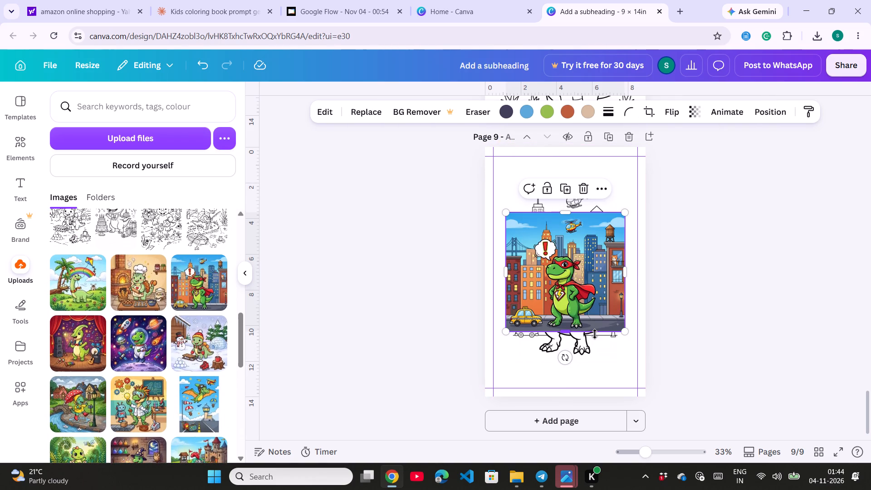
{"action": "left_click_drag", "start_coordinate": [624, 331], "coordinate": [561, 257]}
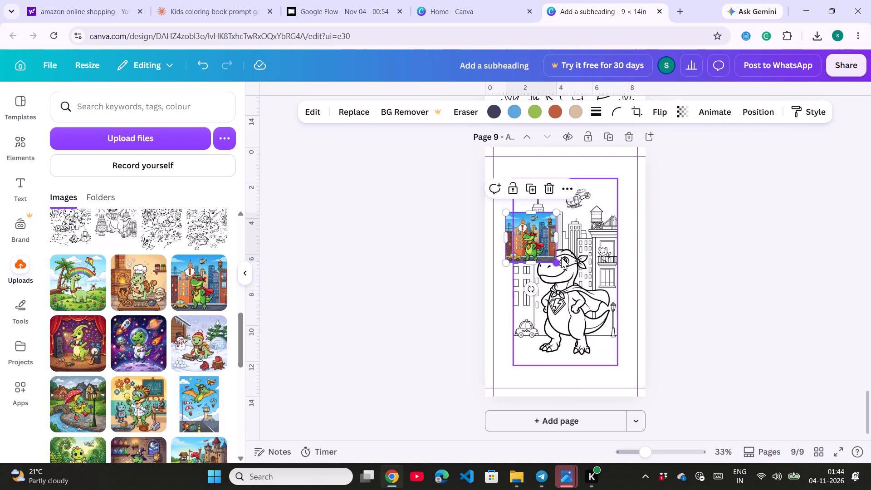
{"action": "left_click_drag", "start_coordinate": [535, 233], "coordinate": [525, 175]}
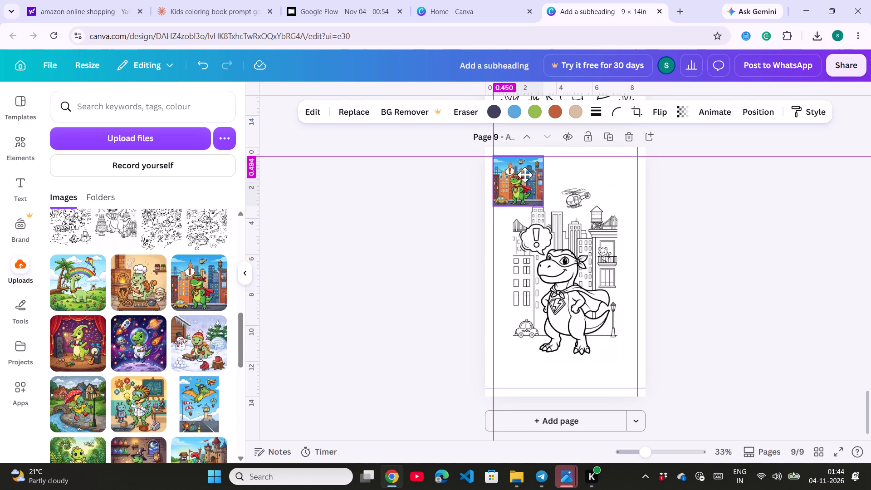
{"action": "left_click_drag", "start_coordinate": [525, 175], "coordinate": [525, 177]}
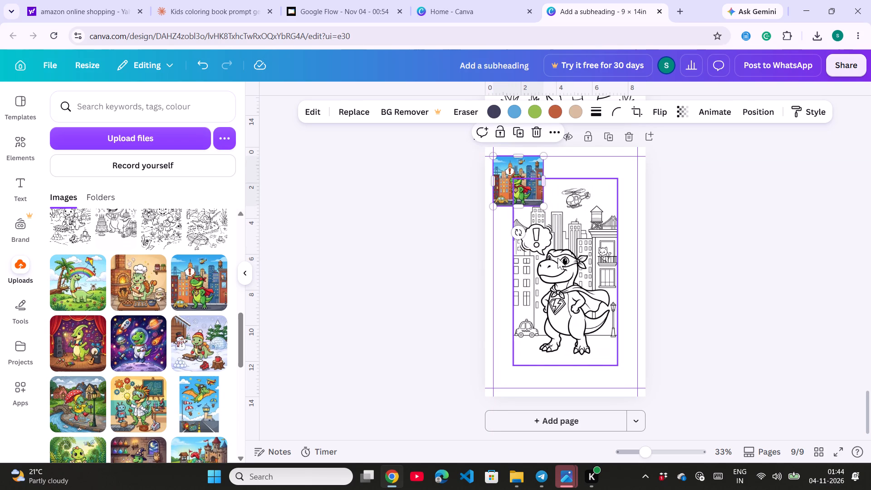
Lower the superhero line art to the bottom margin and widen it to reach both side margins.
{"action": "left_click", "coordinate": [564, 216]}
{"action": "left_click_drag", "start_coordinate": [567, 275], "coordinate": [569, 303]}
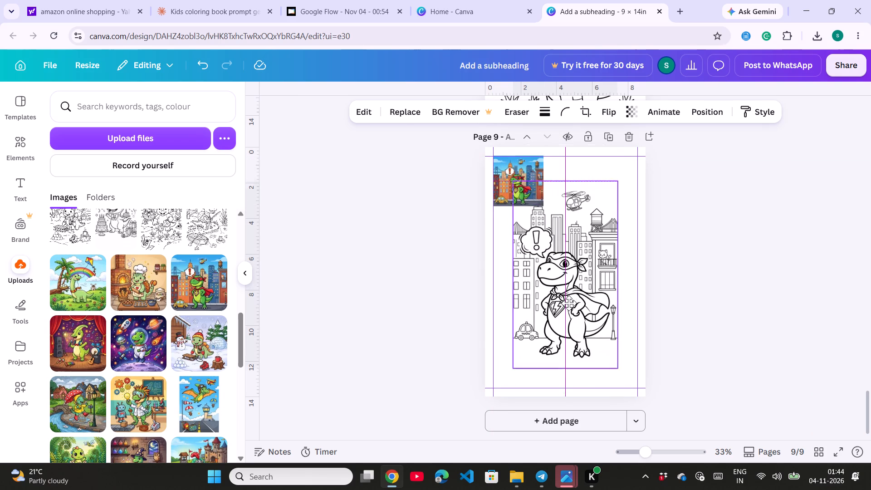
{"action": "left_click_drag", "start_coordinate": [569, 303], "coordinate": [571, 296]}
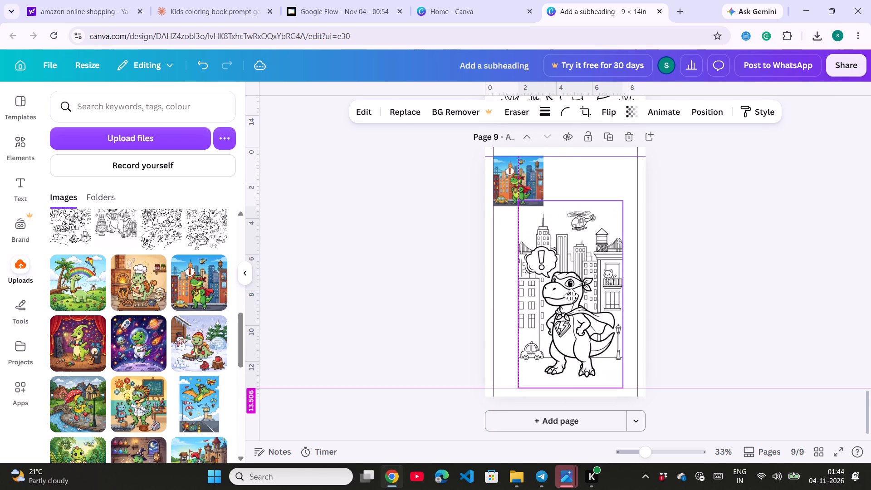
{"action": "left_click_drag", "start_coordinate": [571, 296], "coordinate": [571, 295]}
{"action": "left_click_drag", "start_coordinate": [519, 296], "coordinate": [501, 292]}
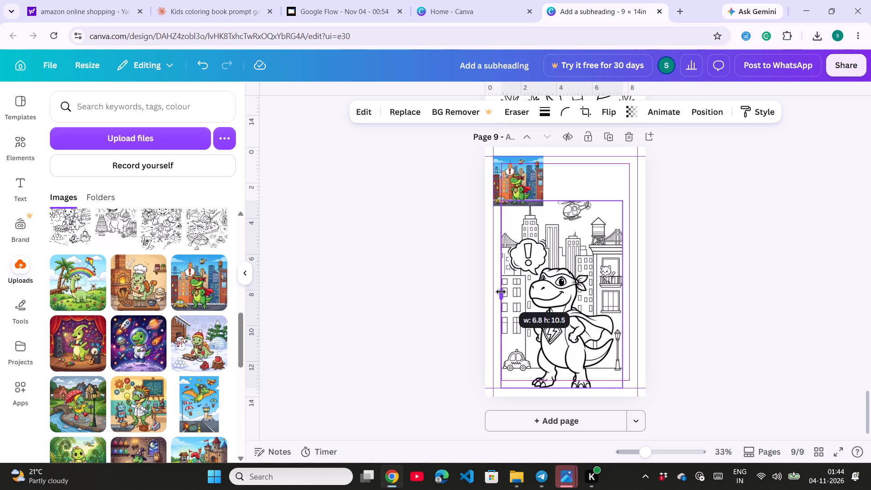
{"action": "left_click_drag", "start_coordinate": [501, 292], "coordinate": [496, 293]}
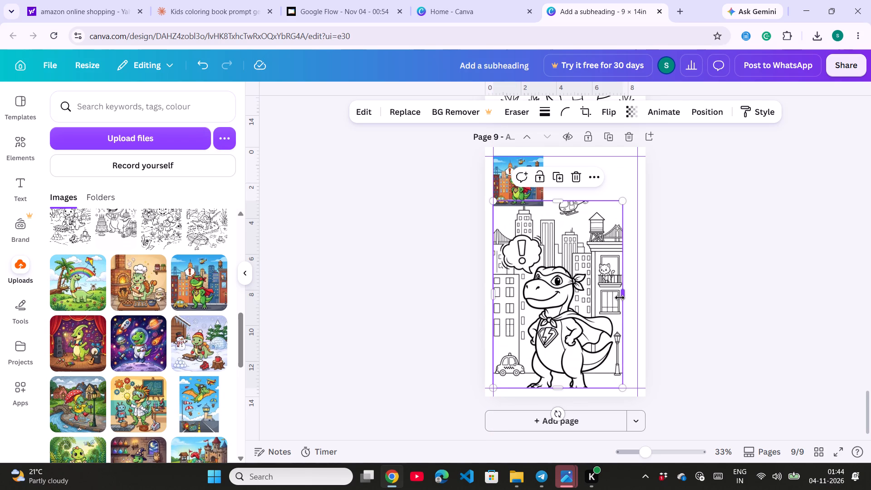
{"action": "left_click_drag", "start_coordinate": [620, 298], "coordinate": [634, 297]}
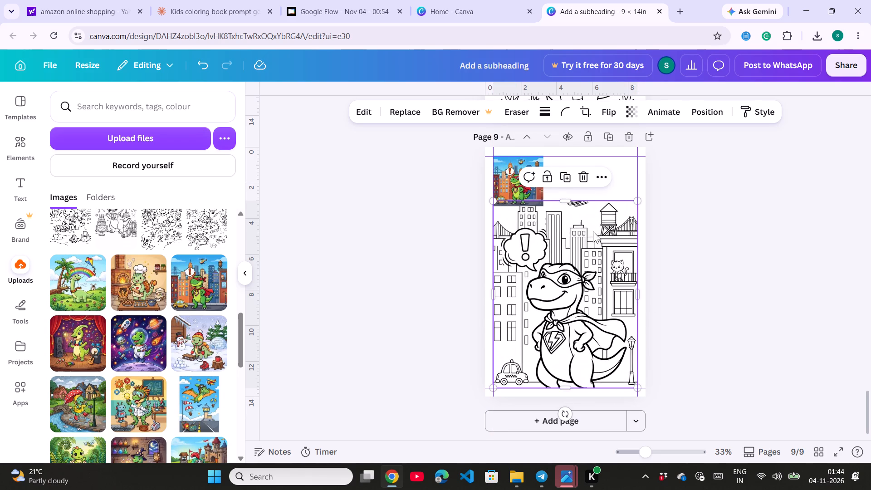
Crop the top of the superhero line art, raise it against the coloured picture and extend its bottom edge to the bottom margin.
{"action": "left_click_drag", "start_coordinate": [564, 201], "coordinate": [566, 206]}
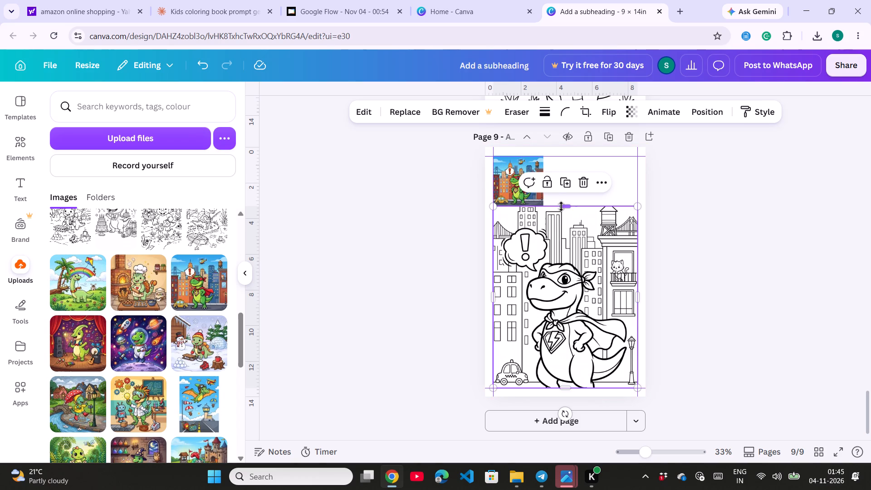
{"action": "left_click_drag", "start_coordinate": [561, 206], "coordinate": [562, 222]}
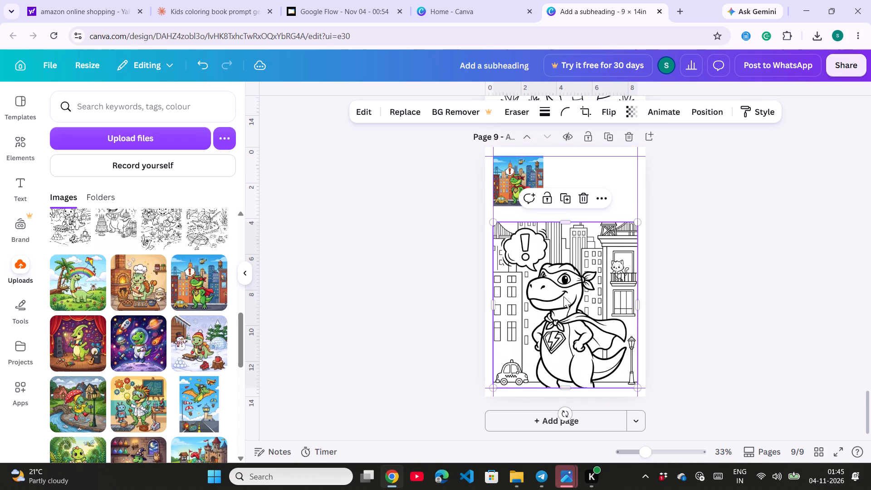
{"action": "left_click_drag", "start_coordinate": [570, 341], "coordinate": [569, 326]}
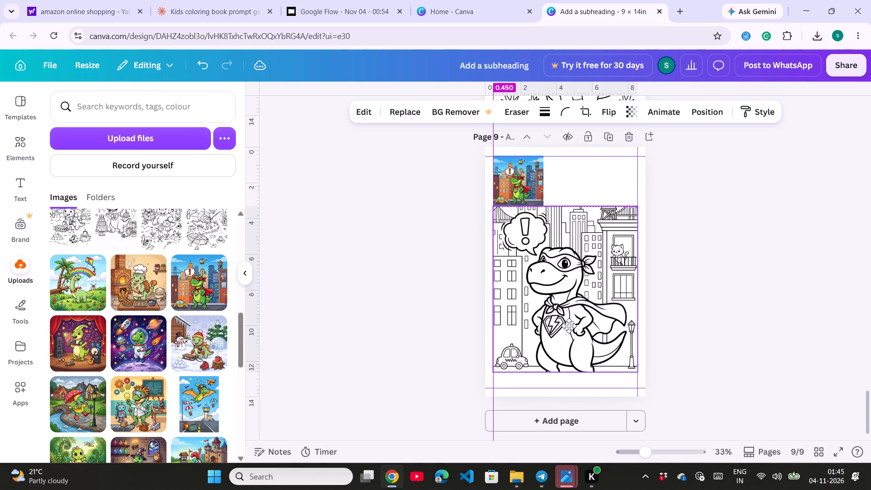
{"action": "left_click_drag", "start_coordinate": [569, 326], "coordinate": [569, 325]}
{"action": "left_click_drag", "start_coordinate": [565, 373], "coordinate": [563, 386]}
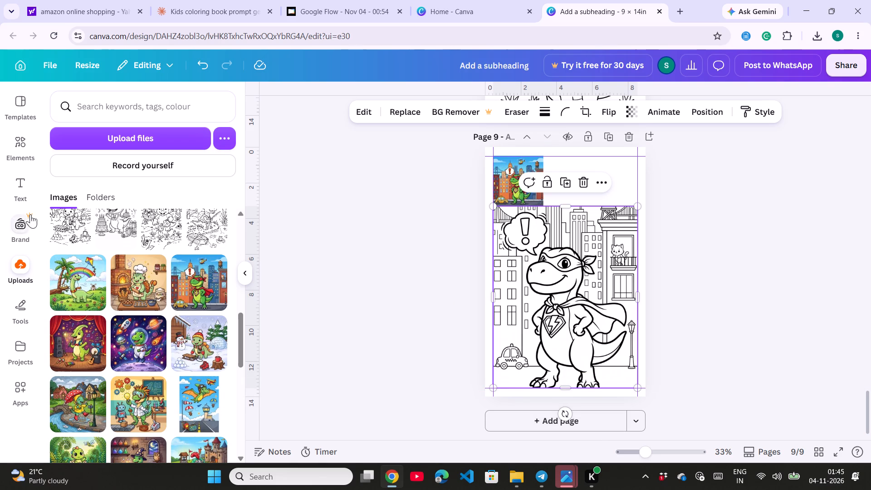
Add a subheading text box and place it in the space beside the coloured superhero picture.
{"action": "left_click", "coordinate": [22, 181]}
{"action": "left_click", "coordinate": [119, 314]}
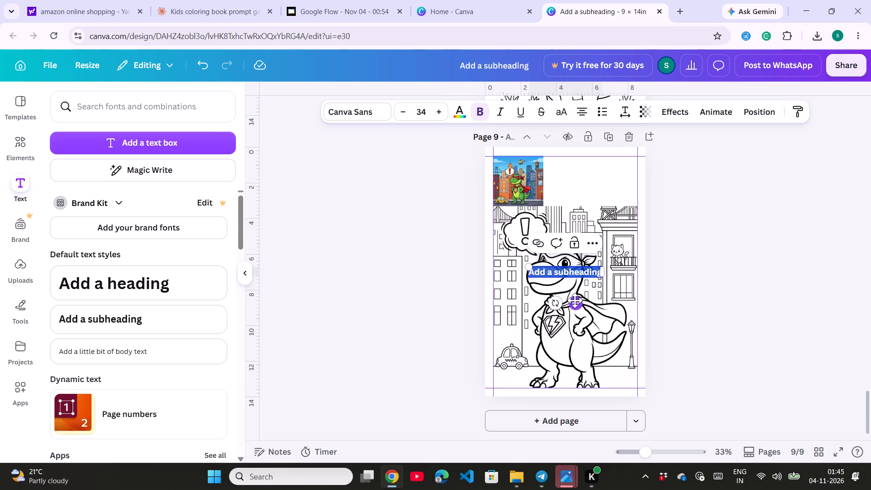
{"action": "left_click_drag", "start_coordinate": [575, 300], "coordinate": [596, 207]}
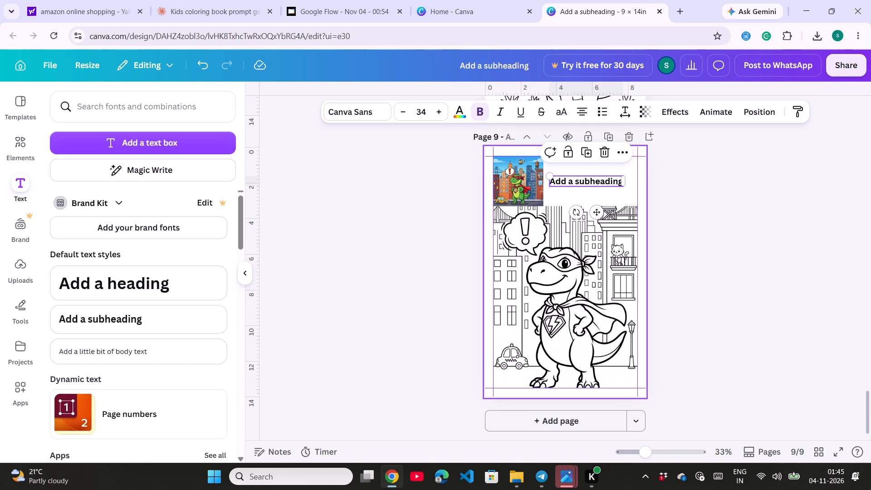
Replace the superhero page's placeholder subheading with the title "SuperHero Dino", broken over two lines.
{"action": "left_click", "coordinate": [583, 179]}
{"action": "key", "text": "ctrl+a"}
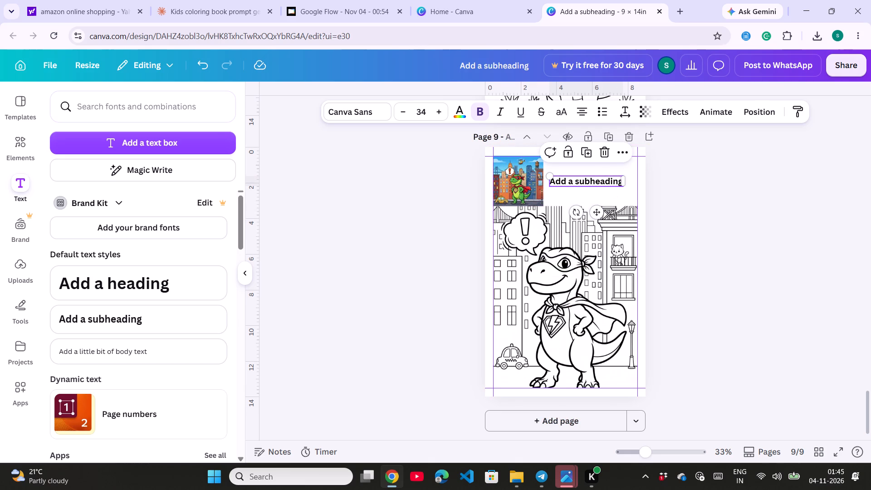
{"action": "key", "text": "ctrl+s"}
{"action": "type", "text": "up"}
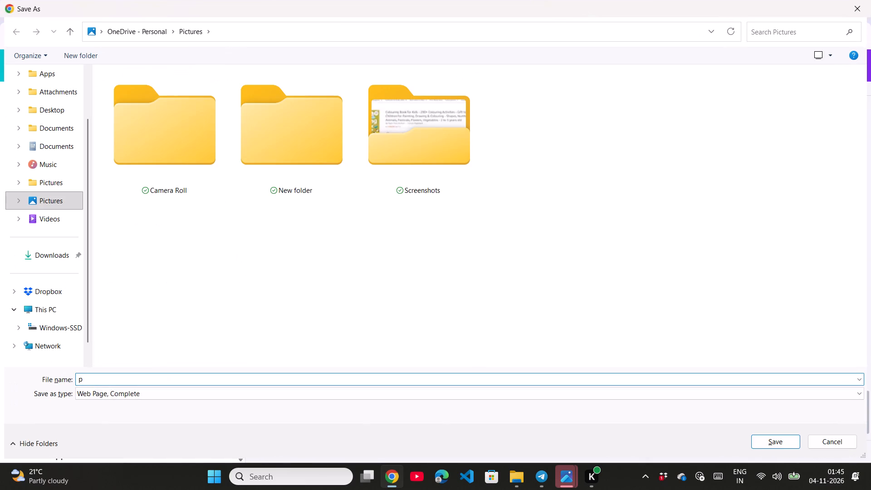
{"action": "left_click", "coordinate": [870, 2]}
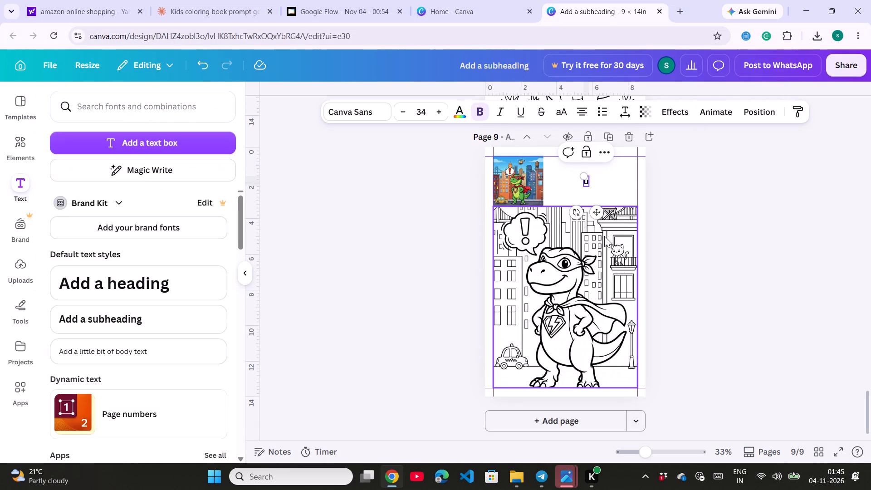
{"action": "left_click", "coordinate": [587, 183]}
{"action": "key", "text": "BackSpace"}
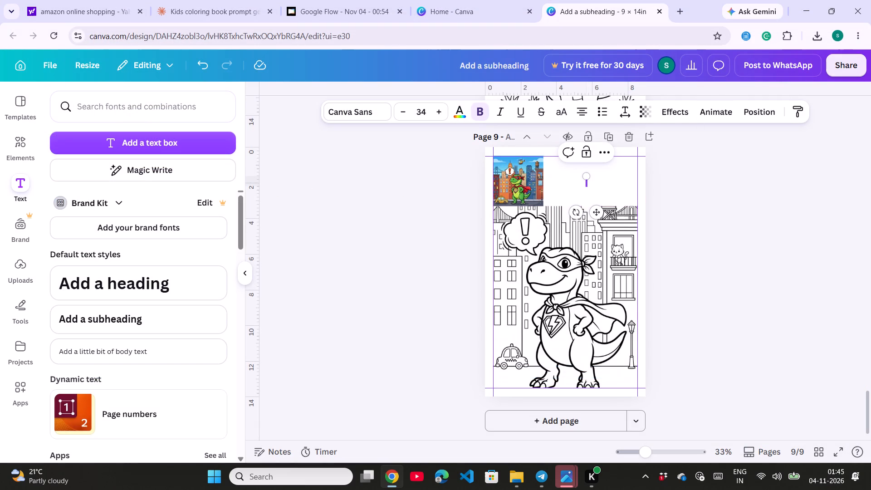
{"action": "type", "text": "Super"}
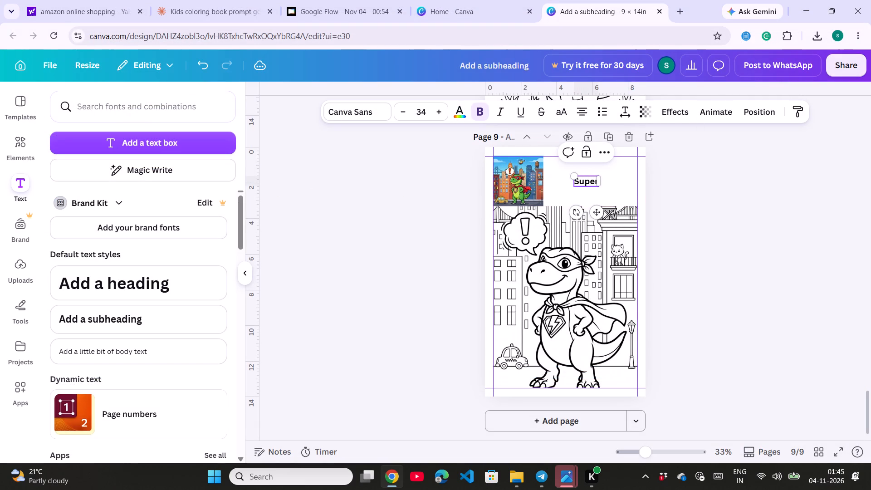
{"action": "type", "text": "HEro"}
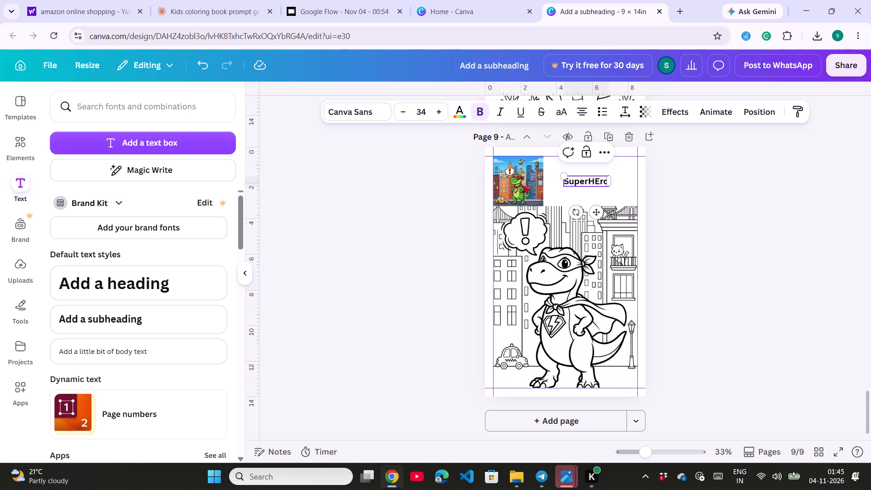
{"action": "key", "text": "BackSpace"}
{"action": "key", "text": "BackSpace"}
{"action": "key", "text": "BackSpace"}
{"action": "type", "text": "ero"}
{"action": "key", "text": "space"}
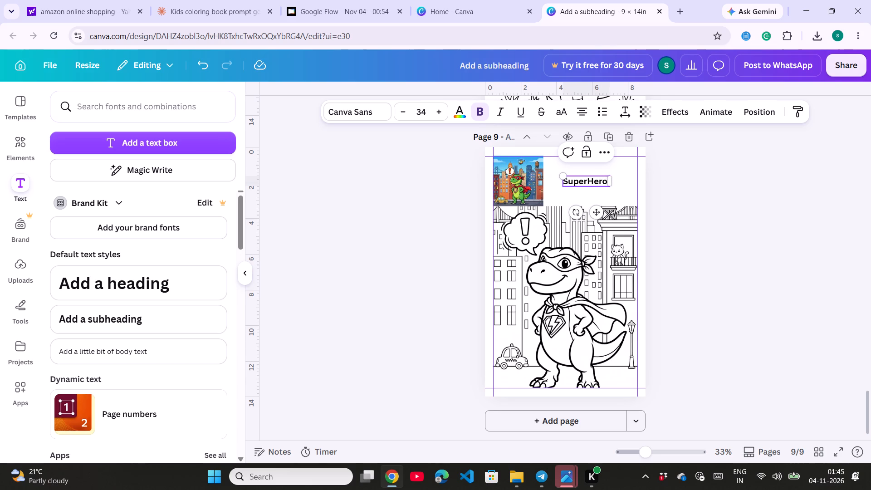
{"action": "key", "text": "Return"}
{"action": "type", "text": "Dino"}
Apply the Bubble text effect to the whole "SuperHero Dino" title.
{"action": "key", "text": "ctrl+a"}
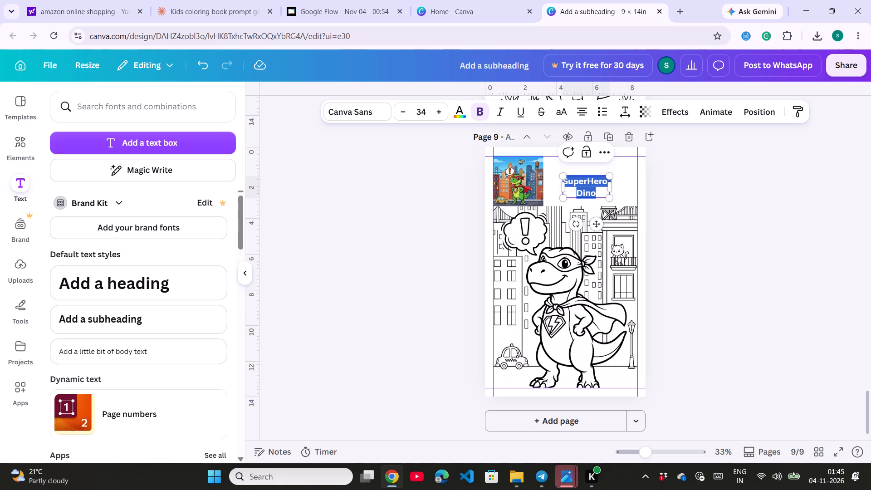
{"action": "left_click", "coordinate": [669, 113]}
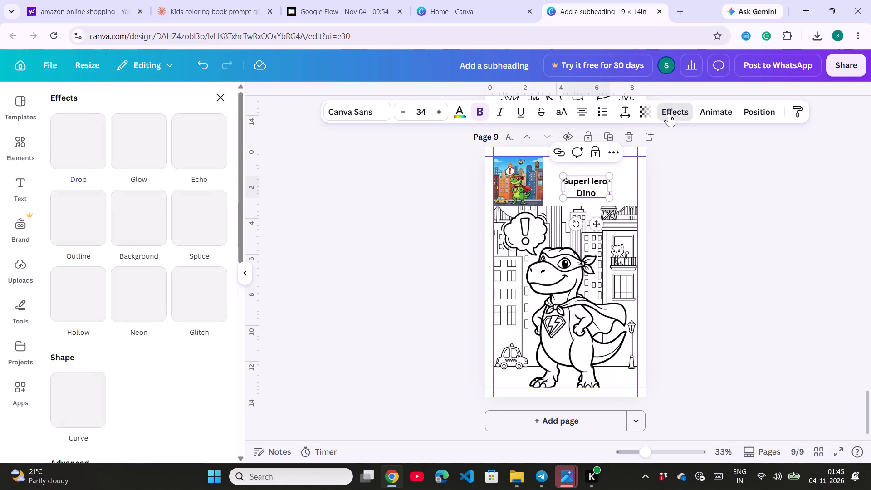
{"action": "scroll", "coordinate": [169, 313], "scroll_direction": "down", "scroll_amount": 2}
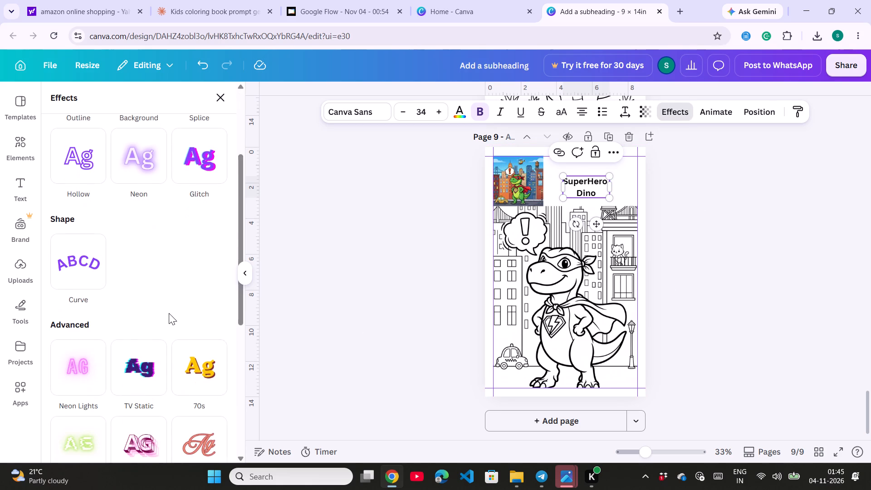
{"action": "scroll", "coordinate": [175, 350], "scroll_direction": "down", "scroll_amount": 2}
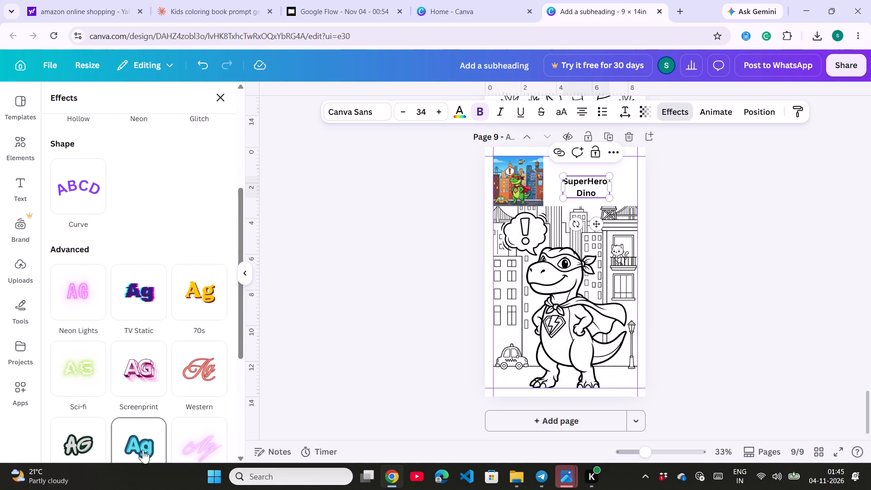
{"action": "left_click", "coordinate": [144, 445]}
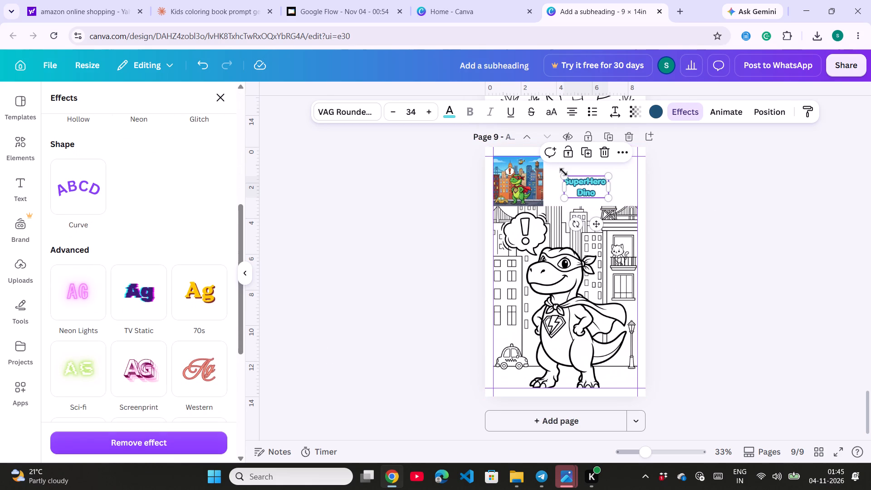
Enlarge the "SuperHero Dino" title to about size 50 and centre it in the space beside the coloured picture.
{"action": "left_click_drag", "start_coordinate": [563, 176], "coordinate": [550, 158]}
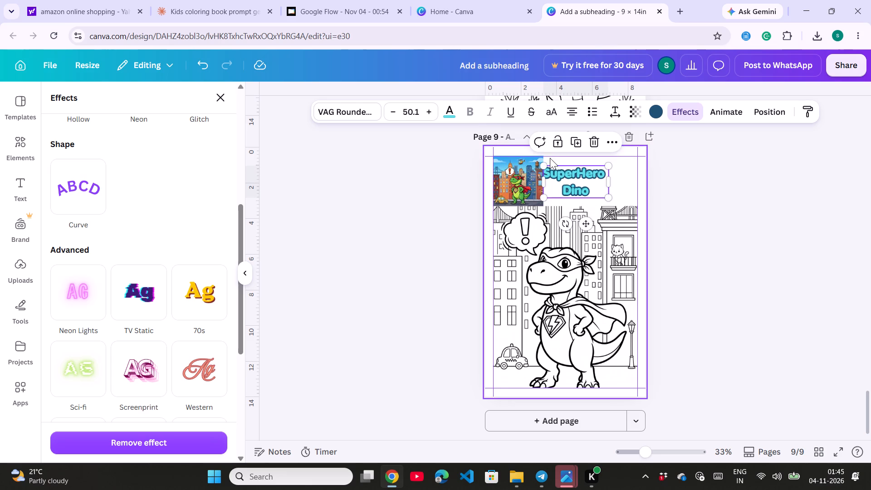
{"action": "left_click_drag", "start_coordinate": [585, 222], "coordinate": [592, 221]}
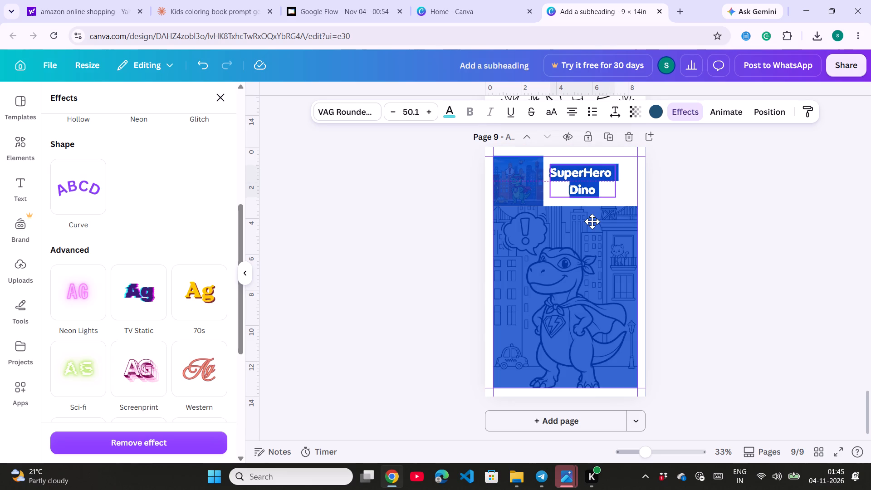
{"action": "left_click_drag", "start_coordinate": [592, 221], "coordinate": [598, 222]}
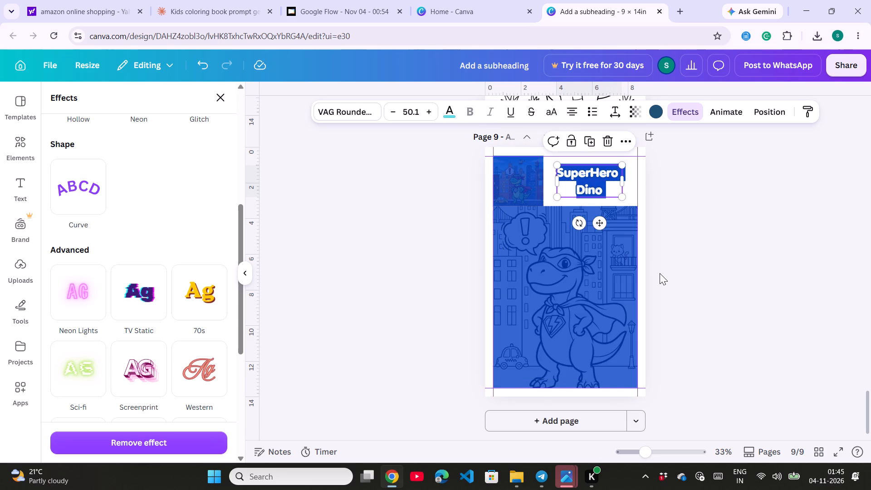
{"action": "left_click", "coordinate": [660, 273]}
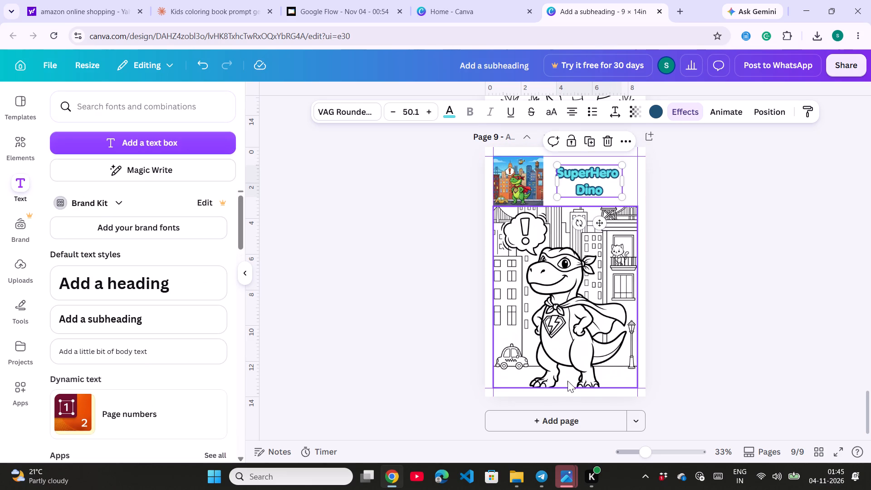
Add a new blank page after the superhero page.
{"action": "left_click", "coordinate": [570, 420]}
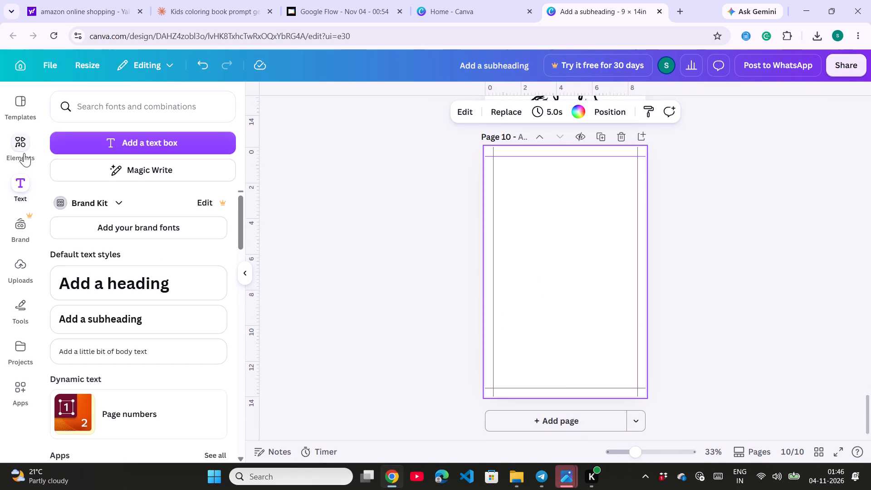
Add the coloured chef dinosaur picture from the uploads, shrink it and fit it into page 10's upper-left margin corner.
{"action": "left_click", "coordinate": [18, 265]}
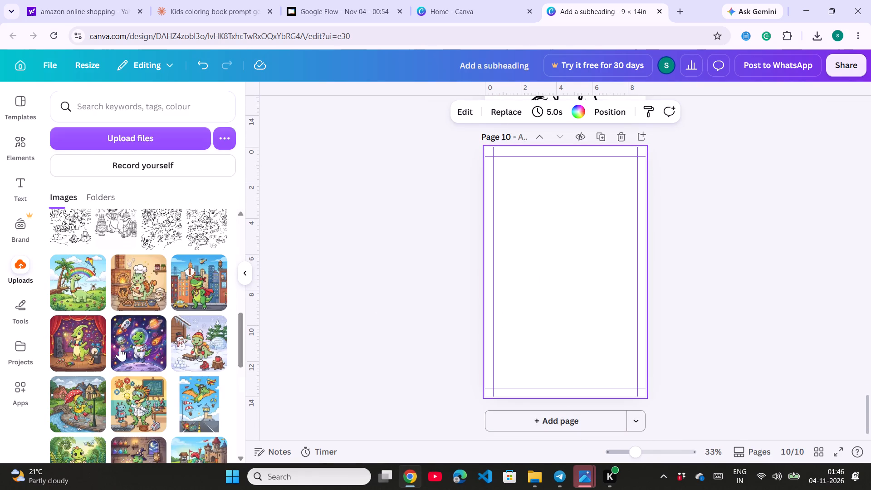
{"action": "scroll", "coordinate": [147, 309], "scroll_direction": "down", "scroll_amount": 1}
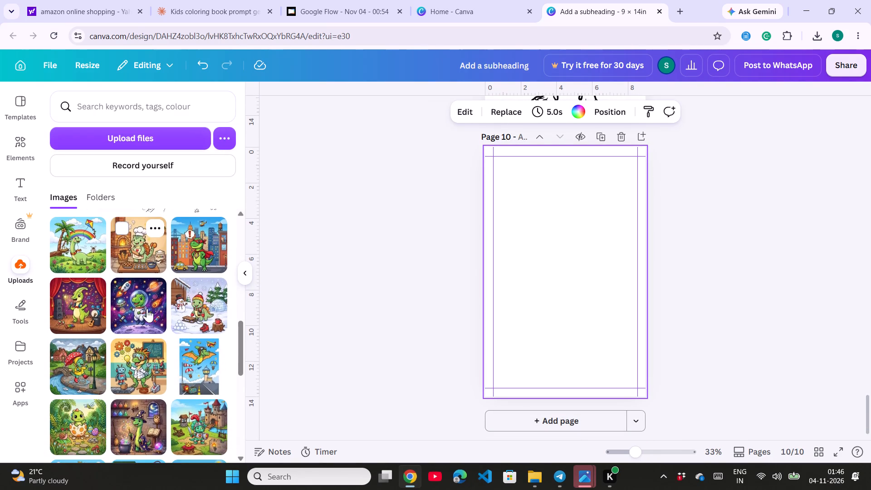
{"action": "scroll", "coordinate": [147, 309], "scroll_direction": "down", "scroll_amount": 2}
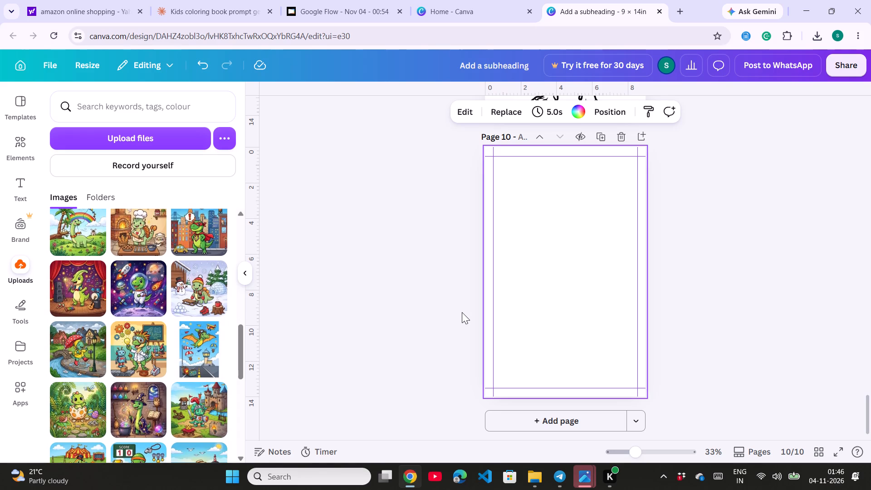
{"action": "scroll", "coordinate": [461, 312], "scroll_direction": "up", "scroll_amount": 9}
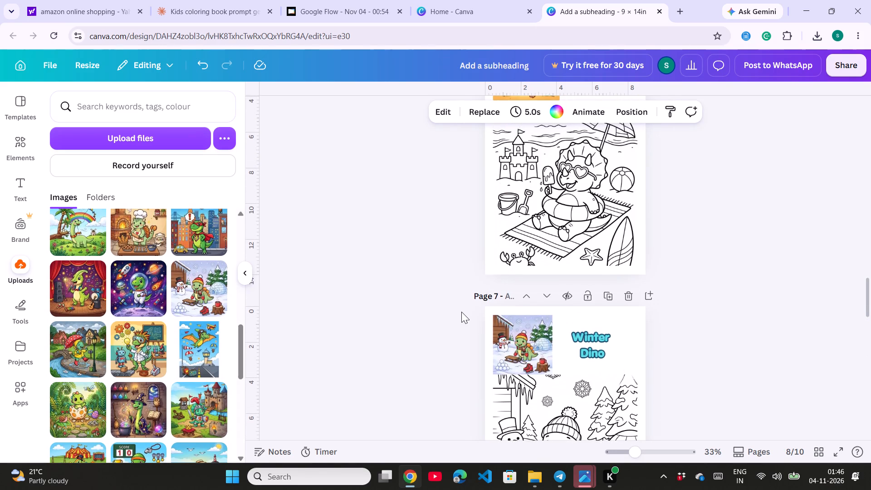
{"action": "scroll", "coordinate": [461, 312], "scroll_direction": "down", "scroll_amount": 6}
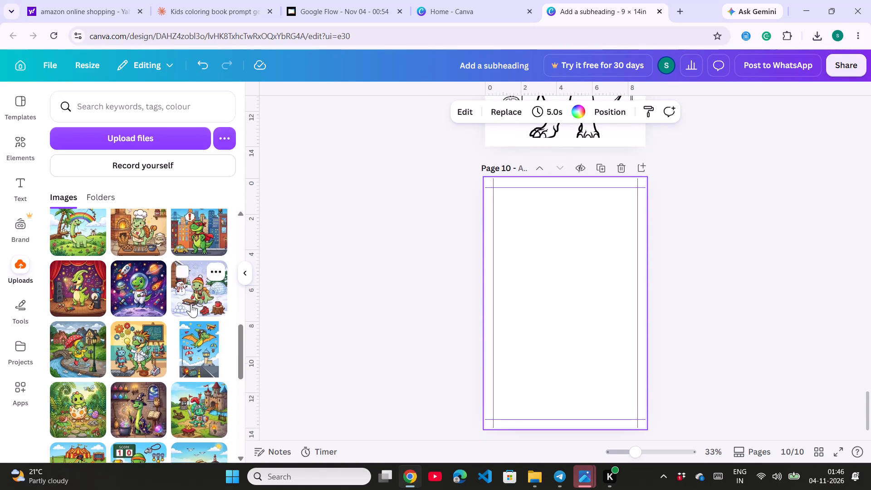
{"action": "left_click", "coordinate": [138, 236]}
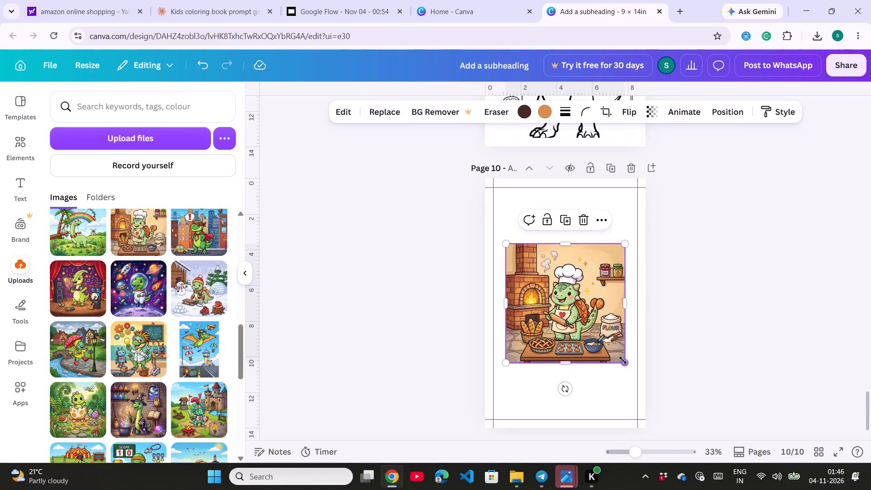
{"action": "left_click_drag", "start_coordinate": [623, 361], "coordinate": [566, 300]}
{"action": "left_click_drag", "start_coordinate": [532, 275], "coordinate": [518, 220]}
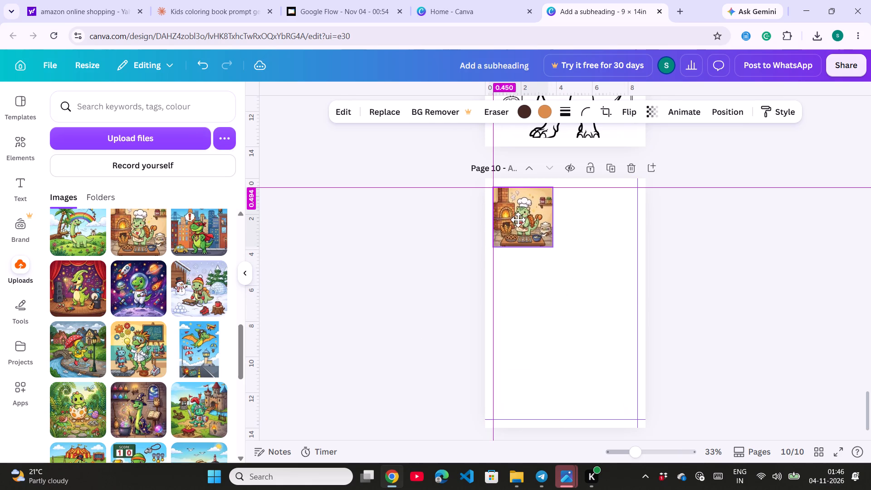
{"action": "left_click_drag", "start_coordinate": [518, 220], "coordinate": [519, 220]}
Add the matching chef dinosaur line art from the uploads and crop its top level with the coloured picture's bottom edge.
{"action": "scroll", "coordinate": [138, 314], "scroll_direction": "down", "scroll_amount": 6}
{"action": "scroll", "coordinate": [138, 314], "scroll_direction": "up", "scroll_amount": 3}
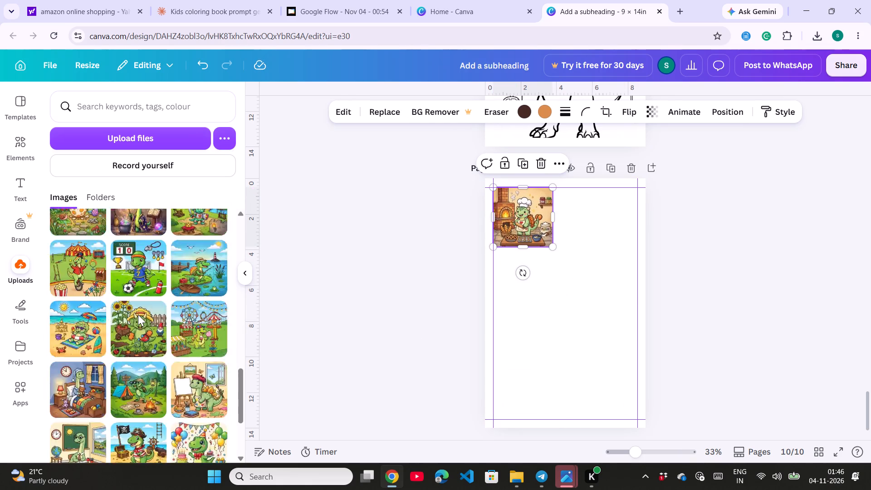
{"action": "scroll", "coordinate": [138, 314], "scroll_direction": "up", "scroll_amount": 3}
{"action": "scroll", "coordinate": [141, 379], "scroll_direction": "up", "scroll_amount": 1}
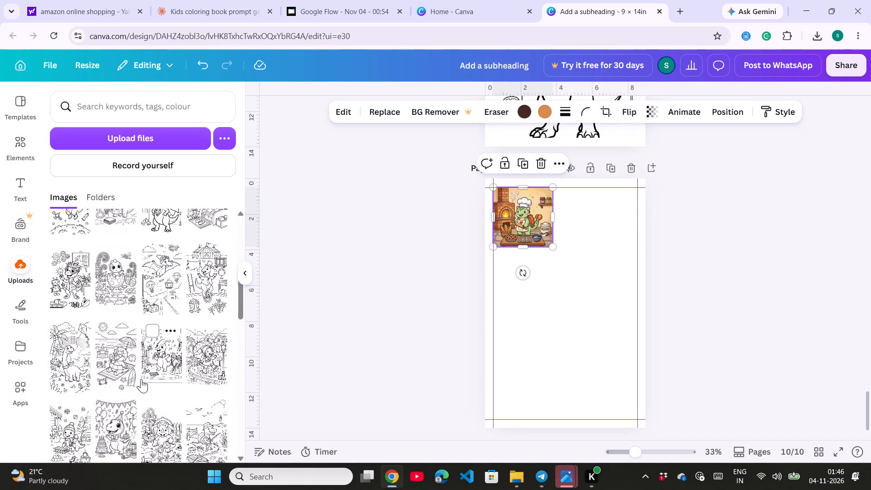
{"action": "scroll", "coordinate": [141, 379], "scroll_direction": "up", "scroll_amount": 2}
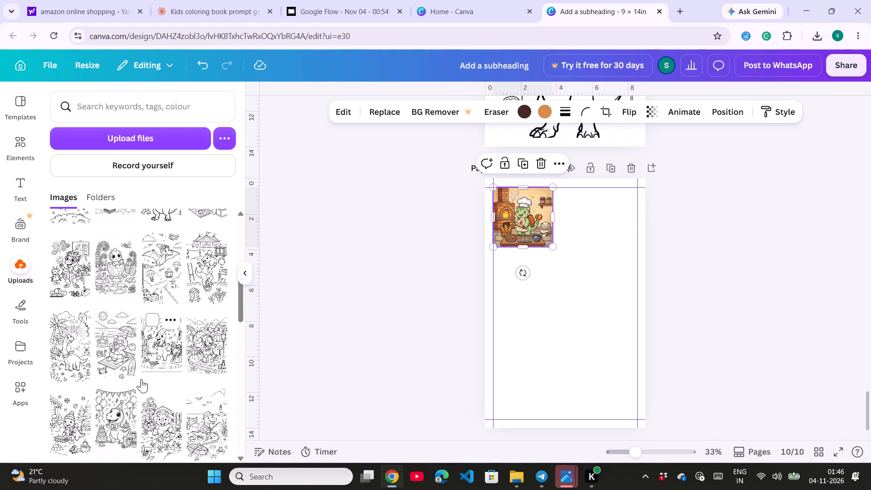
{"action": "scroll", "coordinate": [141, 379], "scroll_direction": "up", "scroll_amount": 2}
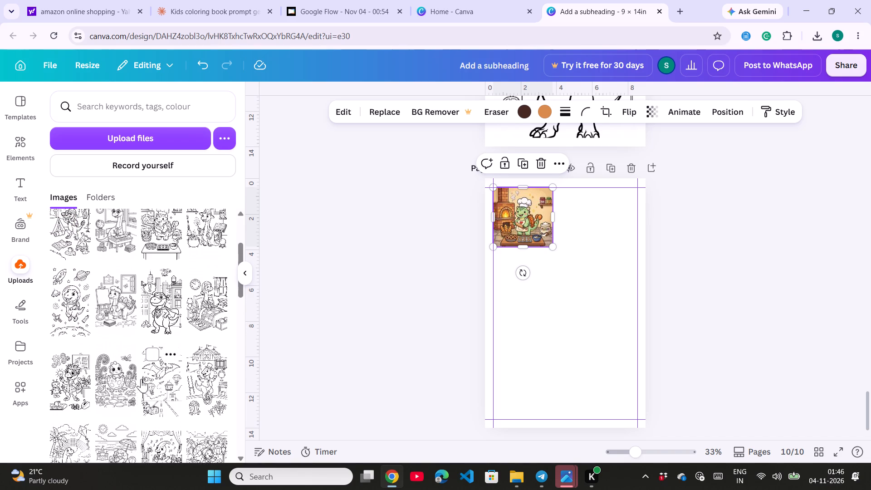
{"action": "scroll", "coordinate": [141, 379], "scroll_direction": "up", "scroll_amount": 1}
{"action": "left_click", "coordinate": [168, 275]}
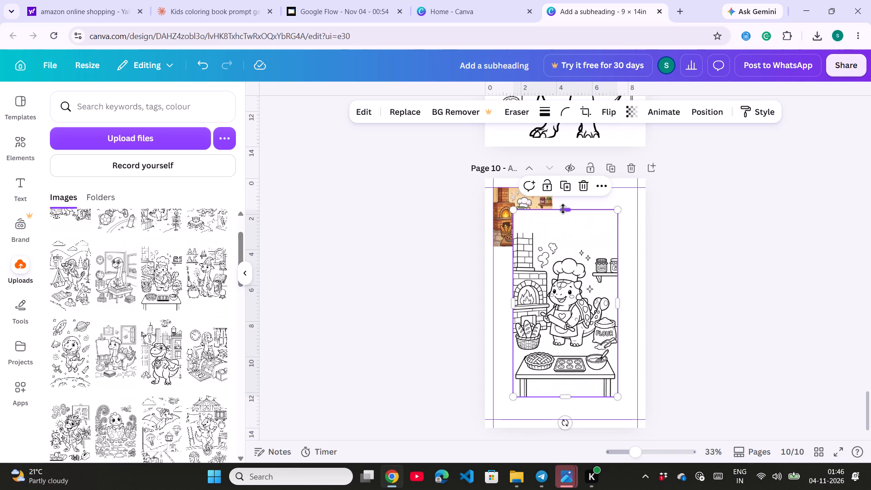
{"action": "left_click_drag", "start_coordinate": [563, 210], "coordinate": [576, 247]}
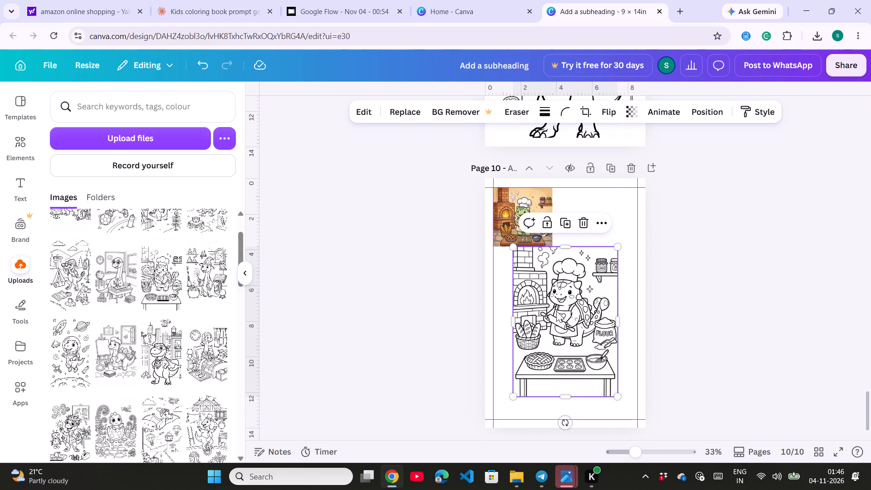
Widen the chef line art towards both side margins and extend its bottom edge to the bottom margin.
{"action": "left_click_drag", "start_coordinate": [514, 322], "coordinate": [500, 321]}
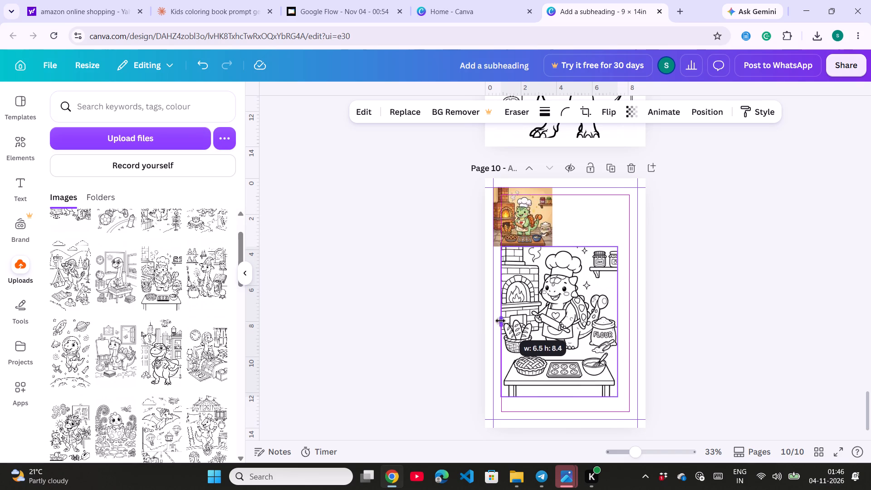
{"action": "left_click_drag", "start_coordinate": [500, 321], "coordinate": [497, 321]}
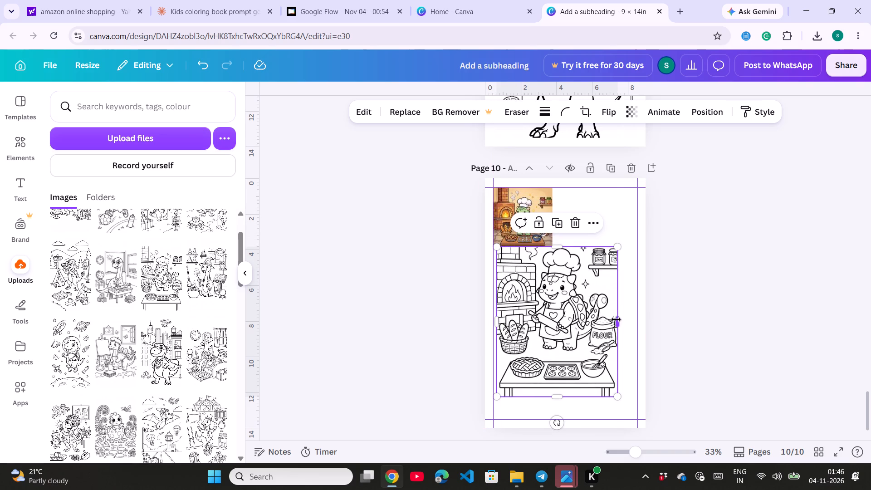
{"action": "left_click_drag", "start_coordinate": [616, 320], "coordinate": [635, 319]}
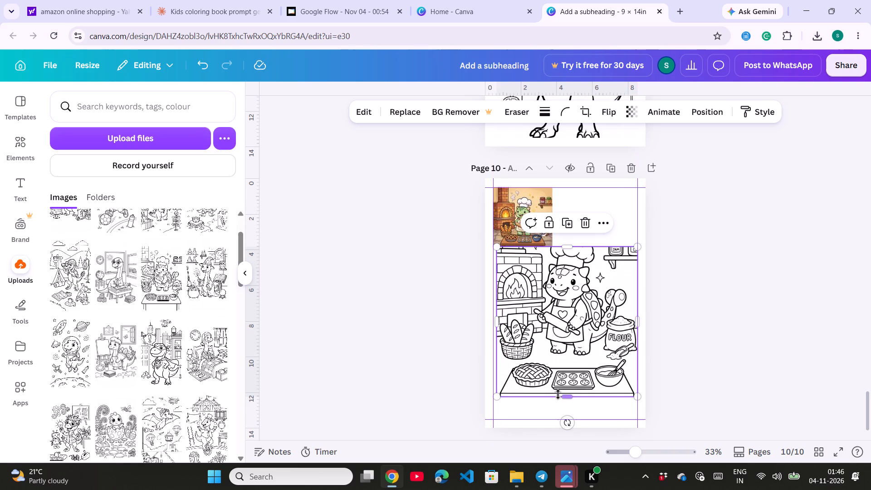
{"action": "left_click_drag", "start_coordinate": [563, 394], "coordinate": [563, 416]}
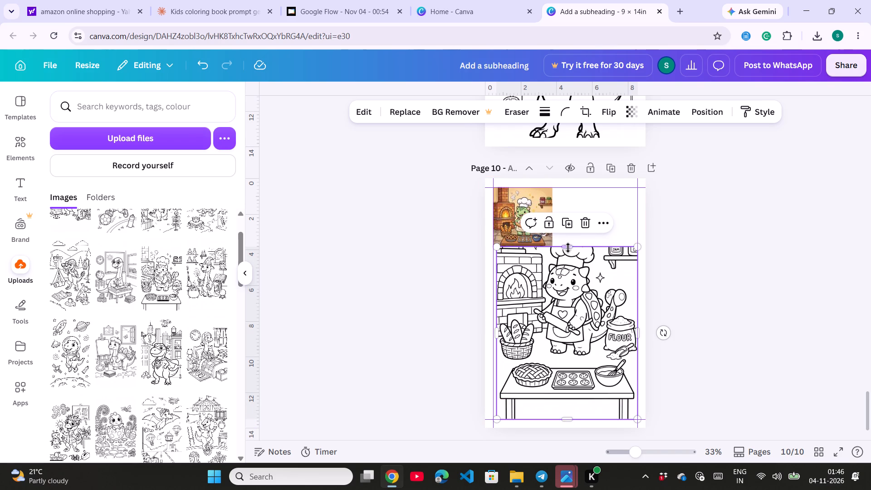
Crop the chef line art's bottom, move it down to the bottom margin, and extend its top edge to just below the coloured picture.
{"action": "left_click_drag", "start_coordinate": [565, 417], "coordinate": [567, 391]}
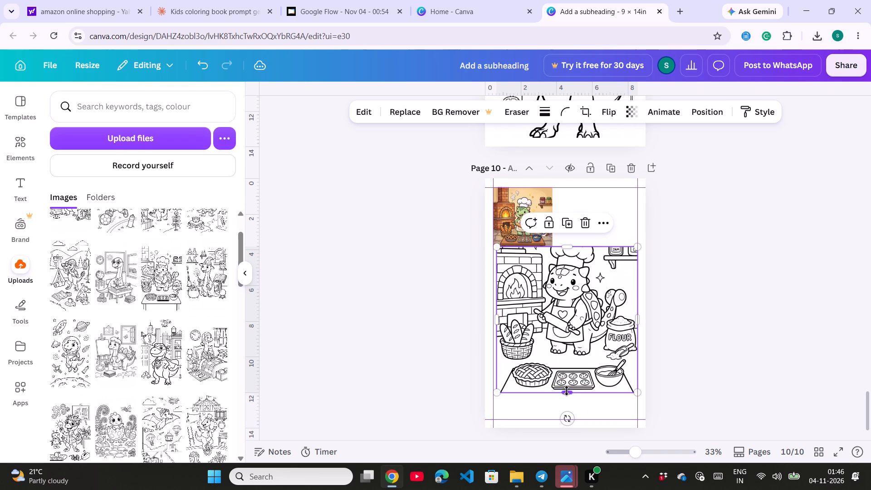
{"action": "left_click_drag", "start_coordinate": [572, 330], "coordinate": [570, 361]}
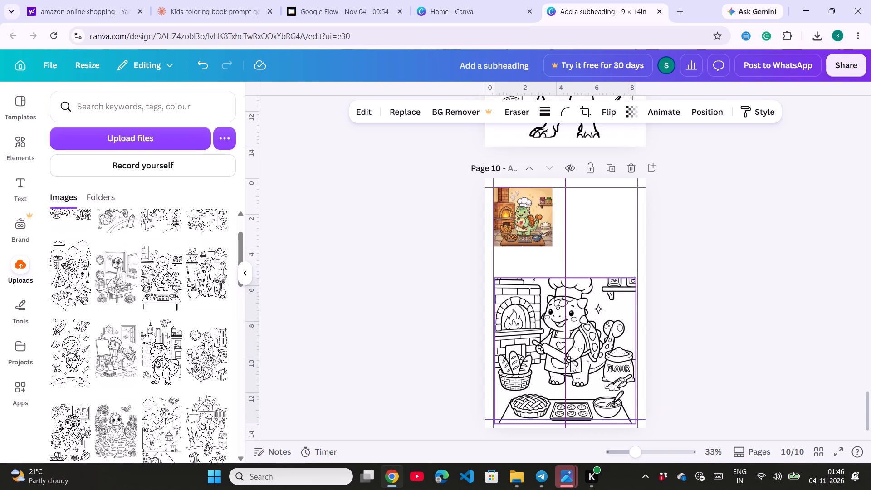
{"action": "left_click_drag", "start_coordinate": [566, 277], "coordinate": [569, 250]}
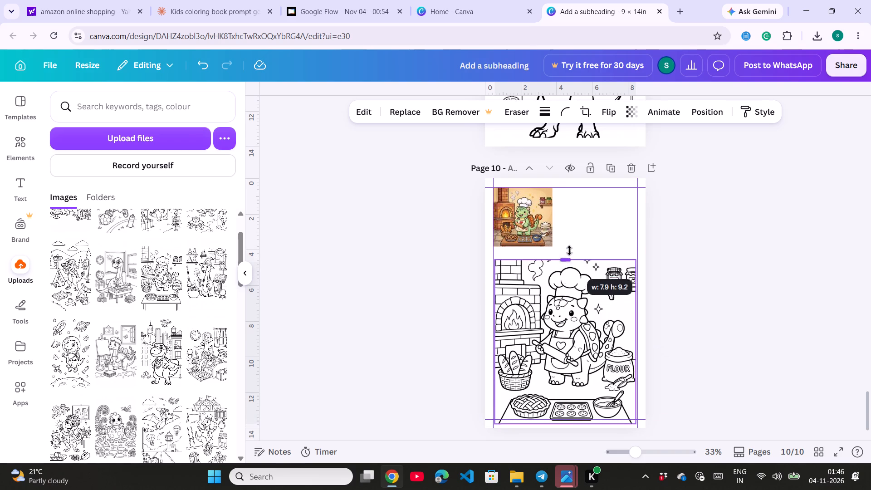
{"action": "left_click_drag", "start_coordinate": [569, 250], "coordinate": [570, 250]}
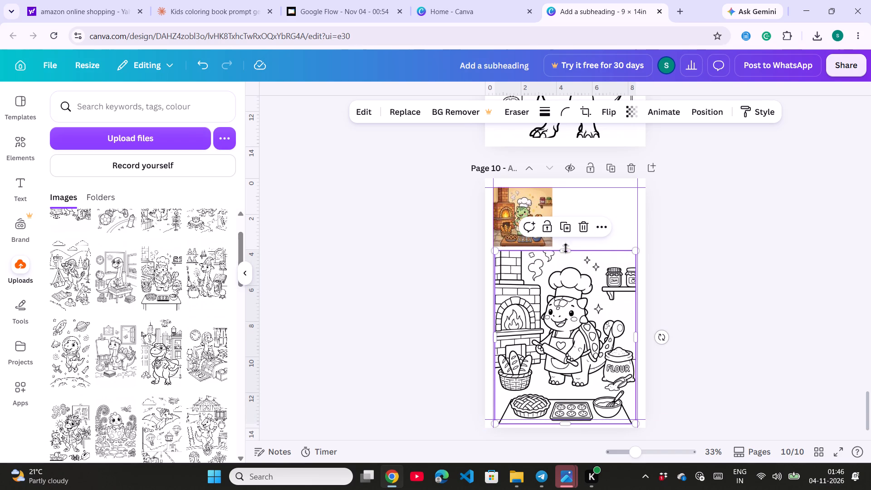
Add a subheading text box to page 10 and place it beside the coloured chef picture.
{"action": "left_click", "coordinate": [25, 187]}
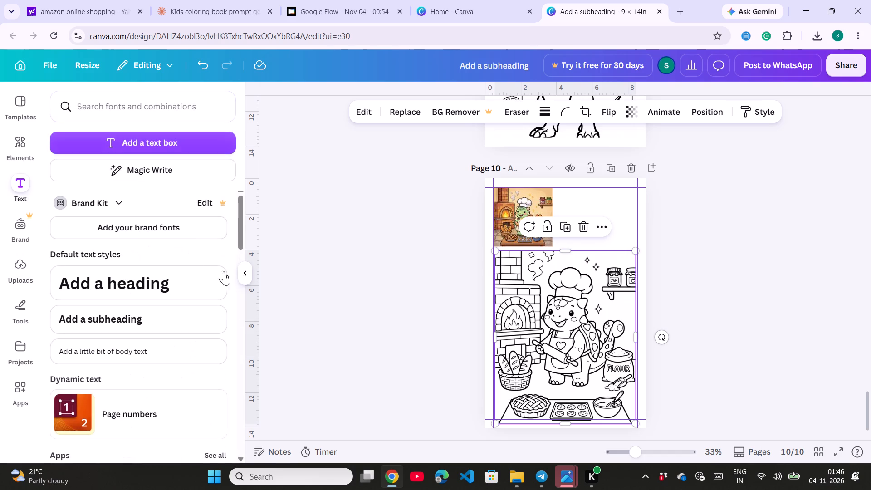
{"action": "left_click", "coordinate": [143, 315]}
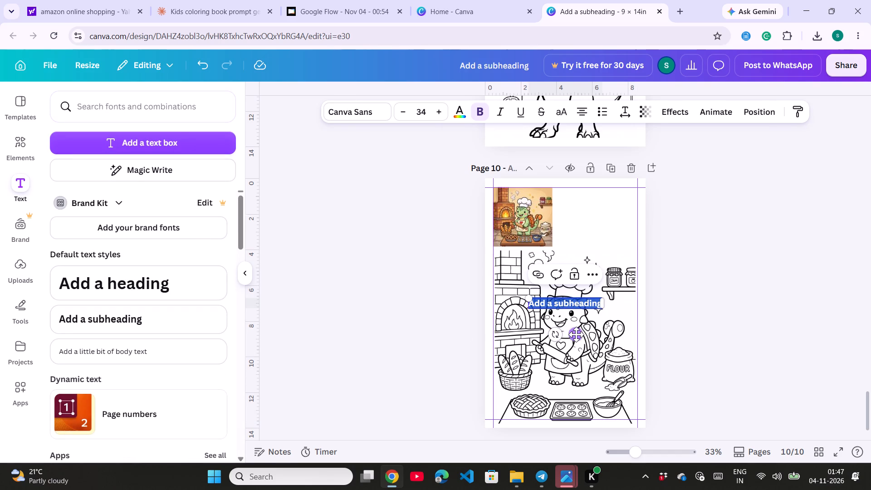
{"action": "left_click_drag", "start_coordinate": [576, 334], "coordinate": [606, 255]}
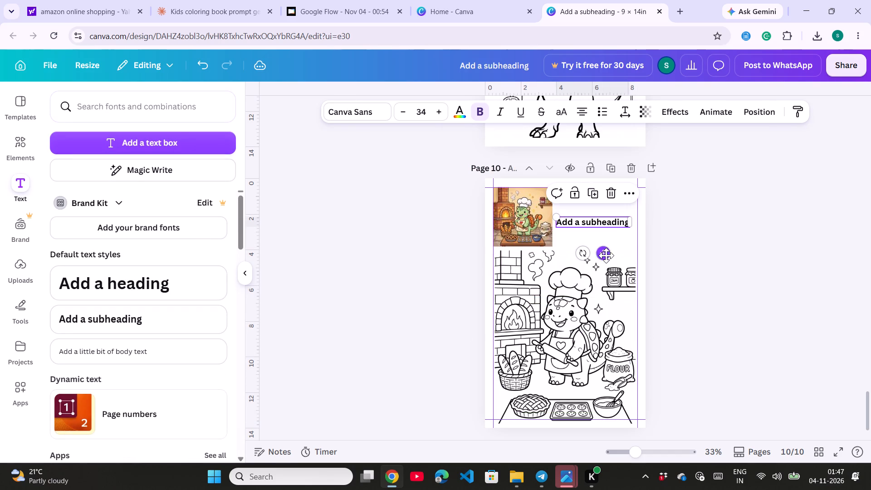
{"action": "left_click", "coordinate": [593, 223]}
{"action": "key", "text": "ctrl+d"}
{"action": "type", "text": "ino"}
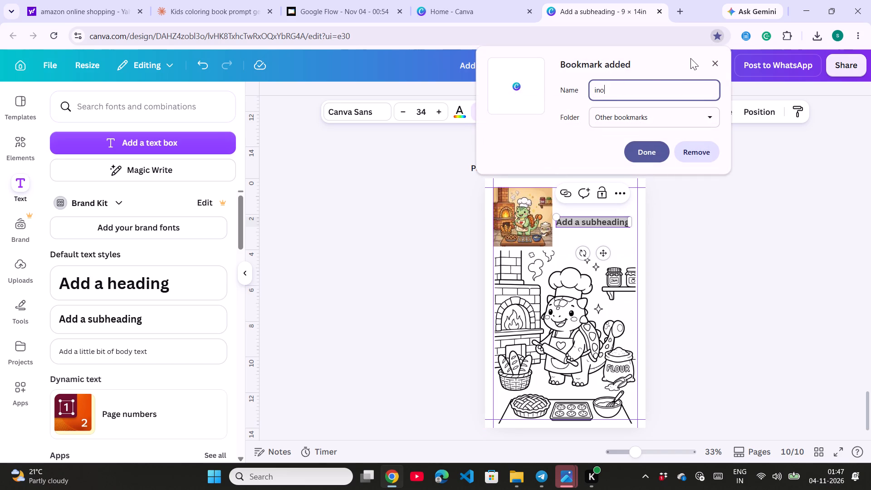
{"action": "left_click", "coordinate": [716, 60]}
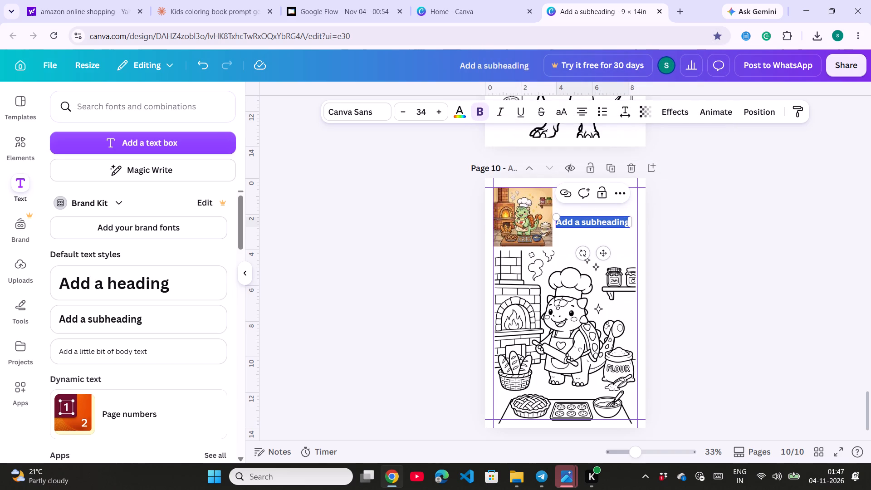
Replace the placeholder subheading with "Dino Cooking" on two lines.
{"action": "type", "text": "Dino"}
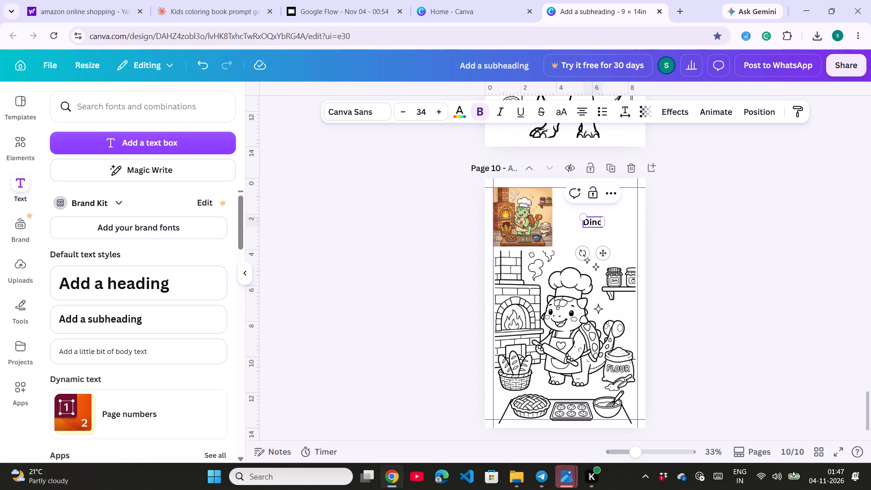
{"action": "key", "text": "space"}
{"action": "key", "text": "Return"}
{"action": "key", "text": "shift+c"}
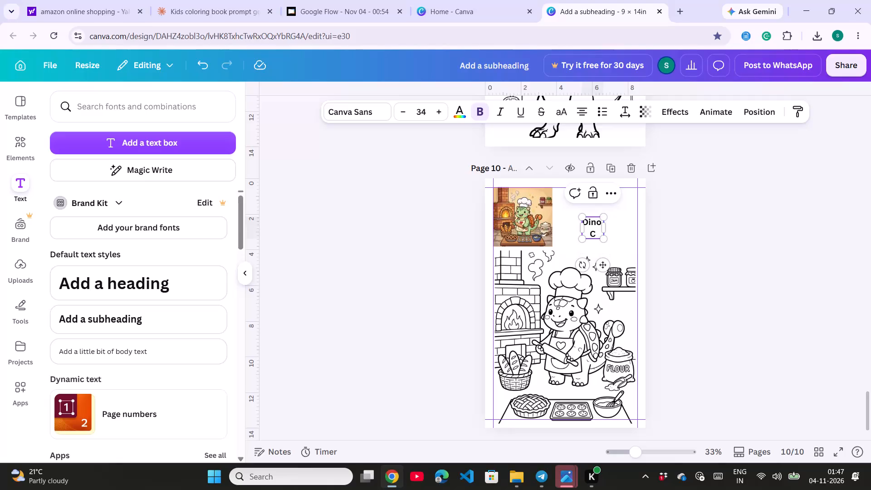
{"action": "type", "text": "ook"}
{"action": "type", "text": "ing"}
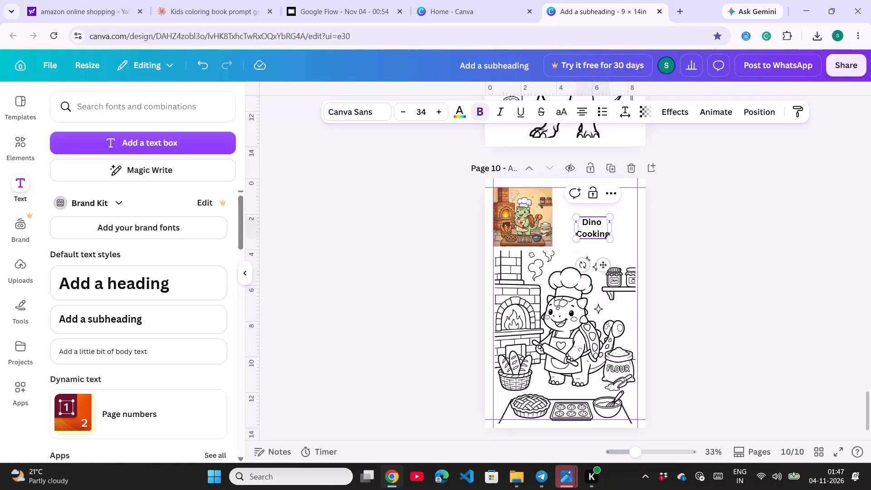
Apply the Bubble text effect to the whole "Dino Cooking" title.
{"action": "key", "text": "ctrl+a"}
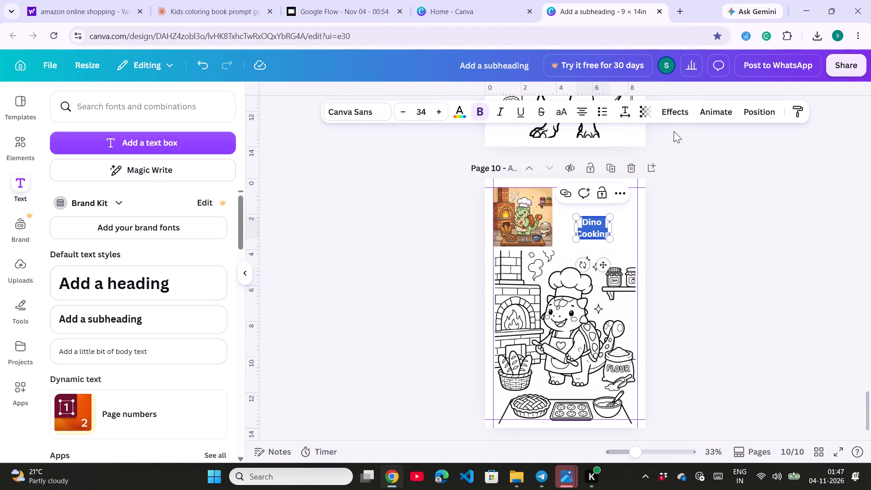
{"action": "left_click", "coordinate": [676, 119]}
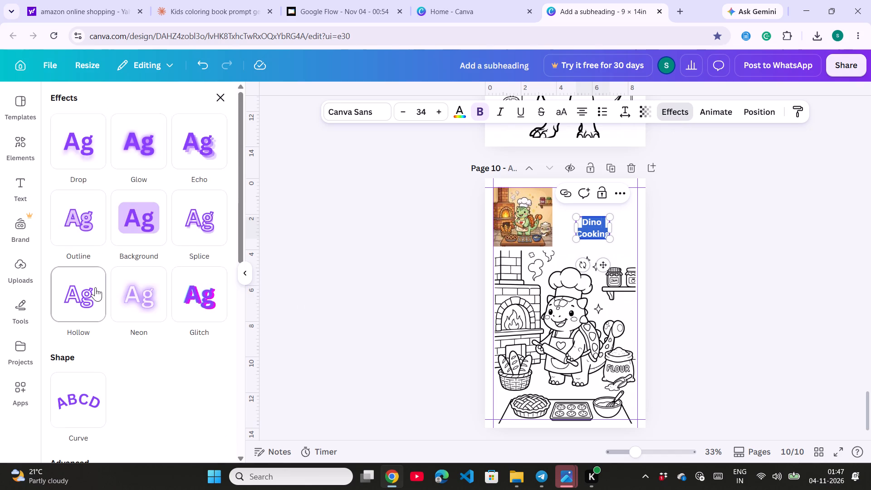
{"action": "scroll", "coordinate": [95, 287], "scroll_direction": "down", "scroll_amount": 4}
{"action": "left_click", "coordinate": [148, 441]}
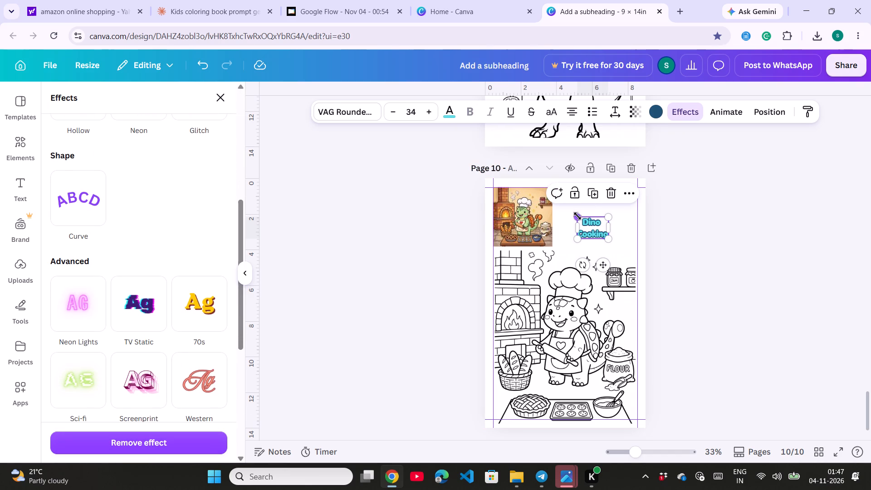
Enlarge the "Dino Cooking" title to about size 63.7 and centre it vertically beside the coloured chef picture.
{"action": "left_click_drag", "start_coordinate": [577, 216], "coordinate": [564, 193]}
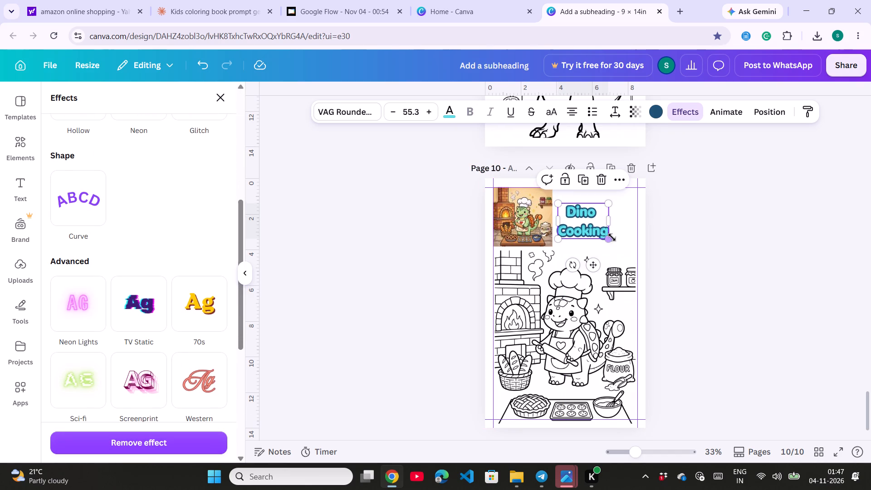
{"action": "left_click_drag", "start_coordinate": [609, 239], "coordinate": [620, 240]}
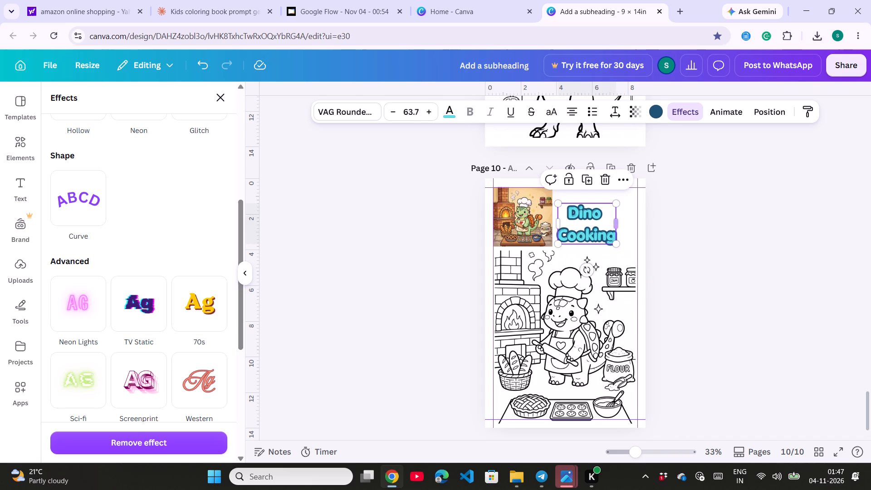
{"action": "left_click_drag", "start_coordinate": [582, 218], "coordinate": [591, 220]}
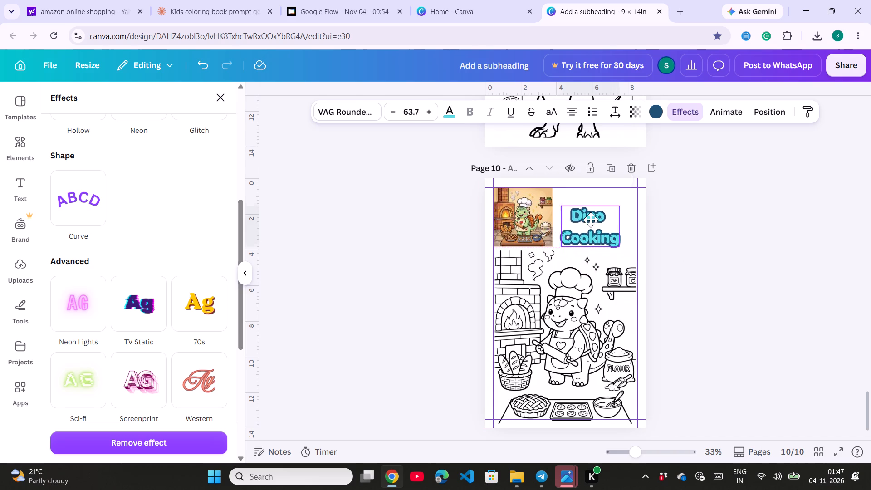
{"action": "left_click_drag", "start_coordinate": [591, 220], "coordinate": [590, 218]}
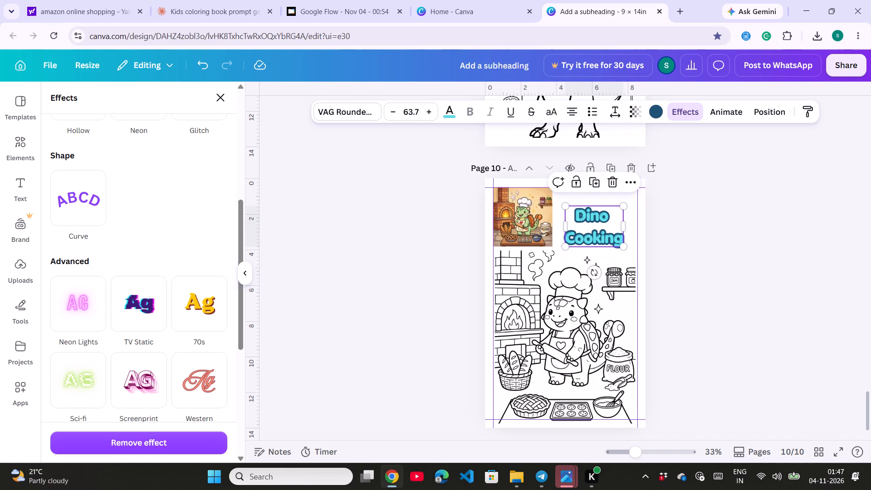
{"action": "left_click_drag", "start_coordinate": [590, 216], "coordinate": [592, 208]}
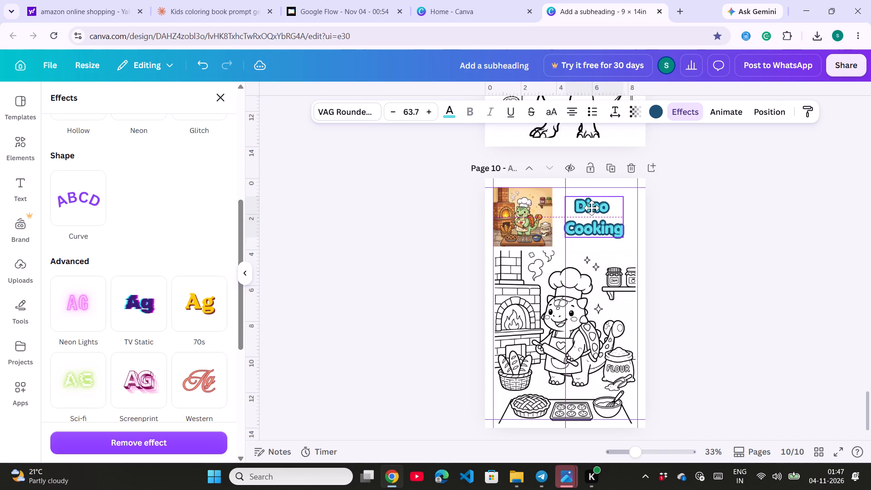
{"action": "left_click_drag", "start_coordinate": [592, 208], "coordinate": [592, 208]}
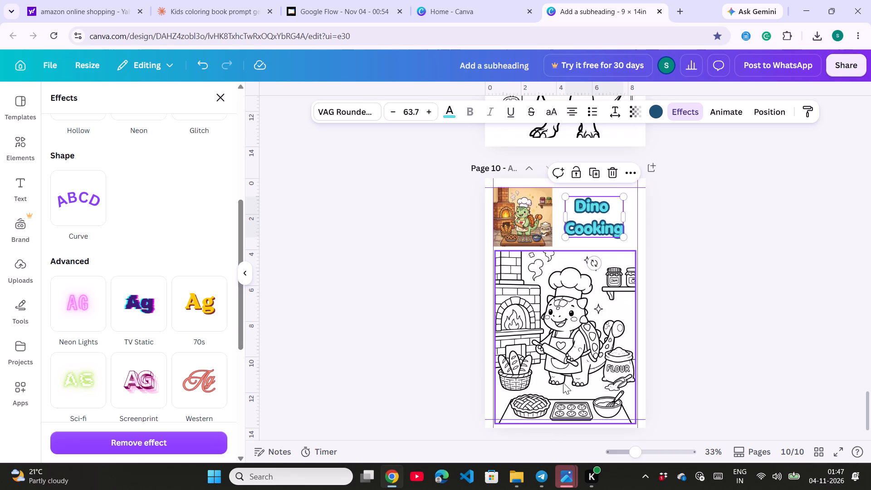
Add a new blank page after the chef page.
{"action": "scroll", "coordinate": [563, 382], "scroll_direction": "down", "scroll_amount": 2}
{"action": "left_click", "coordinate": [561, 416]}
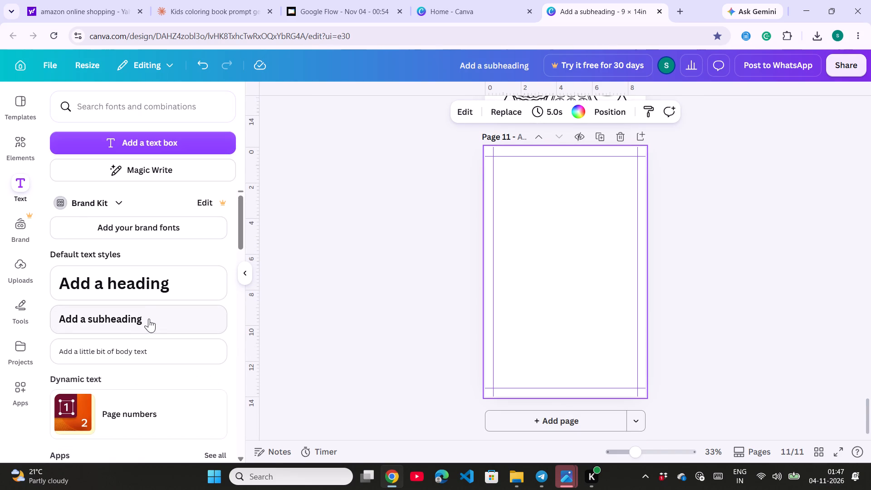
Review the finished pages back to page 1 to check which dinosaur themes are already used, and return to blank page 11.
{"action": "left_click", "coordinate": [22, 255]}
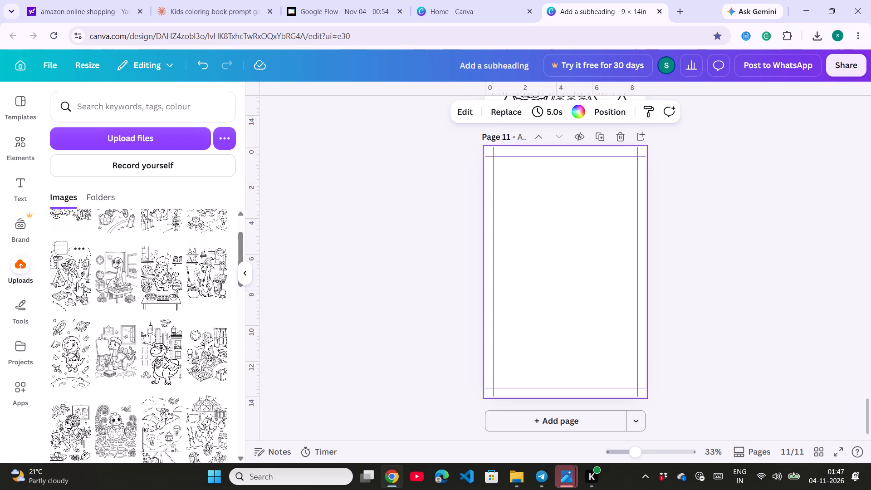
{"action": "scroll", "coordinate": [417, 272], "scroll_direction": "up", "scroll_amount": 3}
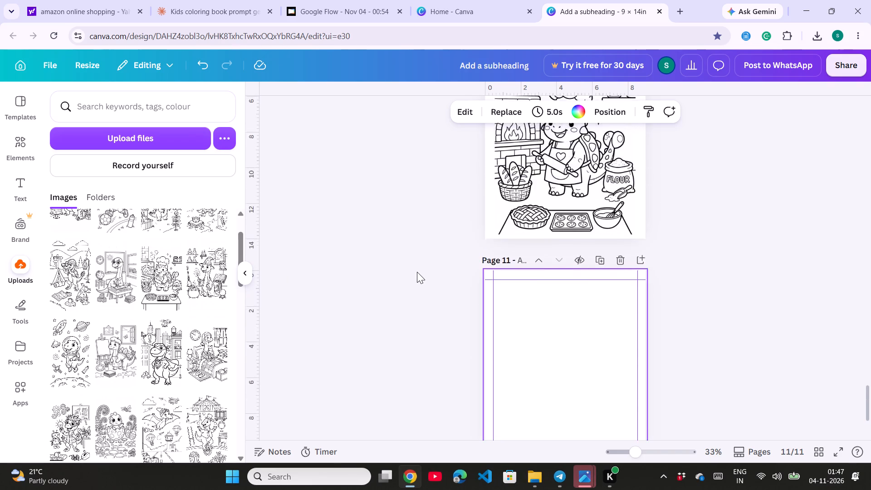
{"action": "scroll", "coordinate": [417, 272], "scroll_direction": "up", "scroll_amount": 8}
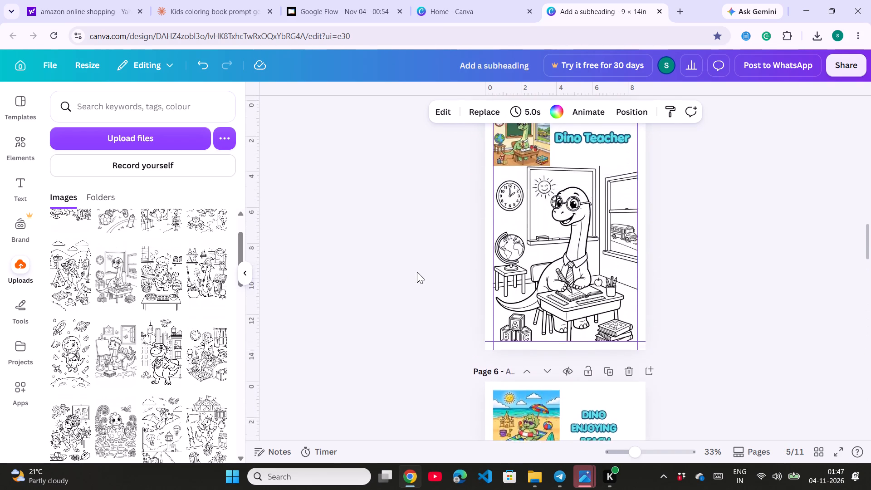
{"action": "scroll", "coordinate": [417, 272], "scroll_direction": "up", "scroll_amount": 2}
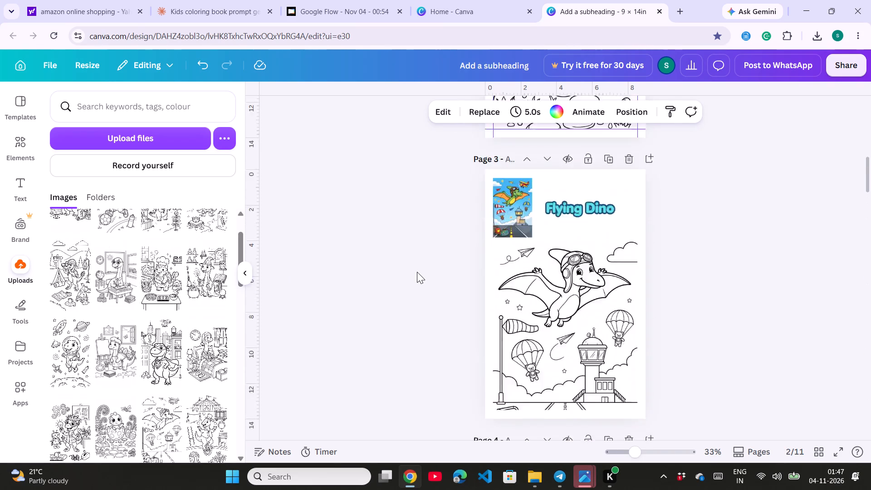
{"action": "scroll", "coordinate": [417, 272], "scroll_direction": "up", "scroll_amount": 1}
{"action": "scroll", "coordinate": [417, 272], "scroll_direction": "down", "scroll_amount": 8}
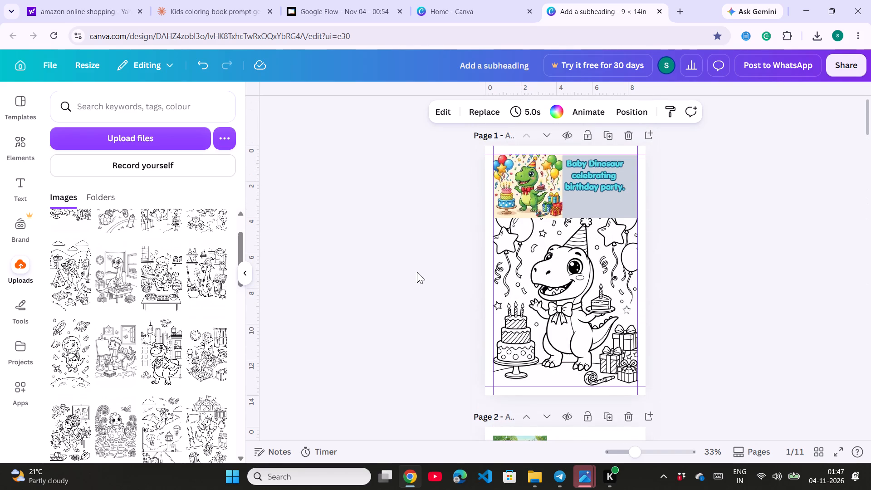
{"action": "scroll", "coordinate": [417, 272], "scroll_direction": "down", "scroll_amount": 12}
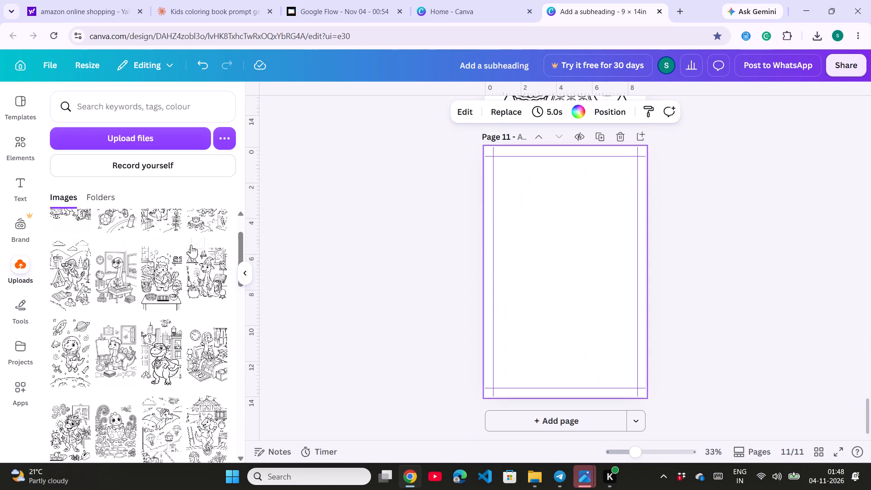
Add the camping explorer dinosaur line art from the uploads to page 11.
{"action": "left_click", "coordinate": [75, 278]}
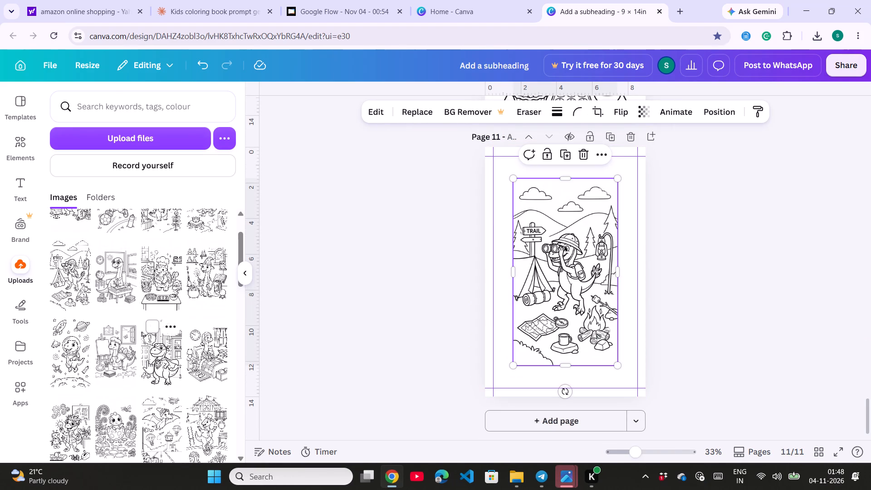
Find the matching coloured camping dinosaur picture in the uploads and add it to page 11.
{"action": "scroll", "coordinate": [147, 360], "scroll_direction": "down", "scroll_amount": 5}
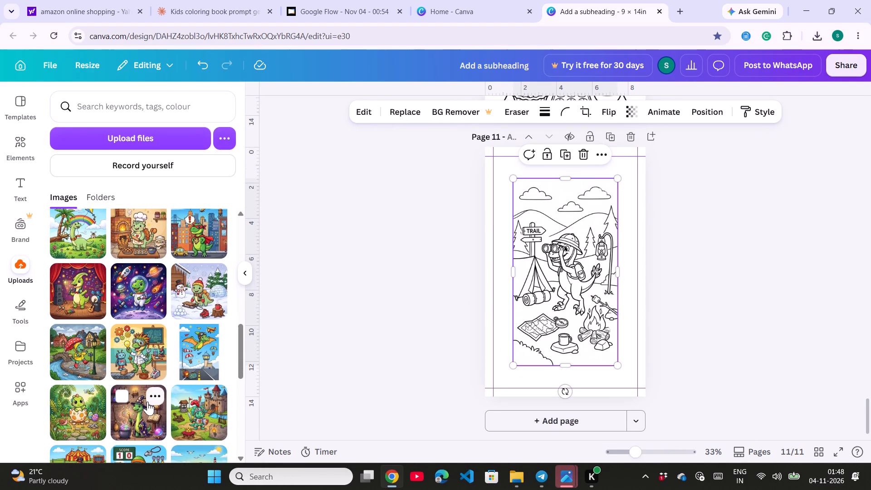
{"action": "scroll", "coordinate": [147, 402], "scroll_direction": "down", "scroll_amount": 1}
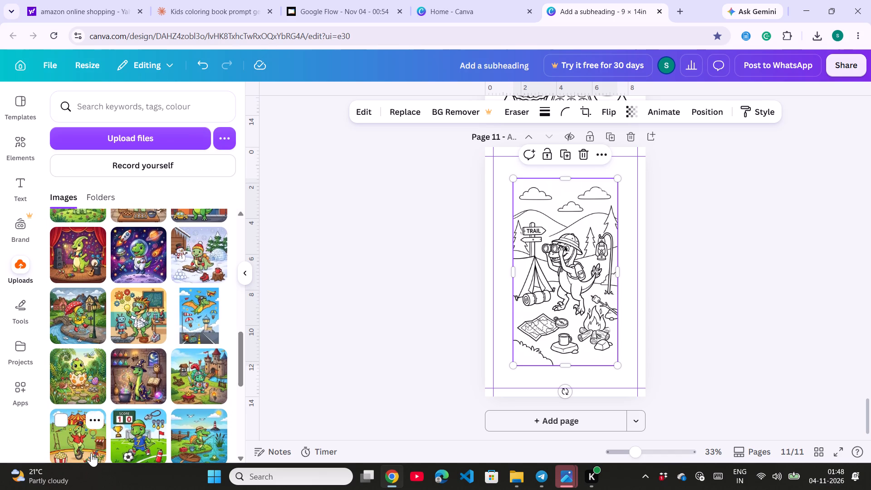
{"action": "scroll", "coordinate": [91, 453], "scroll_direction": "down", "scroll_amount": 2}
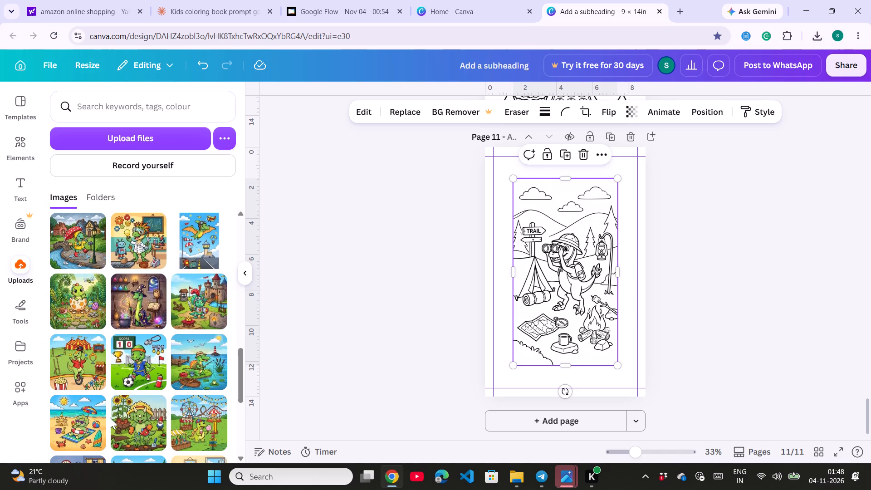
{"action": "scroll", "coordinate": [110, 417], "scroll_direction": "down", "scroll_amount": 2}
{"action": "left_click", "coordinate": [139, 368]}
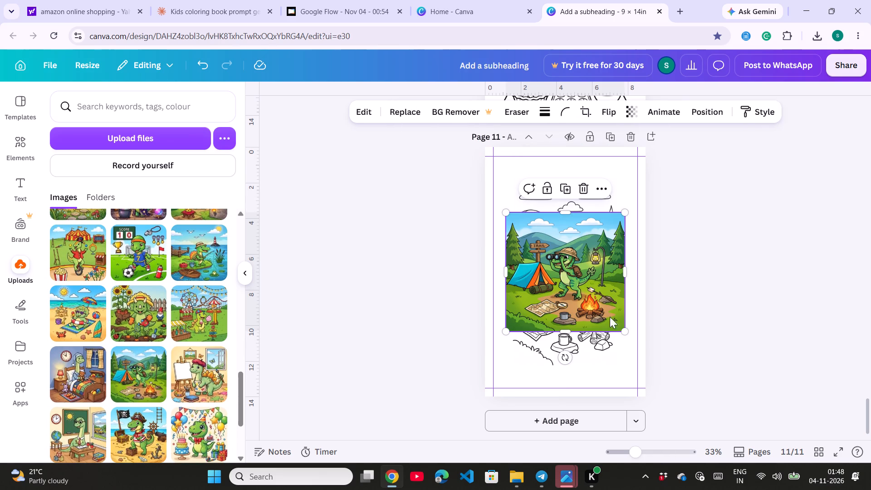
Shrink the coloured camping dinosaur picture and place it in the upper-left corner of page 11's margins.
{"action": "left_click_drag", "start_coordinate": [623, 329], "coordinate": [562, 263]}
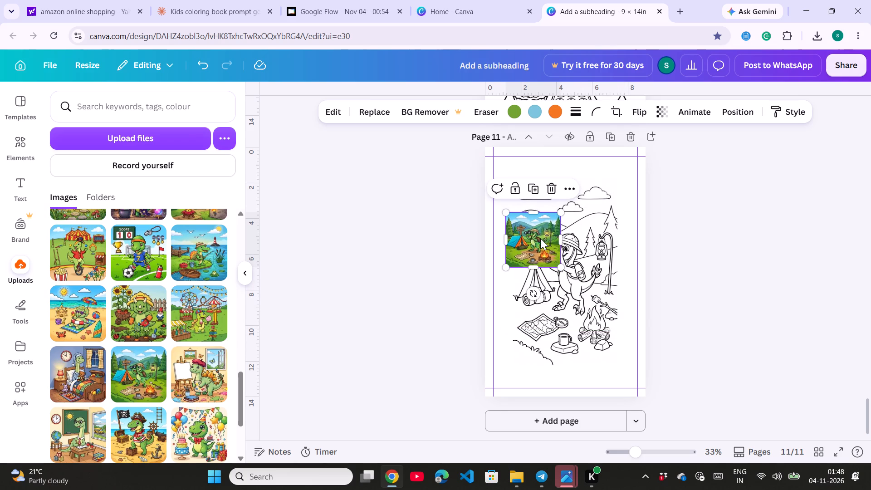
{"action": "left_click_drag", "start_coordinate": [536, 235], "coordinate": [525, 178]}
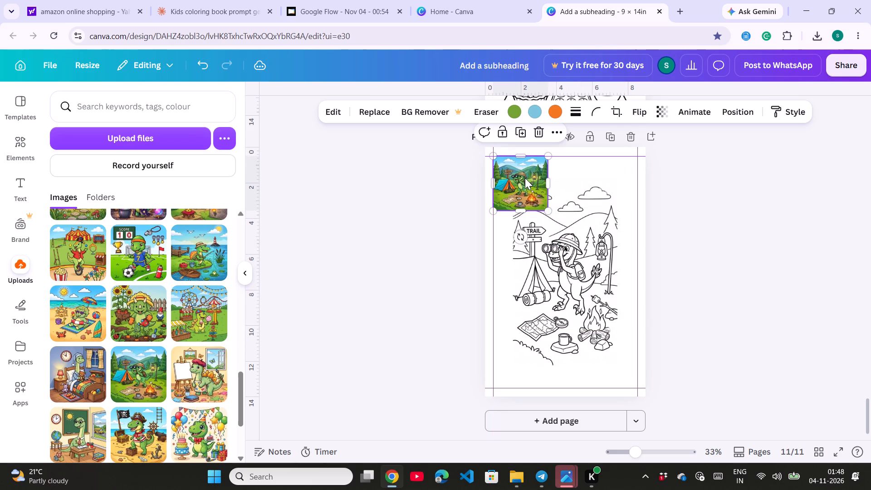
Resize the camping line art to fill the space below the coloured picture, out to the side and bottom margins.
{"action": "left_click", "coordinate": [582, 314]}
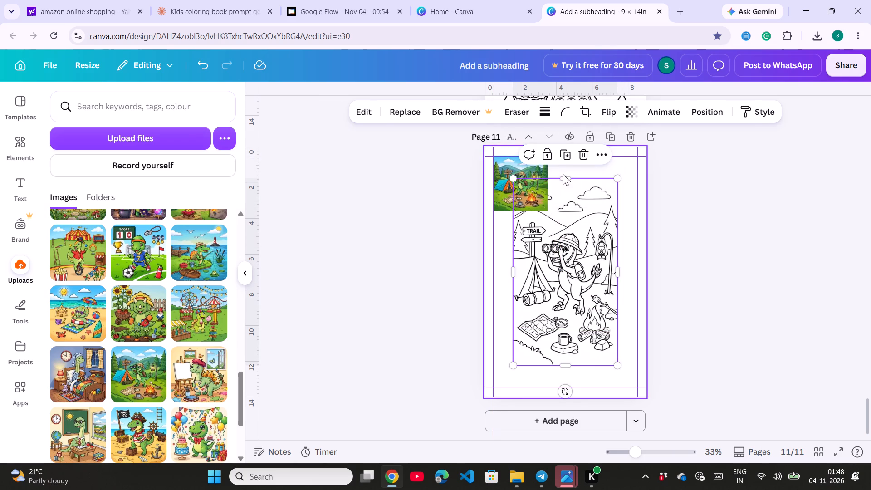
{"action": "left_click_drag", "start_coordinate": [563, 177], "coordinate": [568, 213]}
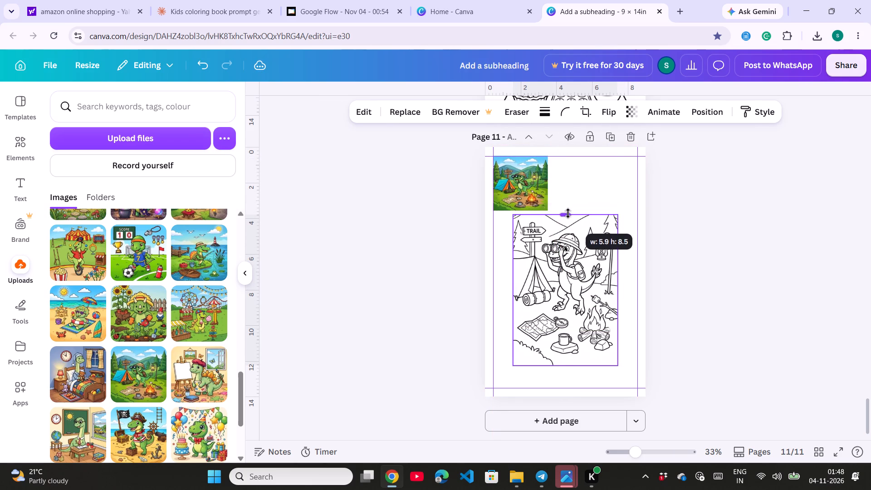
{"action": "left_click_drag", "start_coordinate": [511, 291], "coordinate": [508, 293]}
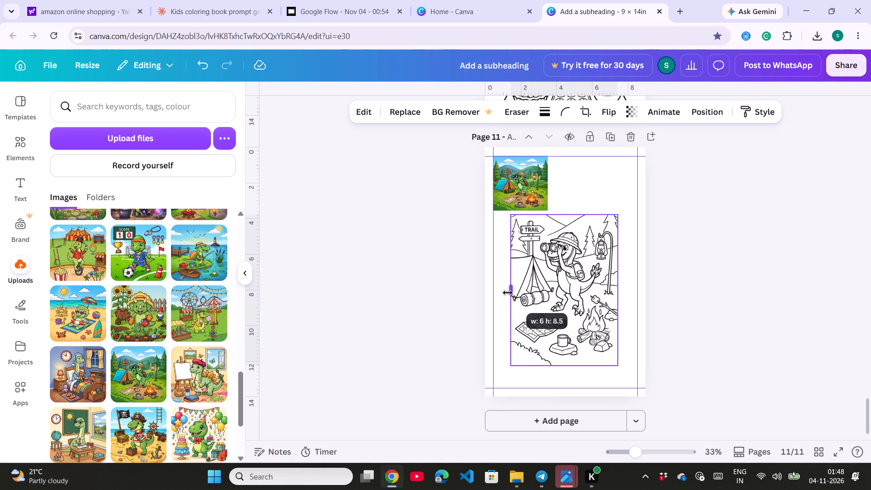
{"action": "left_click_drag", "start_coordinate": [508, 293], "coordinate": [492, 293]}
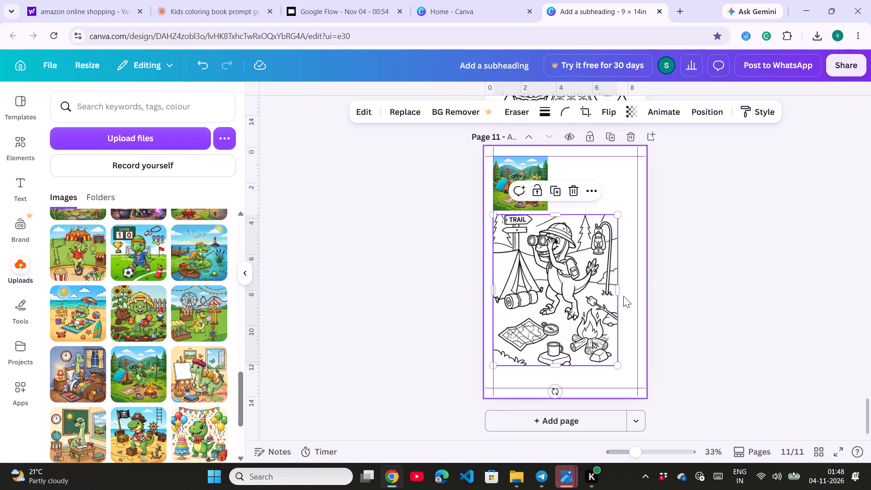
{"action": "left_click_drag", "start_coordinate": [616, 291], "coordinate": [633, 291]}
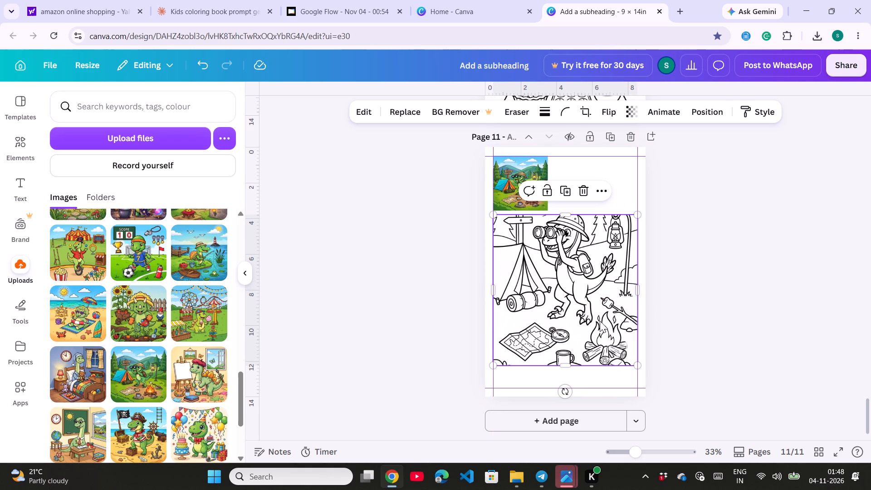
{"action": "left_click_drag", "start_coordinate": [563, 367], "coordinate": [563, 389]}
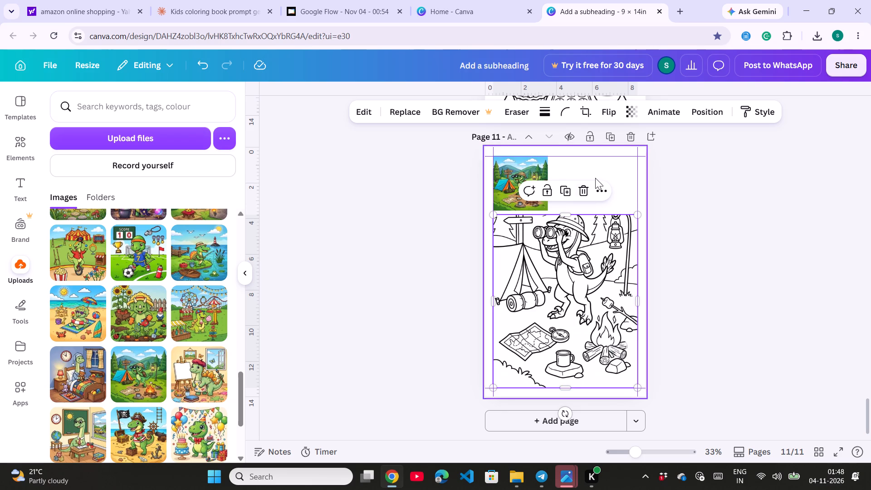
Add a subheading beside the coloured camping picture reading "Enjoying Weekend" on two lines.
{"action": "left_click", "coordinate": [29, 191]}
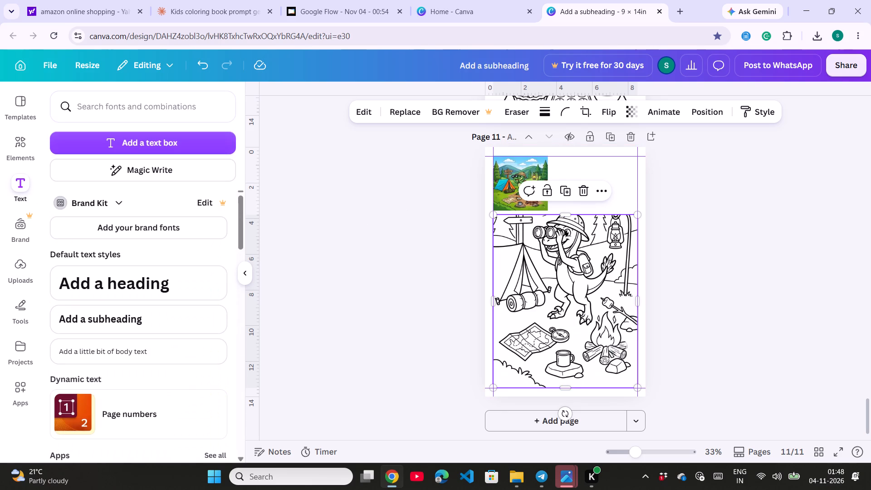
{"action": "left_click", "coordinate": [117, 313]}
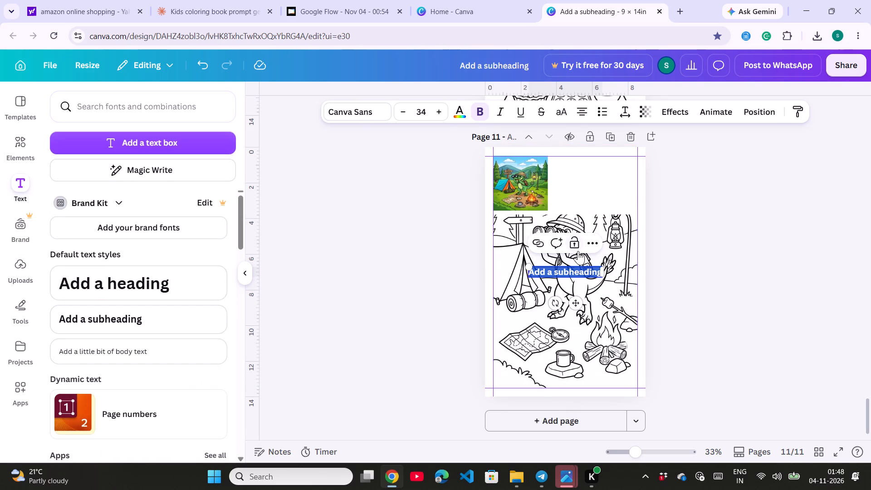
{"action": "left_click_drag", "start_coordinate": [574, 300], "coordinate": [587, 213]}
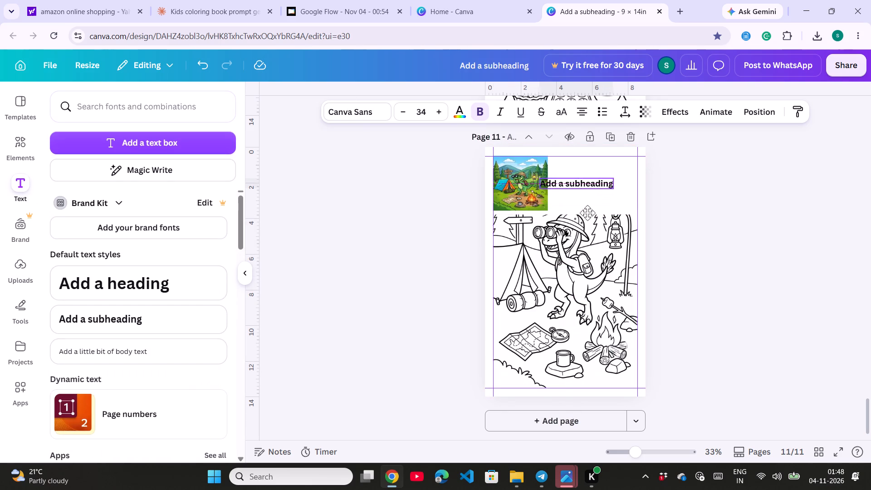
{"action": "left_click_drag", "start_coordinate": [587, 213], "coordinate": [600, 213]}
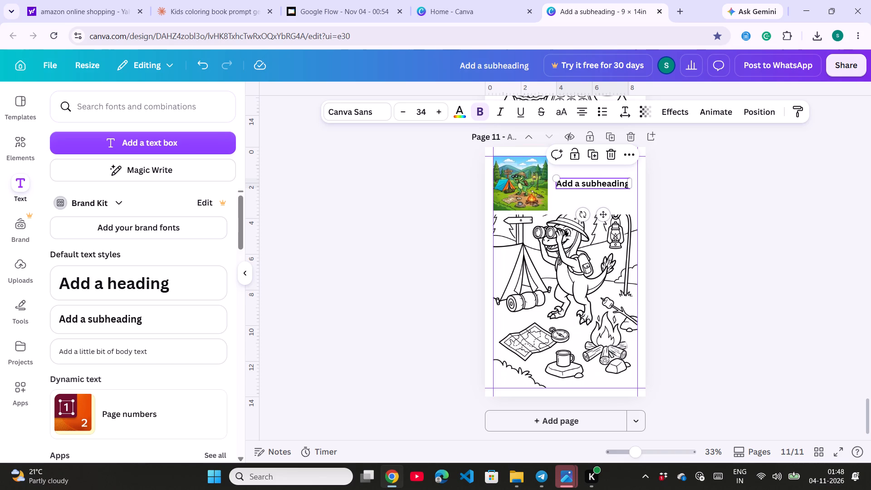
{"action": "left_click", "coordinate": [592, 181]}
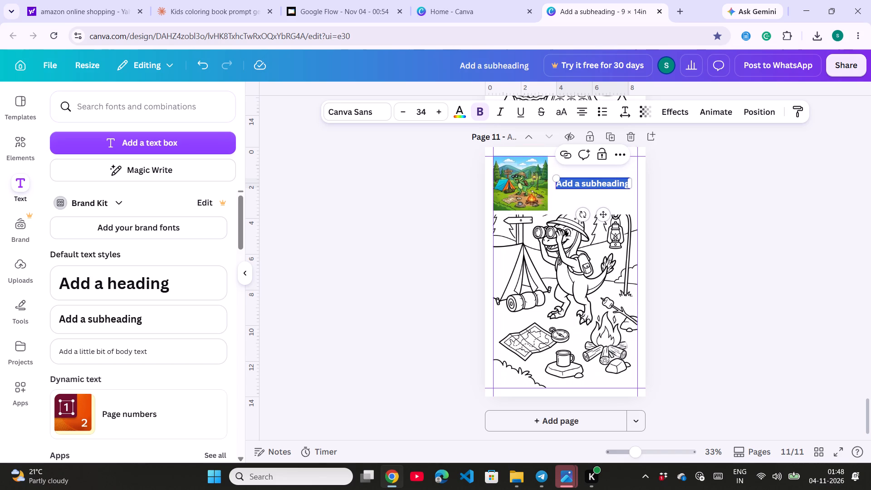
{"action": "type", "text": "En"}
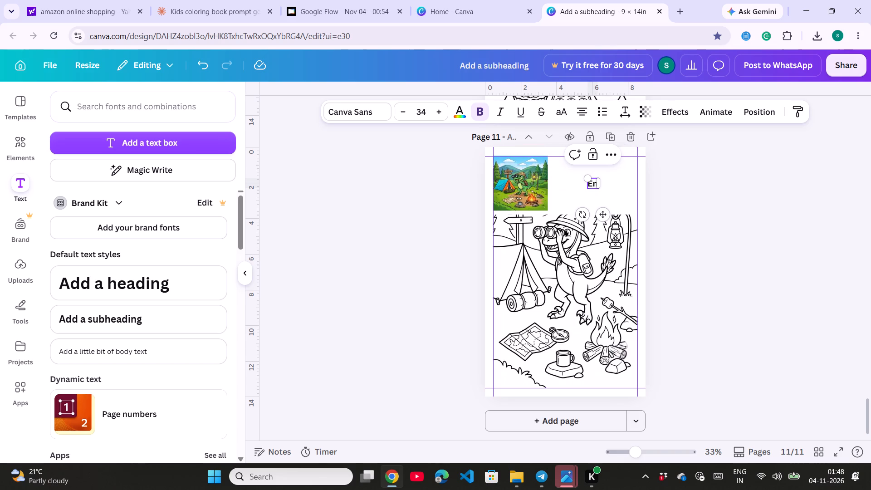
{"action": "key", "text": "BackSpace"}
{"action": "type", "text": "njoyin"}
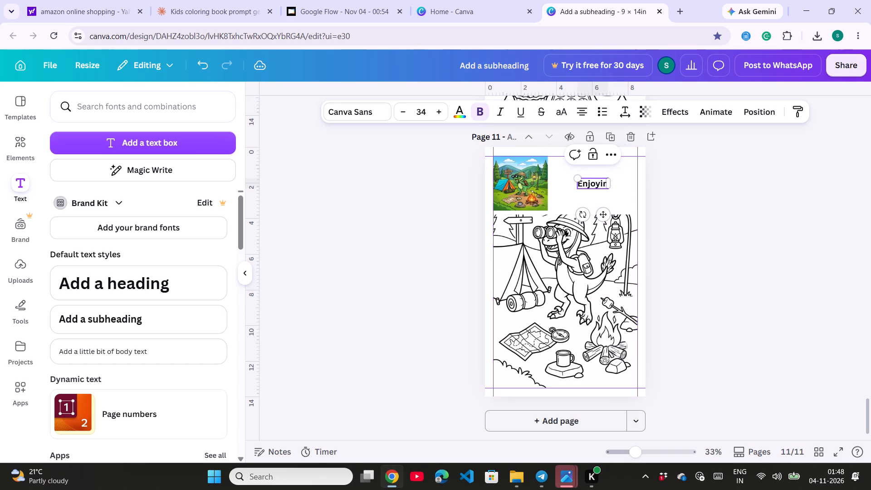
{"action": "key", "text": "BackSpace"}
{"action": "type", "text": "ng"}
{"action": "key", "text": "Return"}
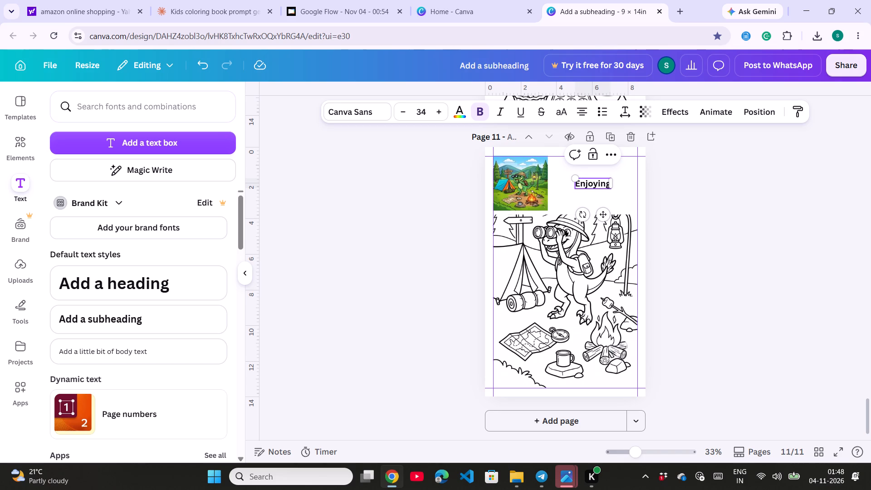
{"action": "type", "text": "Week"}
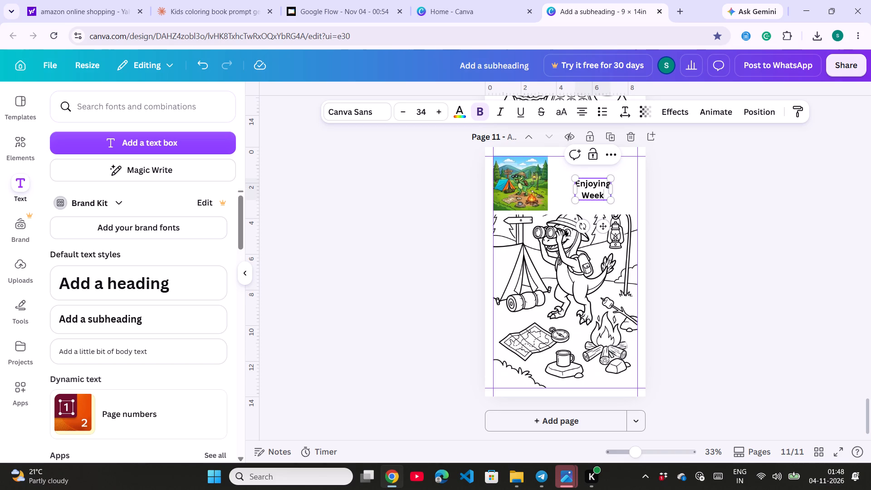
{"action": "key", "text": "BackSpace"}
{"action": "key", "text": "BackSpace"}
{"action": "type", "text": "ekend"}
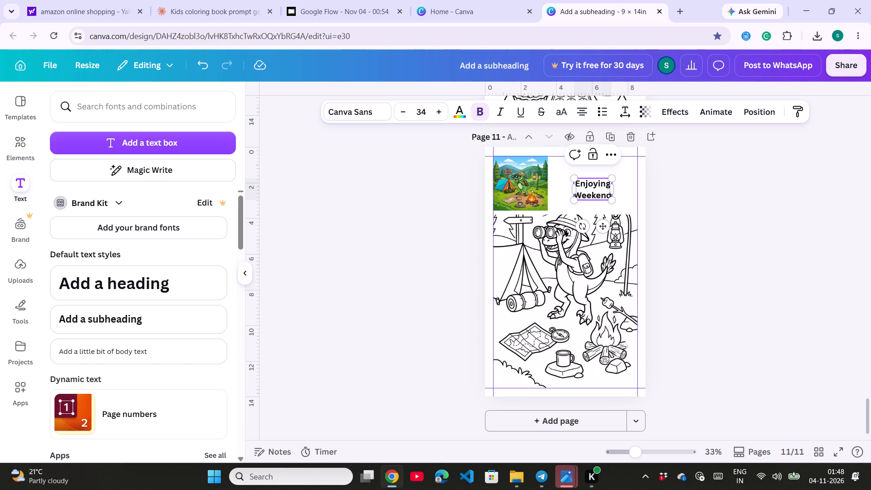
Apply the Bubble effect to the "Enjoying Weekend" title, enlarge it to about size 54 and position it beside the picture.
{"action": "key", "text": "ctrl+a"}
{"action": "left_click", "coordinate": [674, 108]}
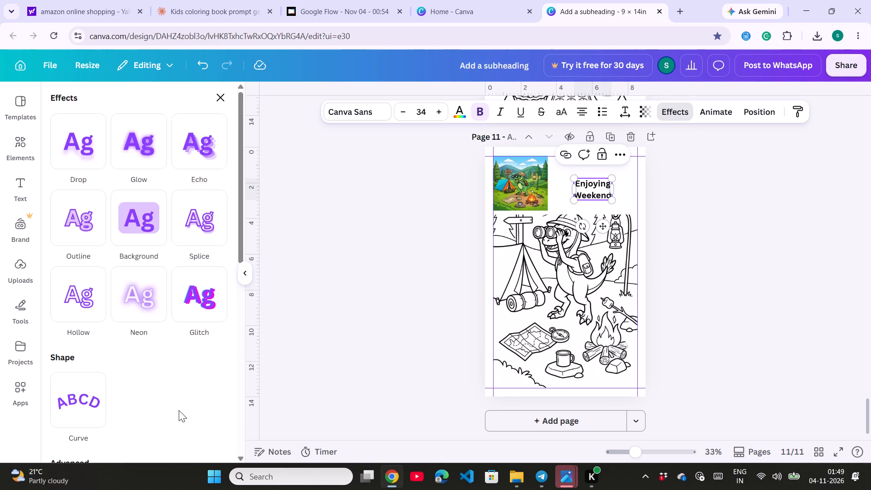
{"action": "scroll", "coordinate": [147, 349], "scroll_direction": "down", "scroll_amount": 3}
{"action": "scroll", "coordinate": [144, 406], "scroll_direction": "down", "scroll_amount": 1}
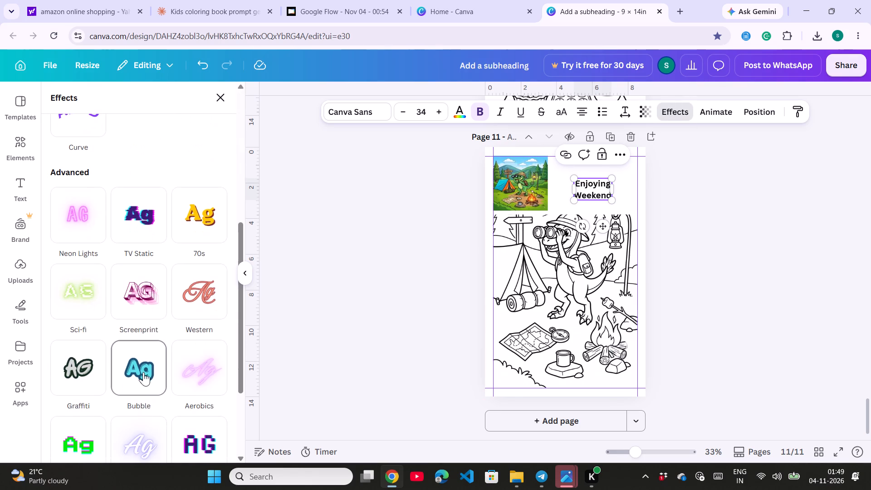
{"action": "left_click", "coordinate": [143, 372]}
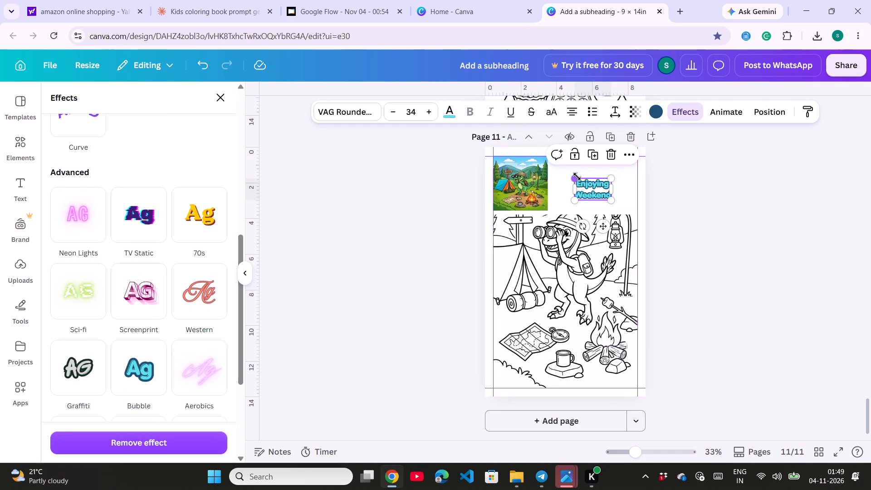
{"action": "left_click_drag", "start_coordinate": [577, 177], "coordinate": [558, 160]}
{"action": "left_click_drag", "start_coordinate": [580, 184], "coordinate": [587, 185]}
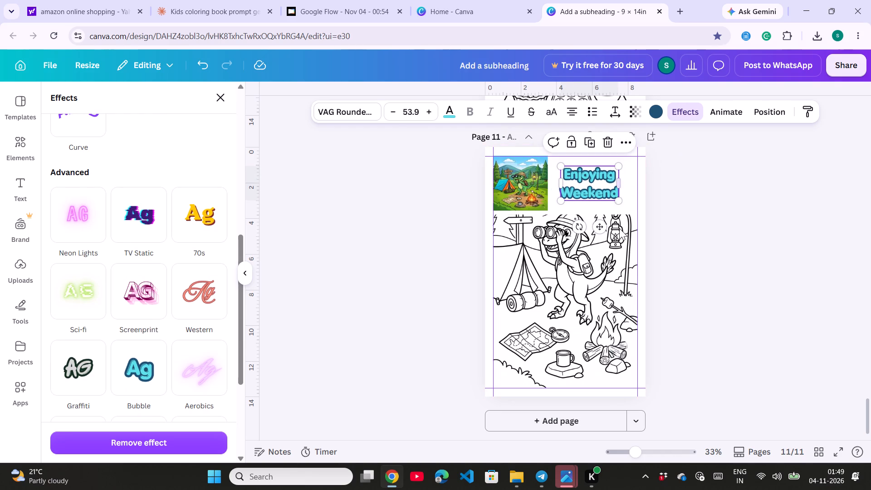
Add a new page 12 and place the coloured gardening dinosaur picture from the uploads on it.
{"action": "left_click", "coordinate": [567, 419]}
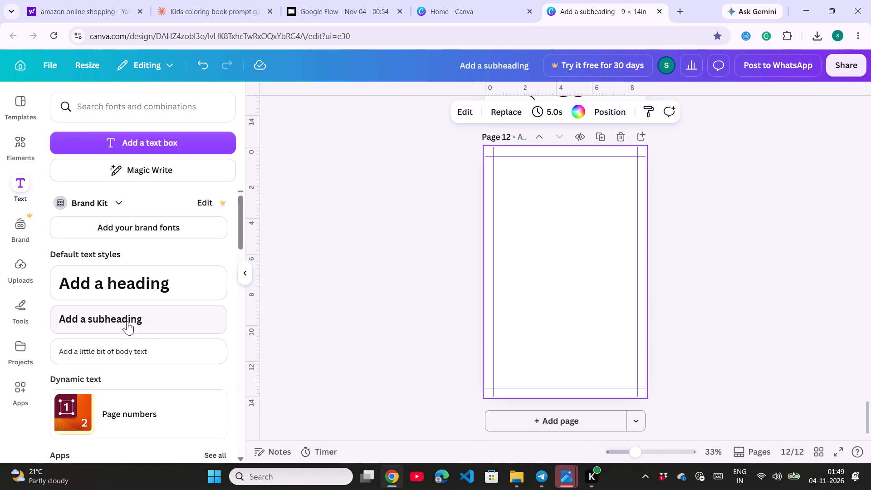
{"action": "left_click", "coordinate": [22, 269]}
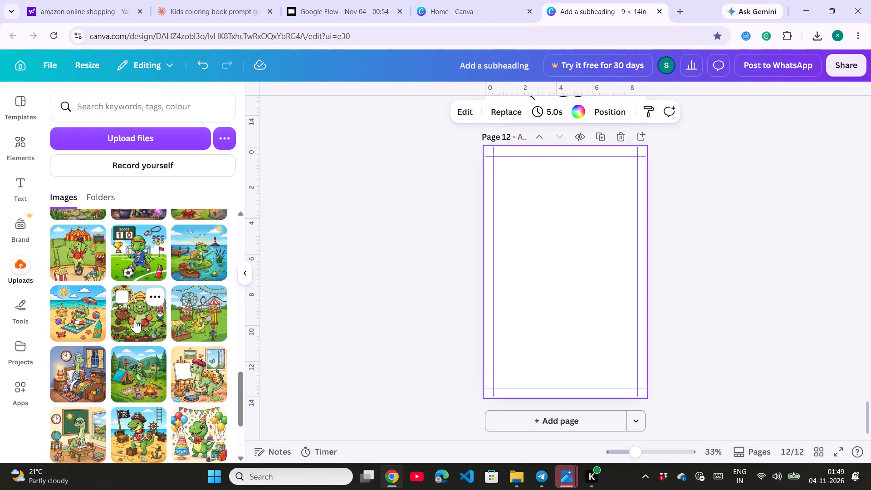
{"action": "left_click", "coordinate": [135, 319]}
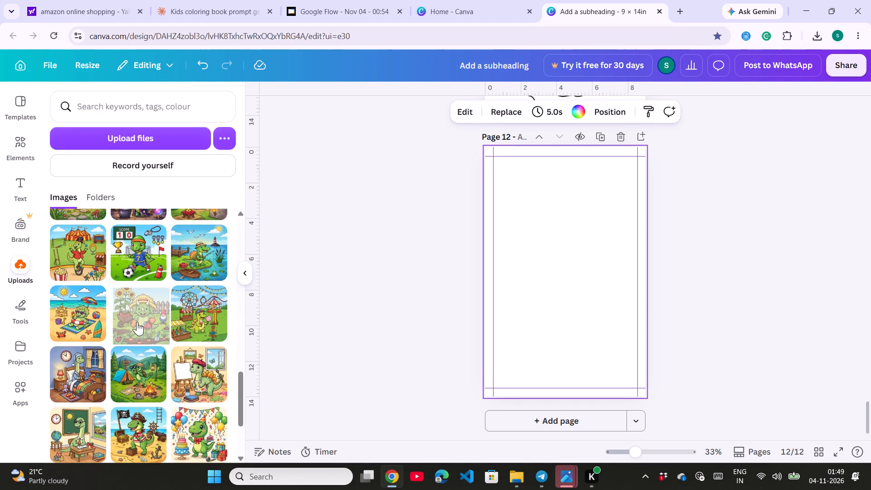
{"action": "left_click", "coordinate": [137, 322]}
Review the finished pages back to page 1 to check which dinosaur themes are already used, and return to page 12.
{"action": "scroll", "coordinate": [445, 281], "scroll_direction": "up", "scroll_amount": 6}
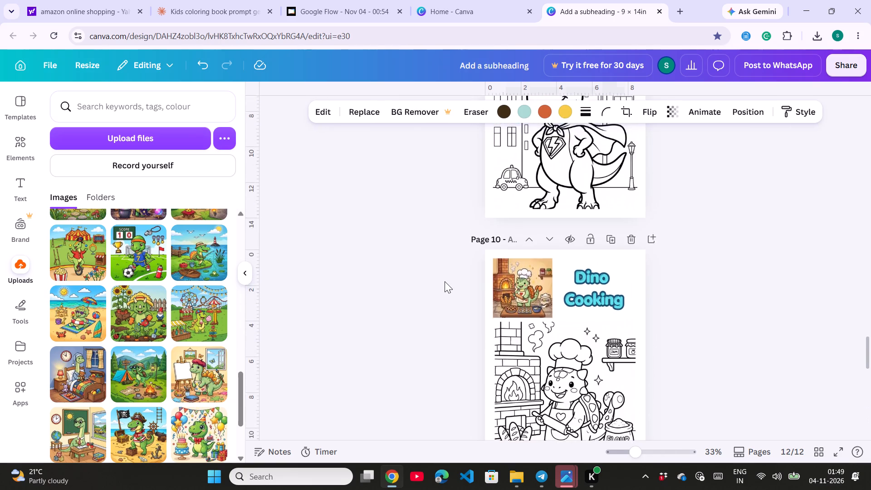
{"action": "scroll", "coordinate": [445, 281], "scroll_direction": "up", "scroll_amount": 11}
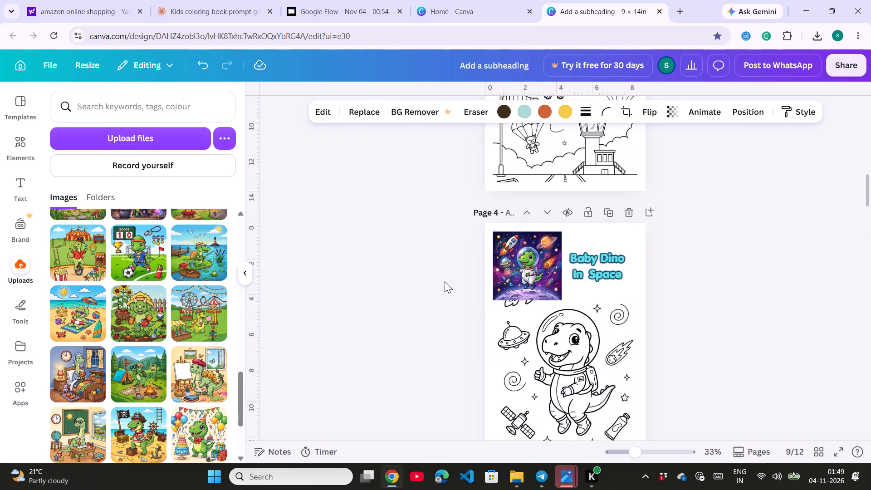
{"action": "scroll", "coordinate": [445, 281], "scroll_direction": "up", "scroll_amount": 3}
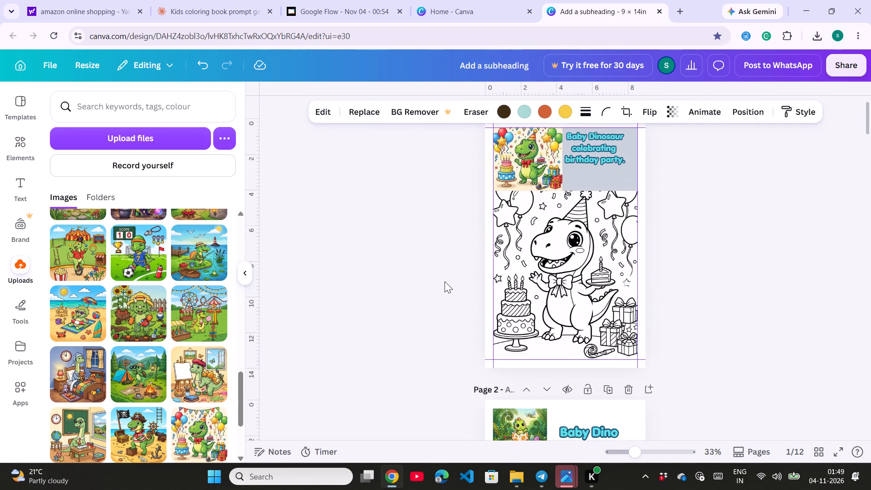
{"action": "scroll", "coordinate": [445, 281], "scroll_direction": "down", "scroll_amount": 17}
{"action": "scroll", "coordinate": [445, 281], "scroll_direction": "down", "scroll_amount": 5}
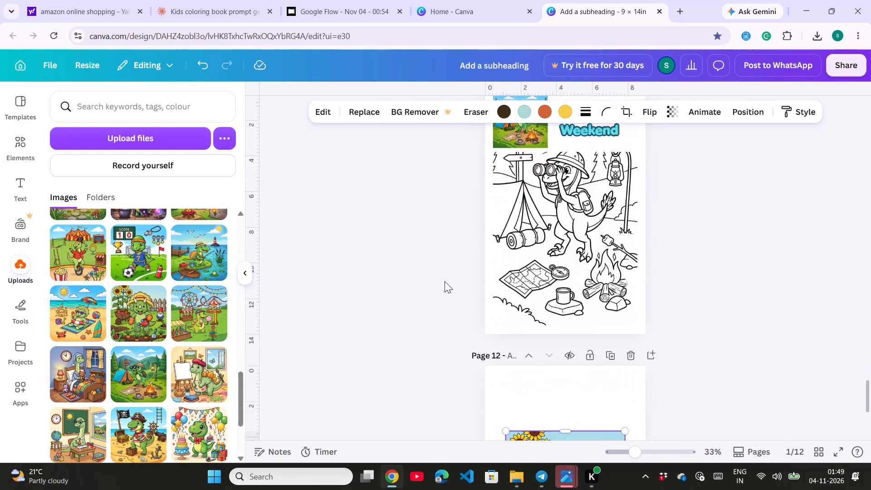
{"action": "scroll", "coordinate": [445, 281], "scroll_direction": "down", "scroll_amount": 1}
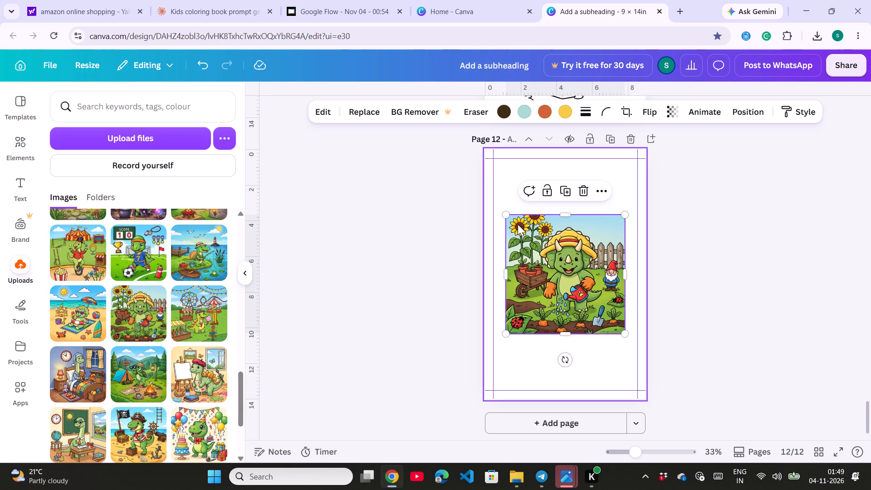
Shrink the coloured gardening dinosaur picture and place it in the upper-left corner of page 12's margins.
{"action": "left_click_drag", "start_coordinate": [621, 334], "coordinate": [558, 262]}
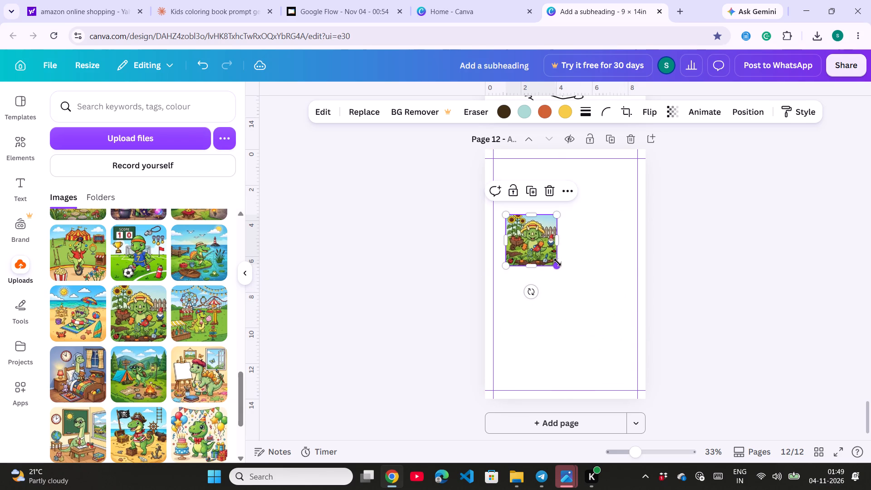
{"action": "left_click_drag", "start_coordinate": [528, 238], "coordinate": [512, 185]}
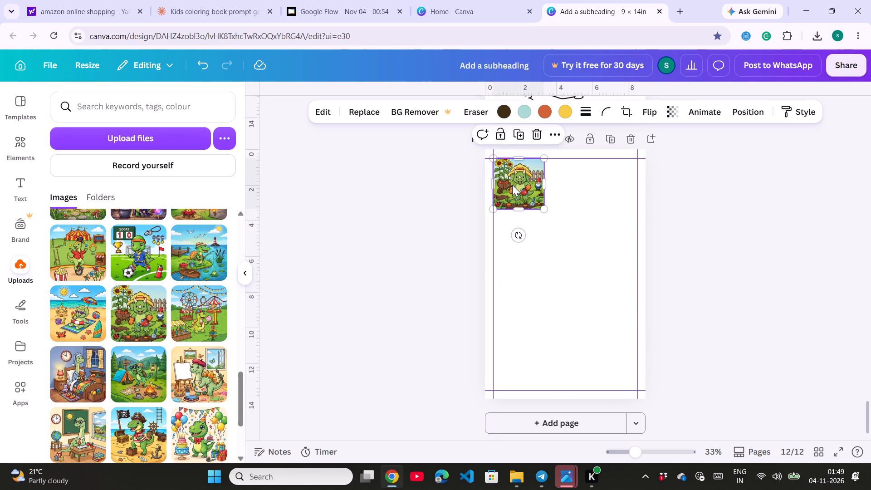
Find the line-art version of the gardening dinosaur in the uploaded images and place it on page 12.
{"action": "scroll", "coordinate": [131, 331], "scroll_direction": "down", "scroll_amount": 3}
{"action": "scroll", "coordinate": [131, 331], "scroll_direction": "up", "scroll_amount": 1}
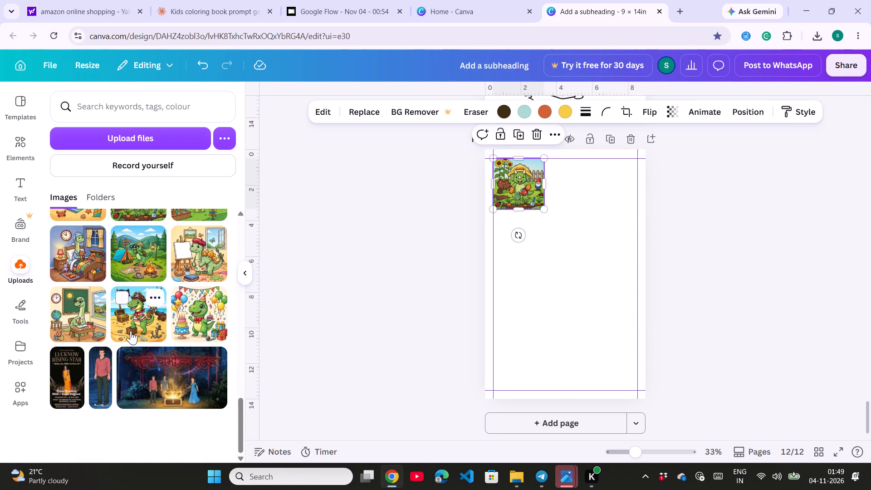
{"action": "scroll", "coordinate": [131, 331], "scroll_direction": "up", "scroll_amount": 3}
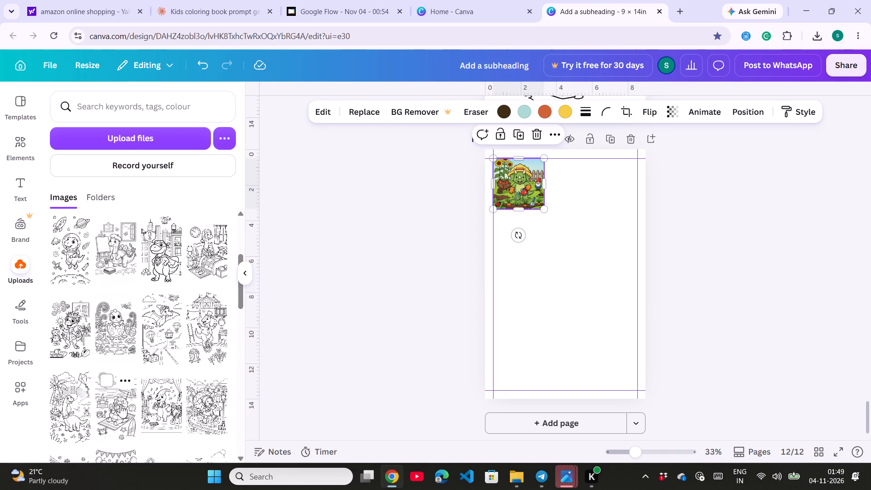
{"action": "scroll", "coordinate": [147, 299], "scroll_direction": "up", "scroll_amount": 1}
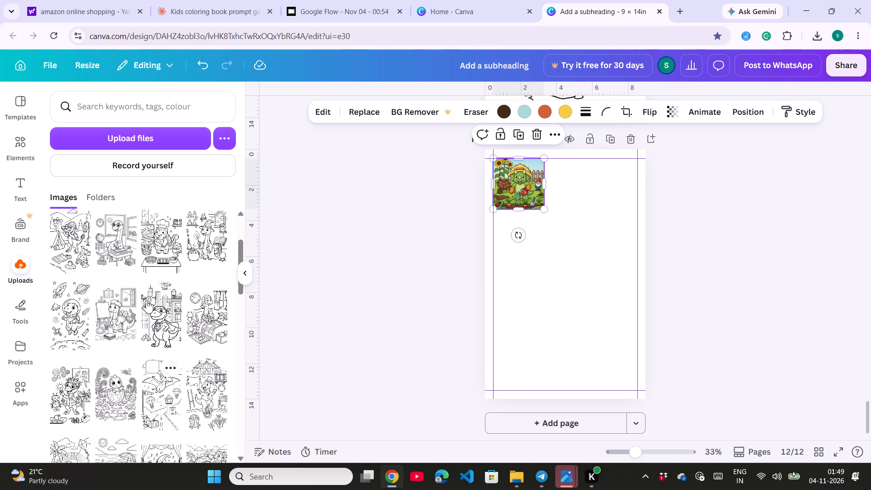
{"action": "scroll", "coordinate": [147, 299], "scroll_direction": "up", "scroll_amount": 2}
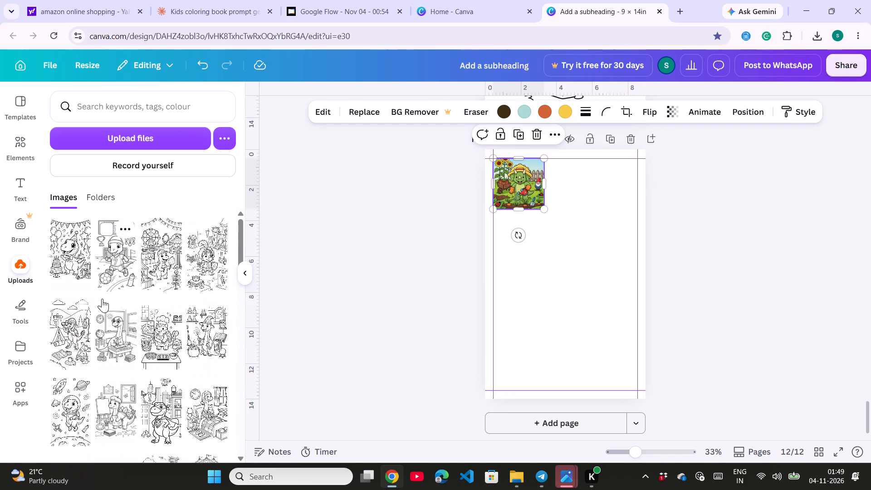
{"action": "scroll", "coordinate": [127, 353], "scroll_direction": "down", "scroll_amount": 4}
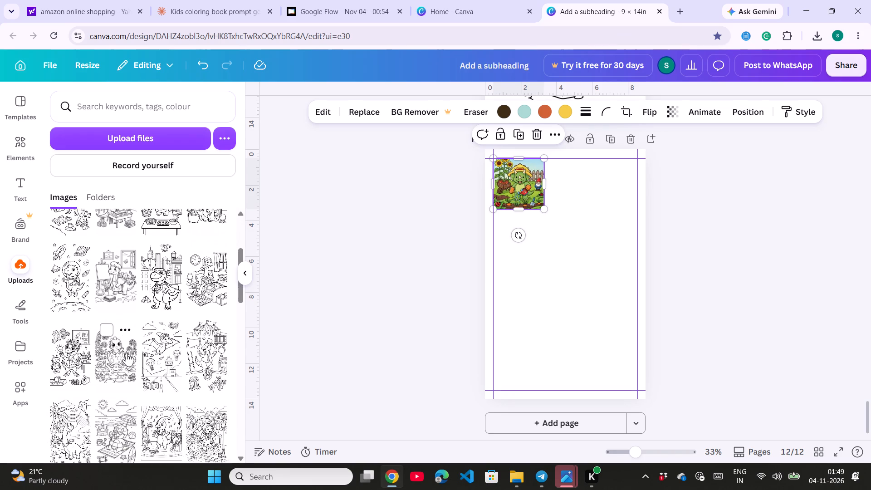
{"action": "scroll", "coordinate": [127, 353], "scroll_direction": "down", "scroll_amount": 1}
{"action": "scroll", "coordinate": [101, 405], "scroll_direction": "down", "scroll_amount": 2}
{"action": "left_click", "coordinate": [156, 386]}
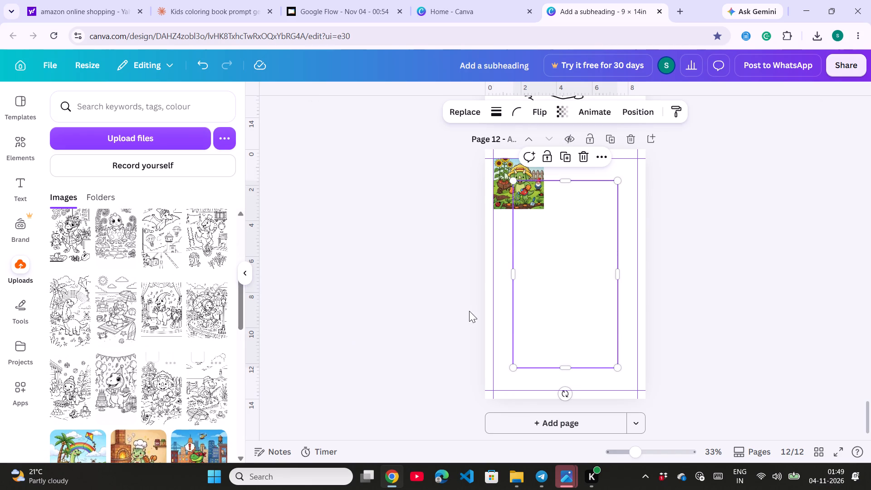
Resize the gardening line art to fill the area below the coloured picture, out to the side and bottom margins.
{"action": "left_click_drag", "start_coordinate": [570, 180], "coordinate": [573, 209]}
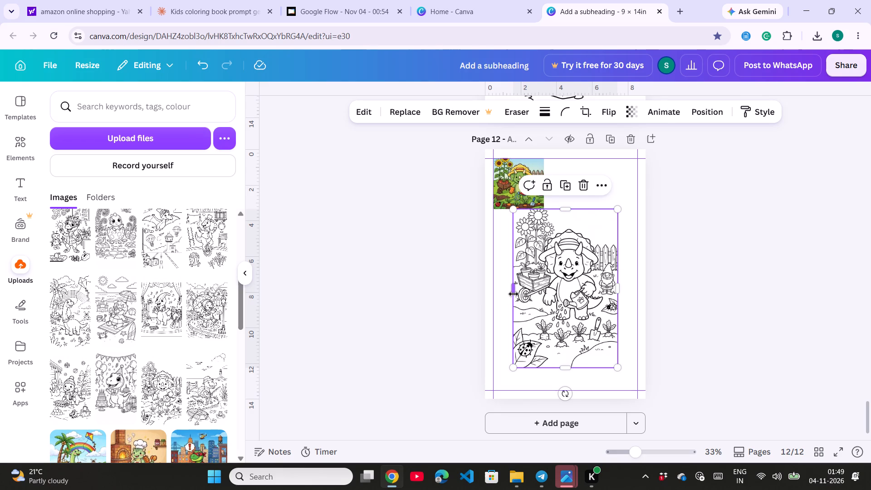
{"action": "left_click_drag", "start_coordinate": [514, 294], "coordinate": [496, 294]}
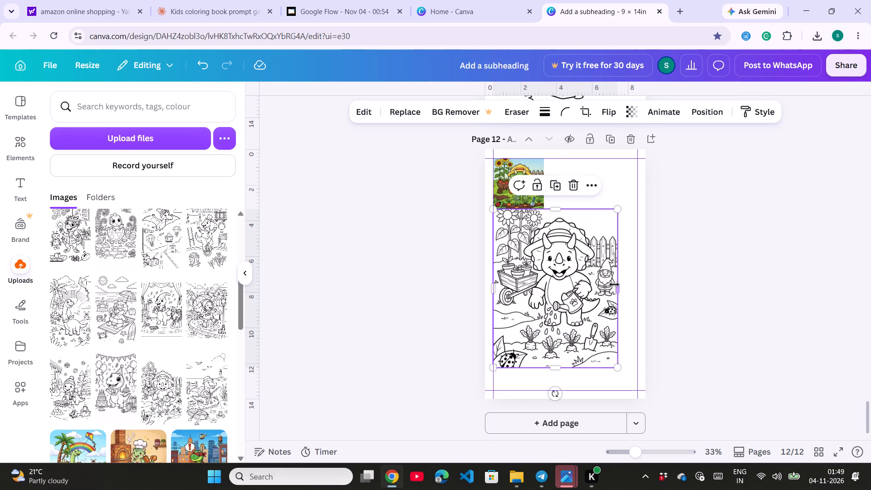
{"action": "left_click_drag", "start_coordinate": [614, 284], "coordinate": [635, 284]}
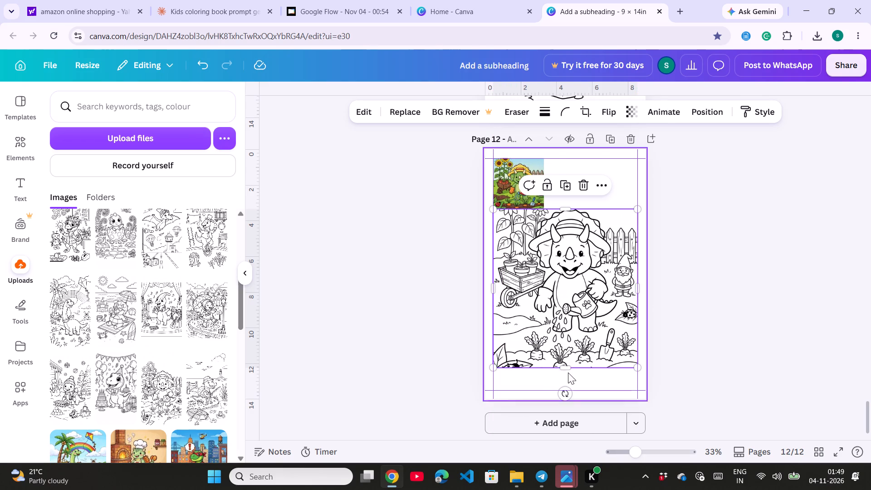
{"action": "left_click_drag", "start_coordinate": [567, 370], "coordinate": [570, 392]}
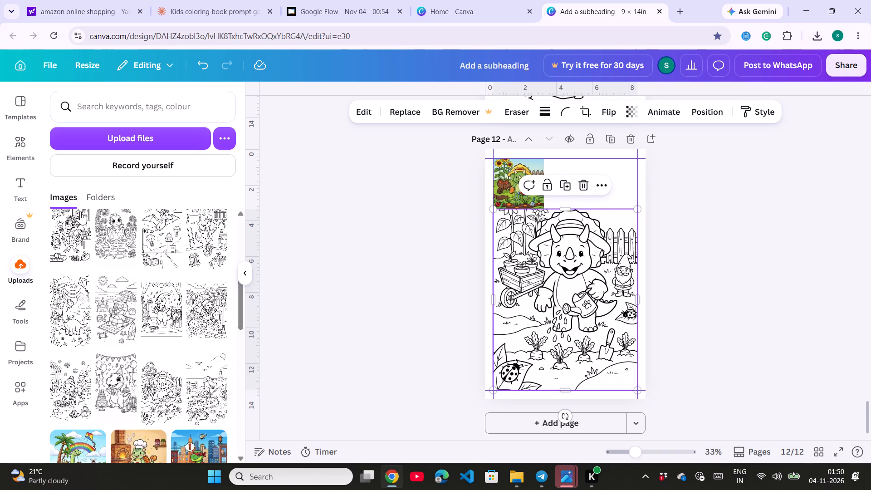
Add a subheading text box to page 12 and position it beside the coloured gardening picture.
{"action": "left_click", "coordinate": [15, 181]}
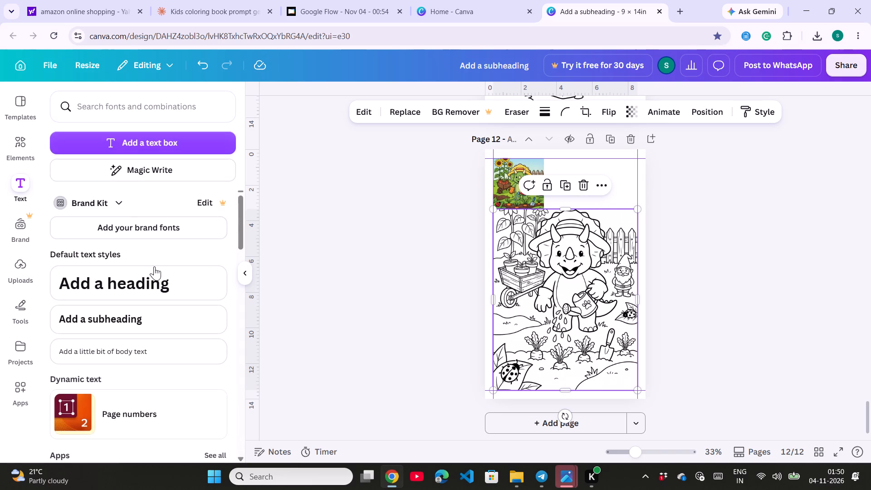
{"action": "left_click", "coordinate": [134, 319]}
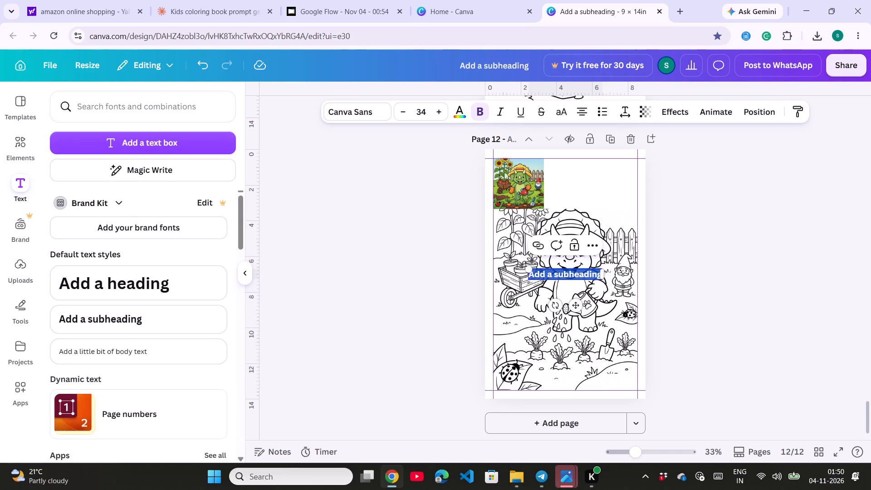
{"action": "left_click_drag", "start_coordinate": [577, 302], "coordinate": [601, 206]}
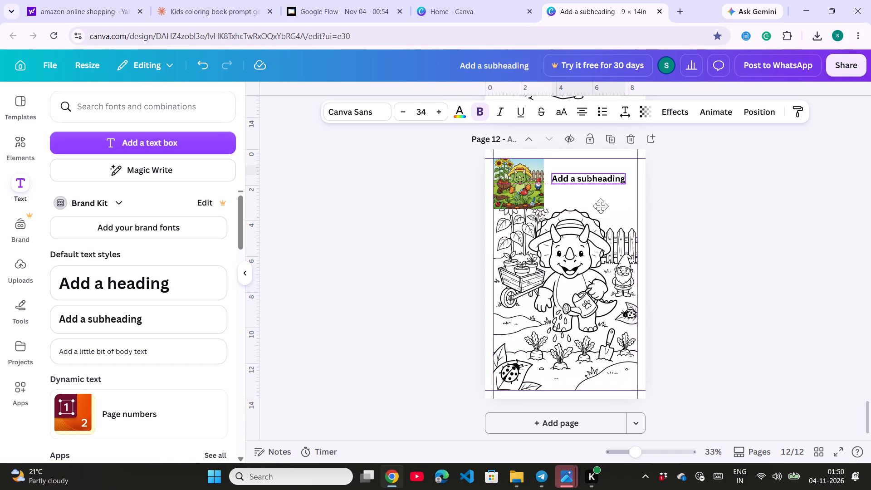
{"action": "left_click_drag", "start_coordinate": [601, 206], "coordinate": [601, 205]}
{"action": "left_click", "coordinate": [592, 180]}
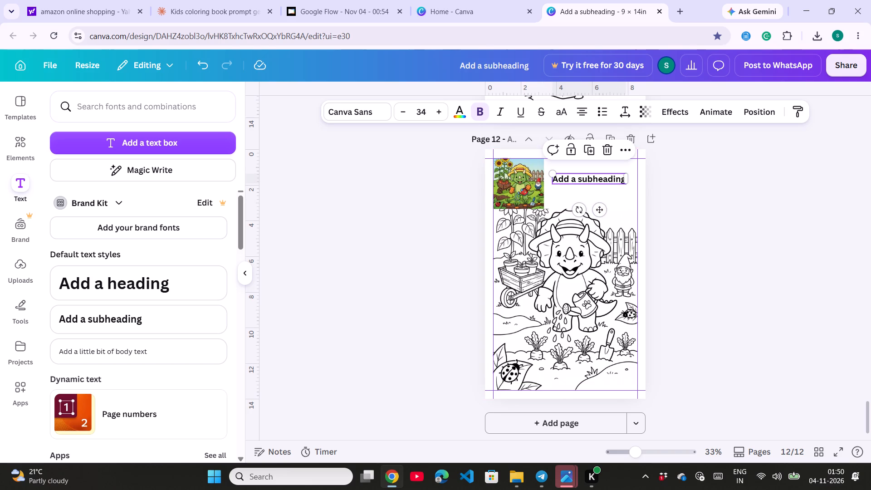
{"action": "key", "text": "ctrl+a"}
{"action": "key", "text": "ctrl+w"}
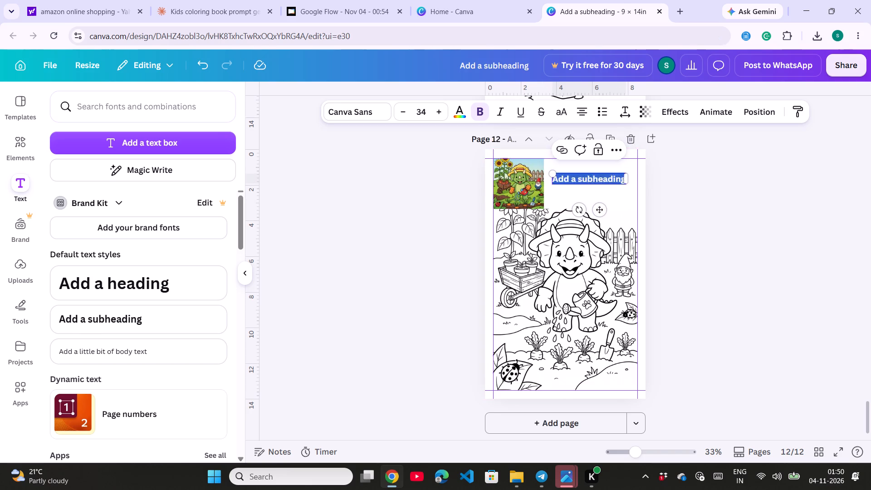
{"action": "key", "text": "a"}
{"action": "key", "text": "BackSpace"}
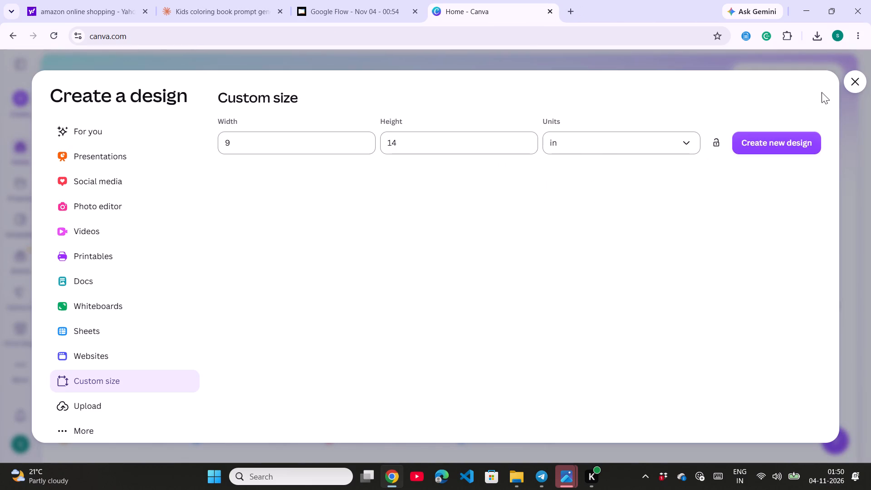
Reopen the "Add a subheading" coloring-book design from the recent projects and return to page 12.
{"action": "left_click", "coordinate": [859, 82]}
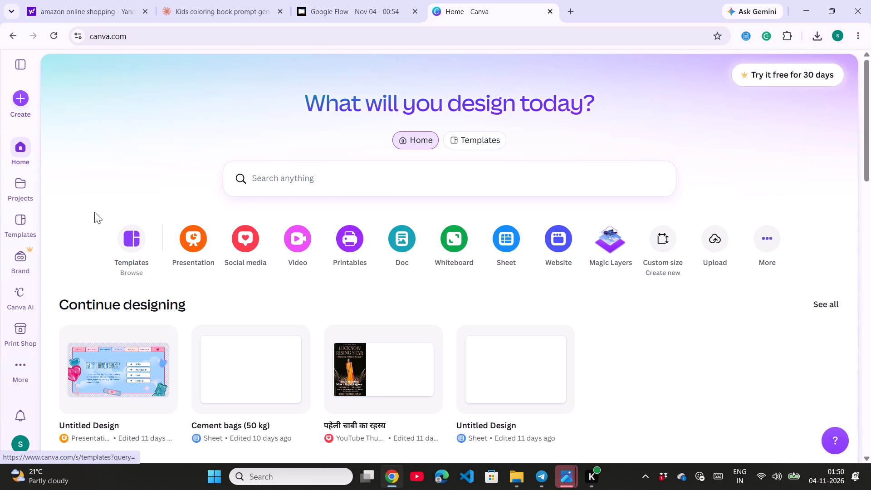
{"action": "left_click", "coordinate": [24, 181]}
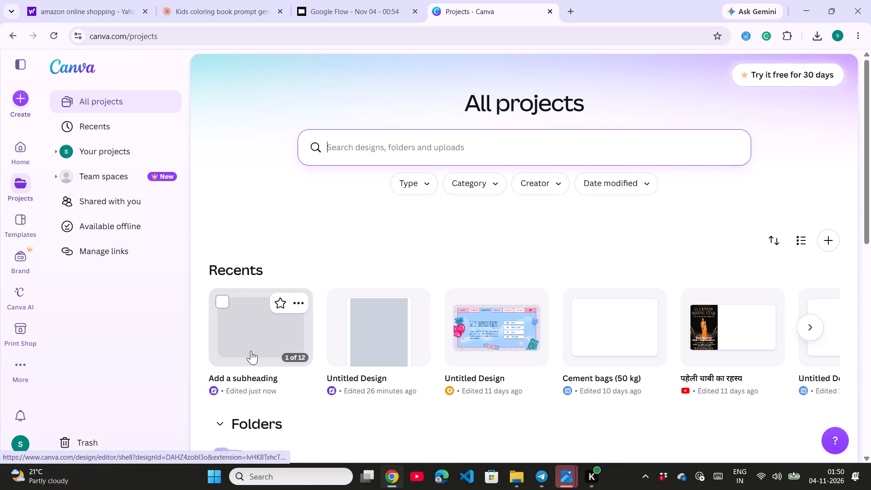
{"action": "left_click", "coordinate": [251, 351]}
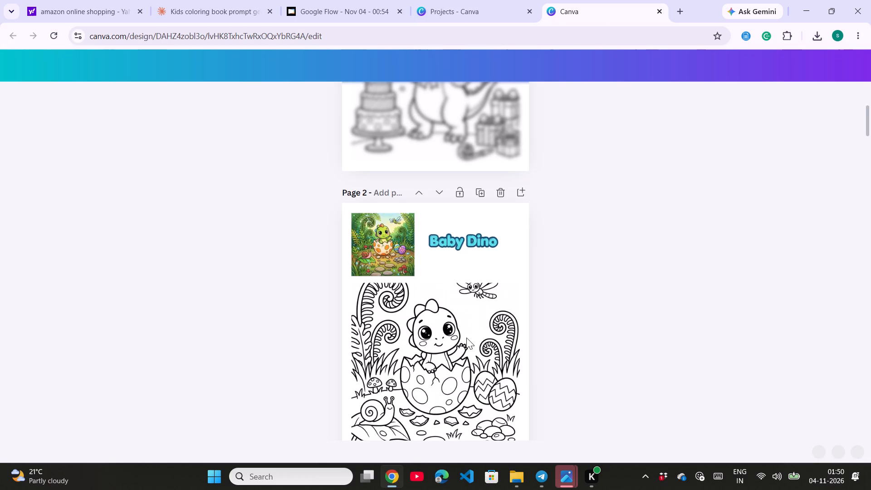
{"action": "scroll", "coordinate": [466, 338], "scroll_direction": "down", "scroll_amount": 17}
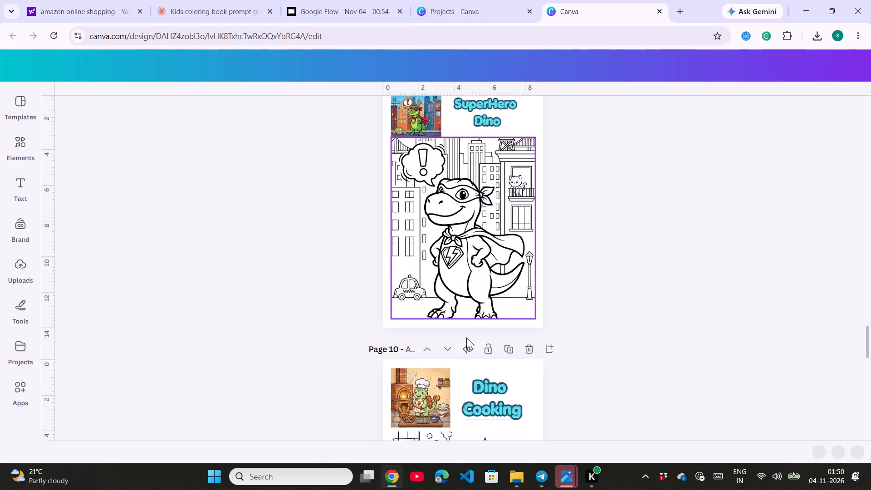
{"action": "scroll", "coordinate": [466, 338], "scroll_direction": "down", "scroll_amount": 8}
Replace the subheading's placeholder text on page 12 with "Watering Plants" on two lines.
{"action": "left_click", "coordinate": [509, 176]}
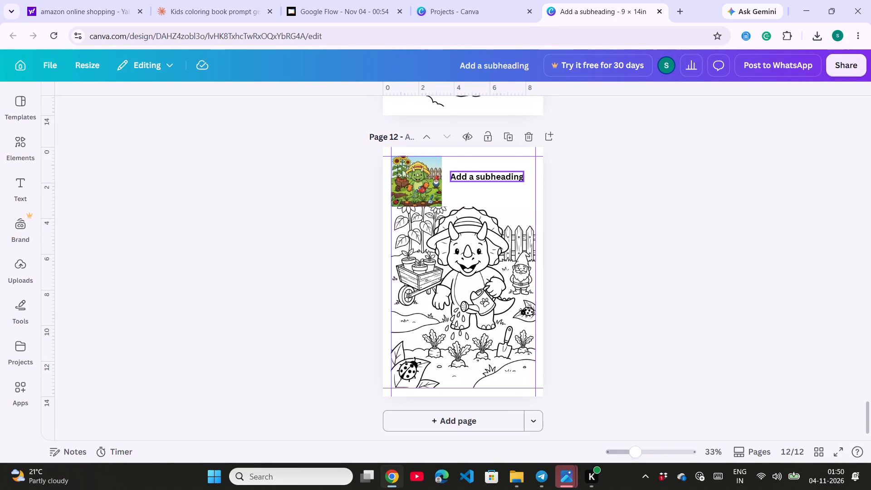
{"action": "key", "text": "ctrl+a"}
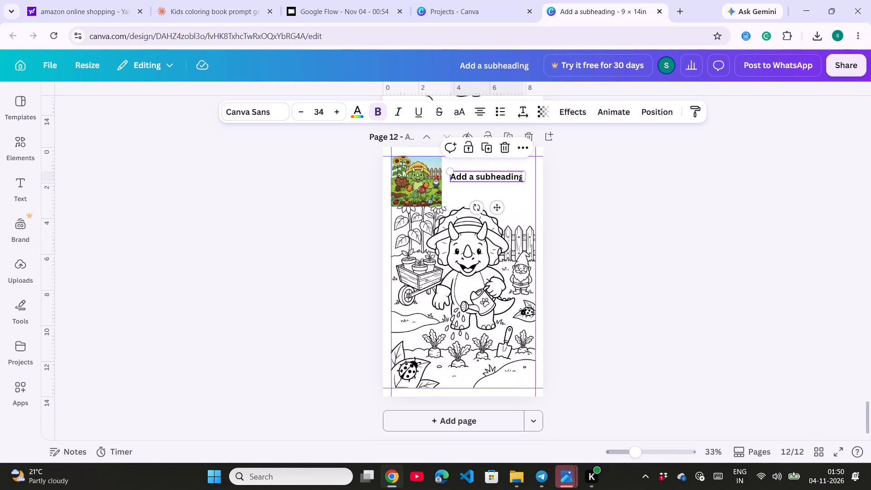
{"action": "left_click", "coordinate": [498, 176]}
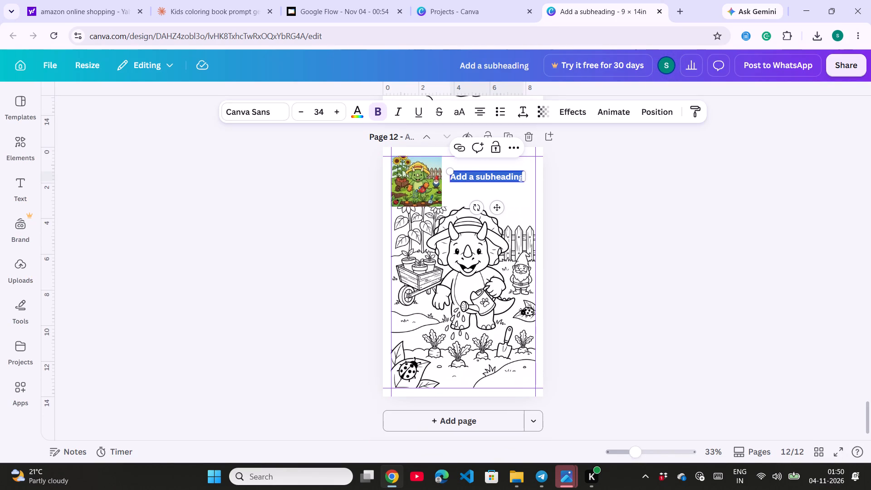
{"action": "key", "text": "shift+w"}
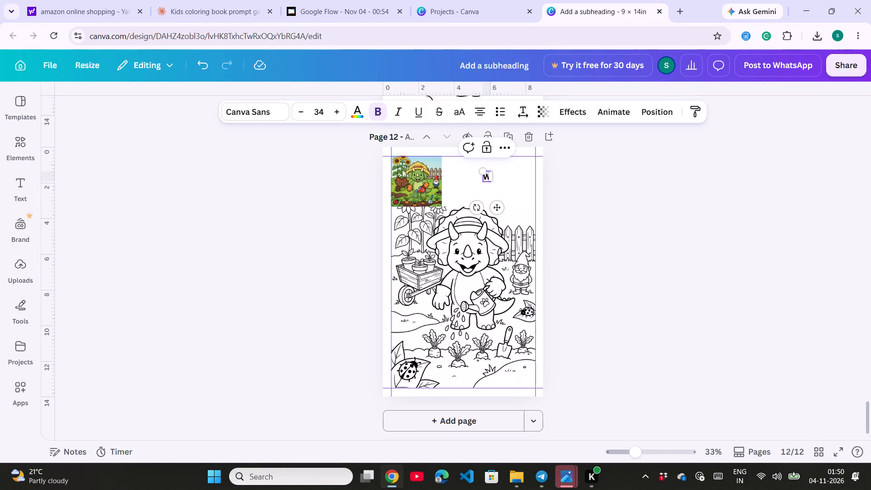
{"action": "type", "text": "atering"}
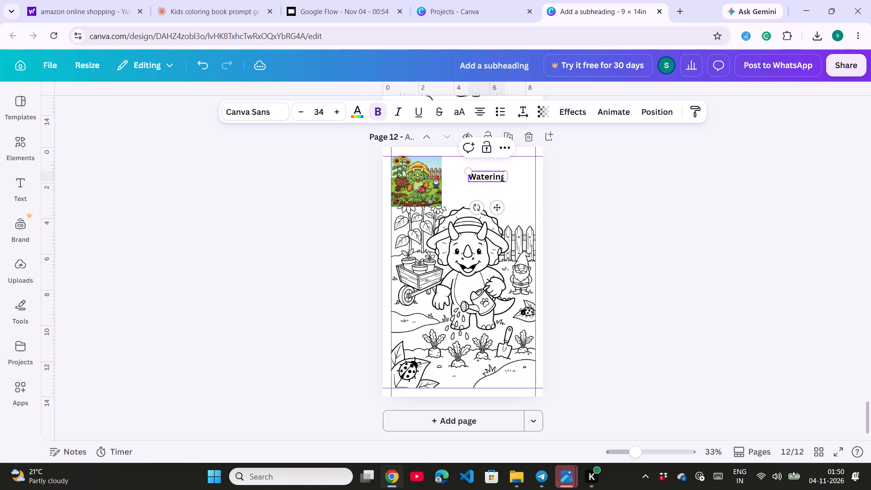
{"action": "key", "text": "space"}
{"action": "key", "text": "Return"}
{"action": "type", "text": "Pls"}
{"action": "key", "text": "BackSpace"}
{"action": "type", "text": "ants"}
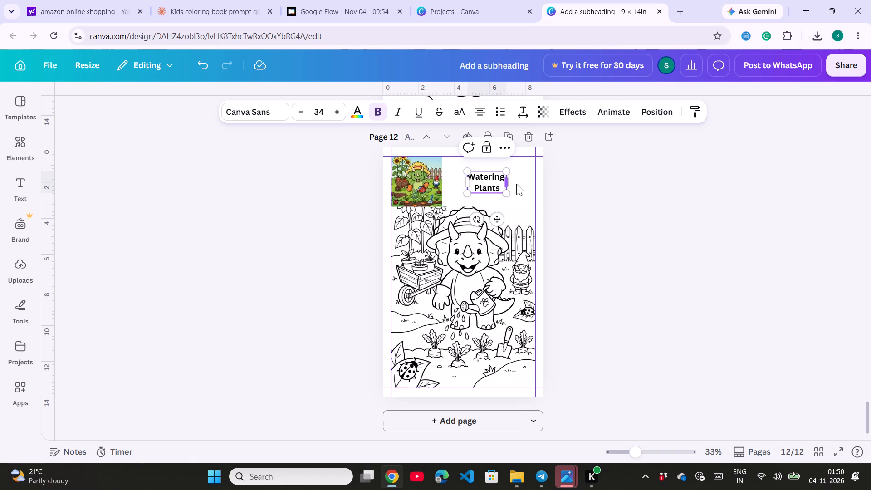
Apply the Bubble effect to the "Watering Plants" title, enlarge it to about size 55.5 and position it beside the coloured picture.
{"action": "key", "text": "ctrl+a"}
{"action": "left_click", "coordinate": [567, 110]}
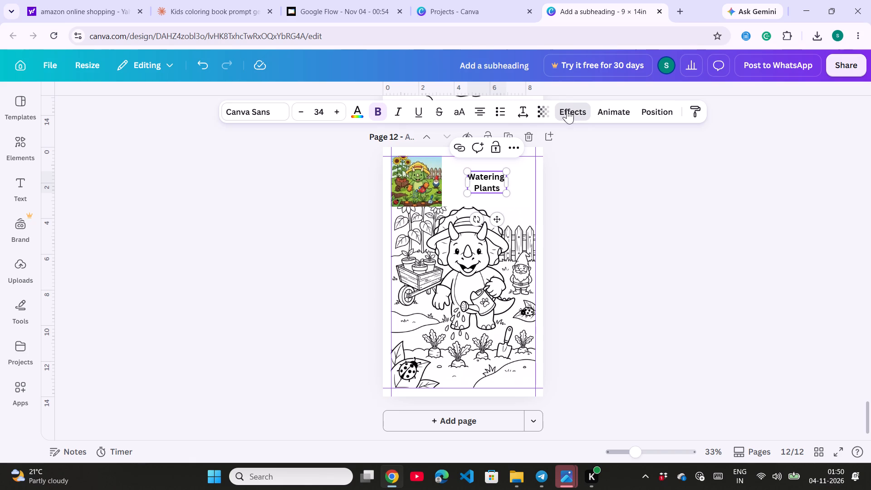
{"action": "scroll", "coordinate": [98, 316], "scroll_direction": "down", "scroll_amount": 5}
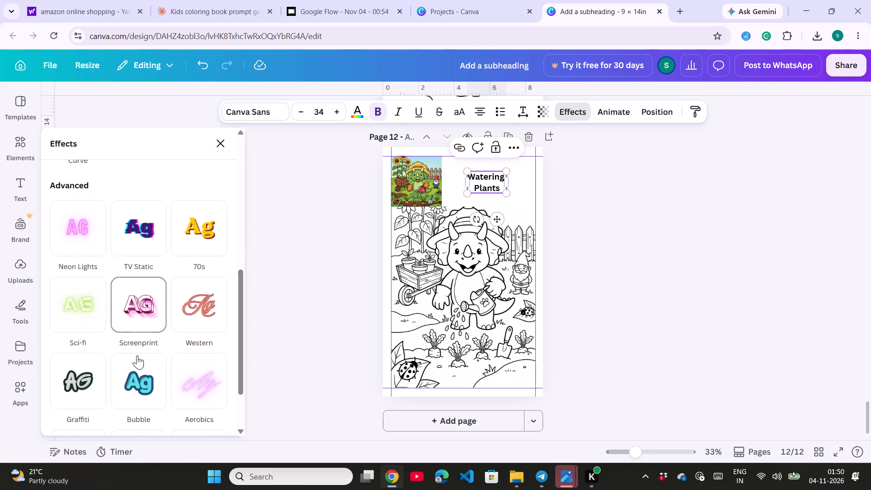
{"action": "left_click", "coordinate": [140, 363]}
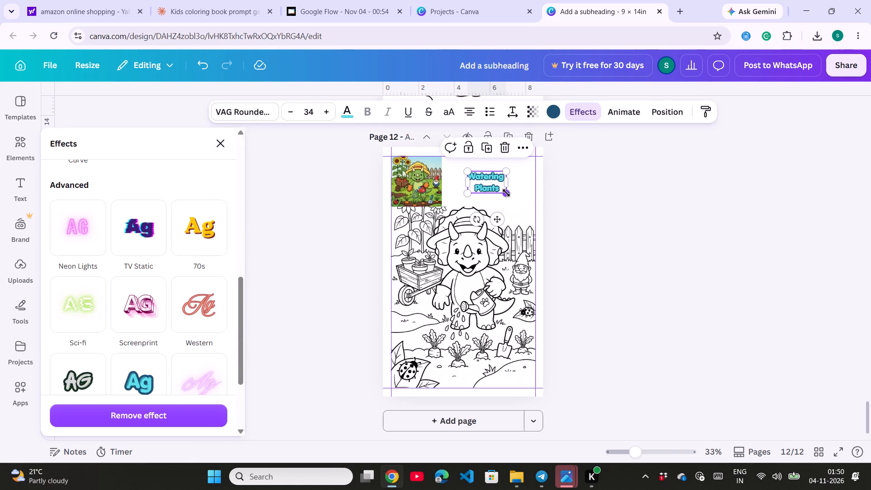
{"action": "left_click_drag", "start_coordinate": [506, 193], "coordinate": [530, 205]}
{"action": "left_click_drag", "start_coordinate": [499, 193], "coordinate": [484, 180]}
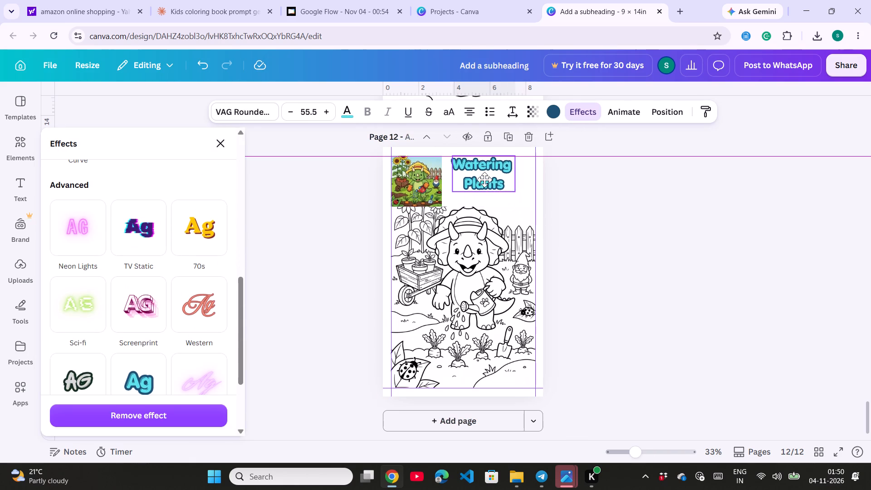
{"action": "left_click_drag", "start_coordinate": [484, 180], "coordinate": [487, 180]}
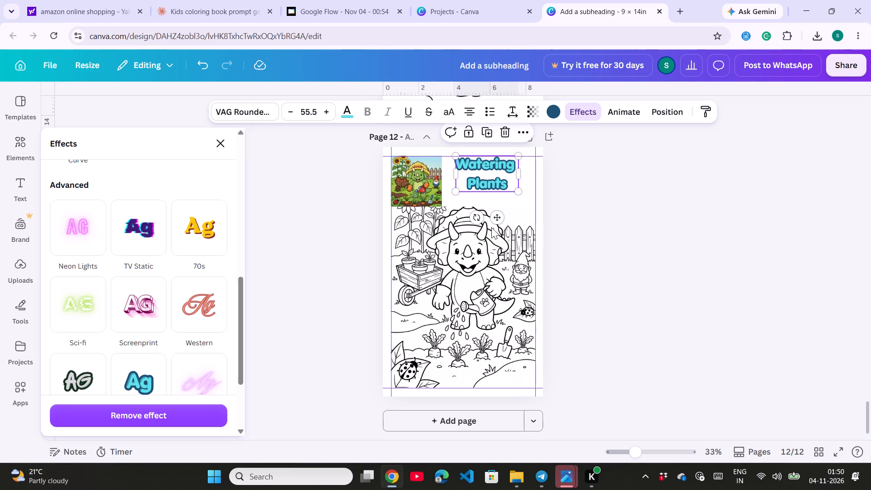
Add a new blank page after page 12.
{"action": "left_click", "coordinate": [460, 420]}
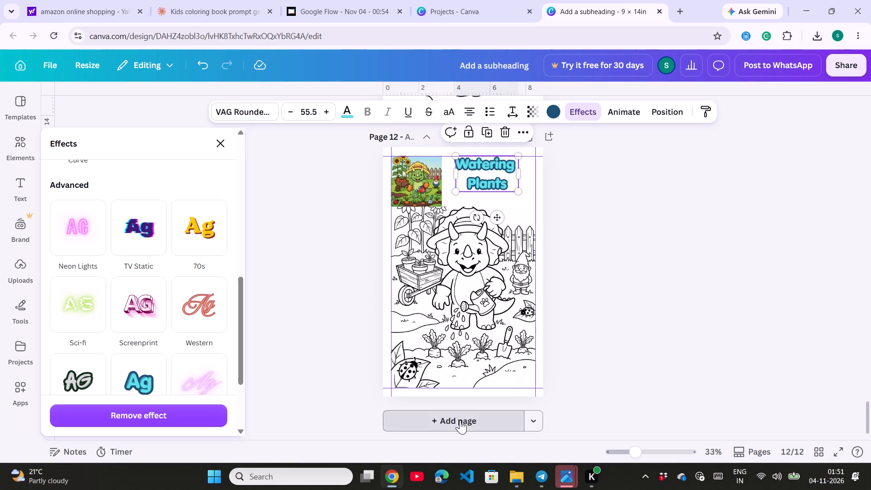